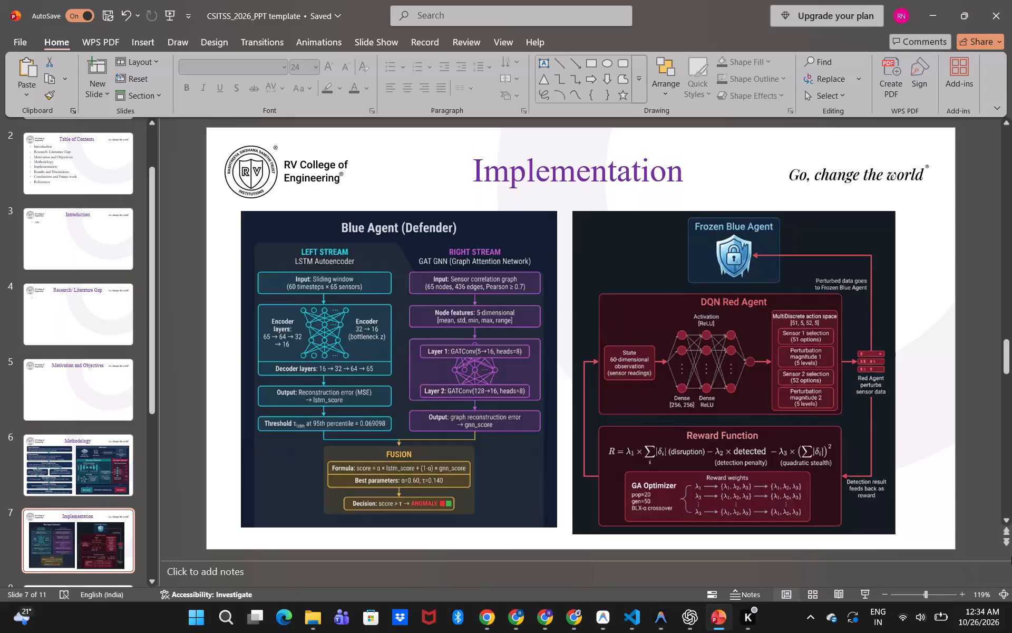
Move the Frozen Blue Agent and DQN Red Agent diagram from slide 7 to the empty Implementation slide 8.
click(639, 405)
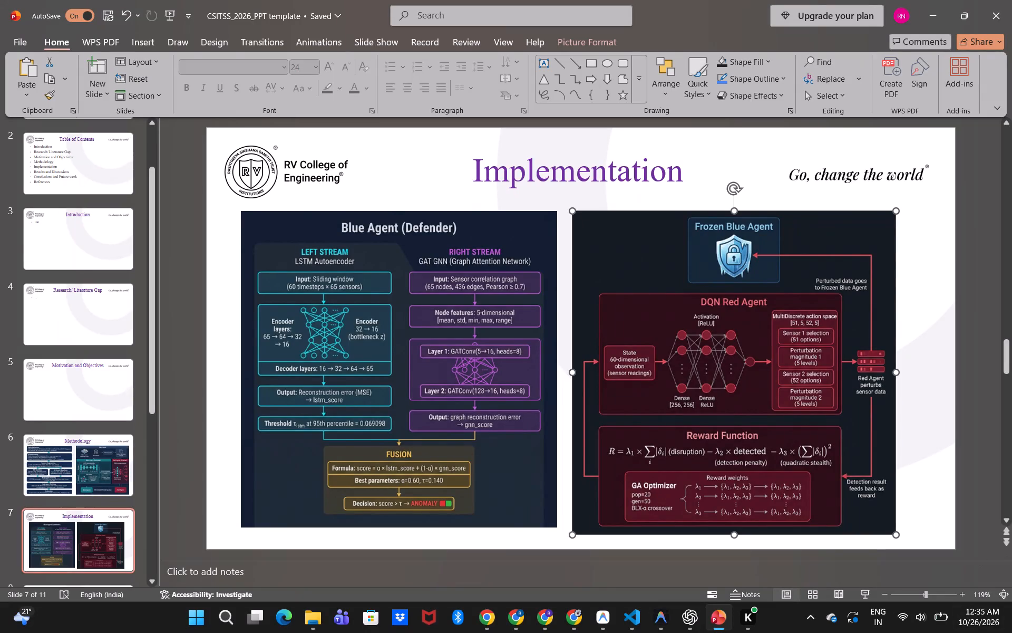
key(ctrl+x)
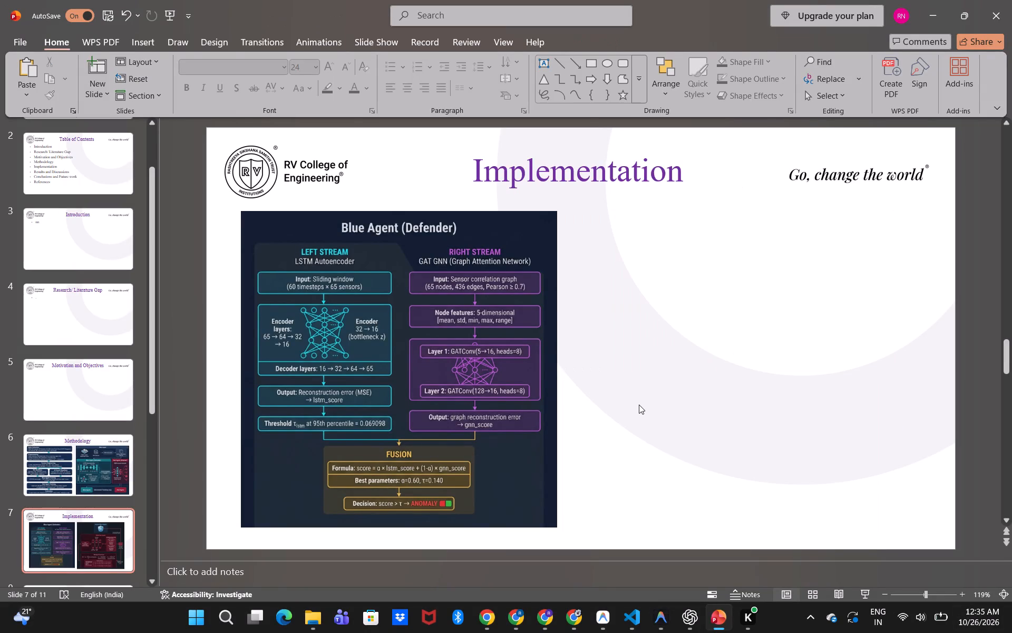
scroll(89, 476, down, 2)
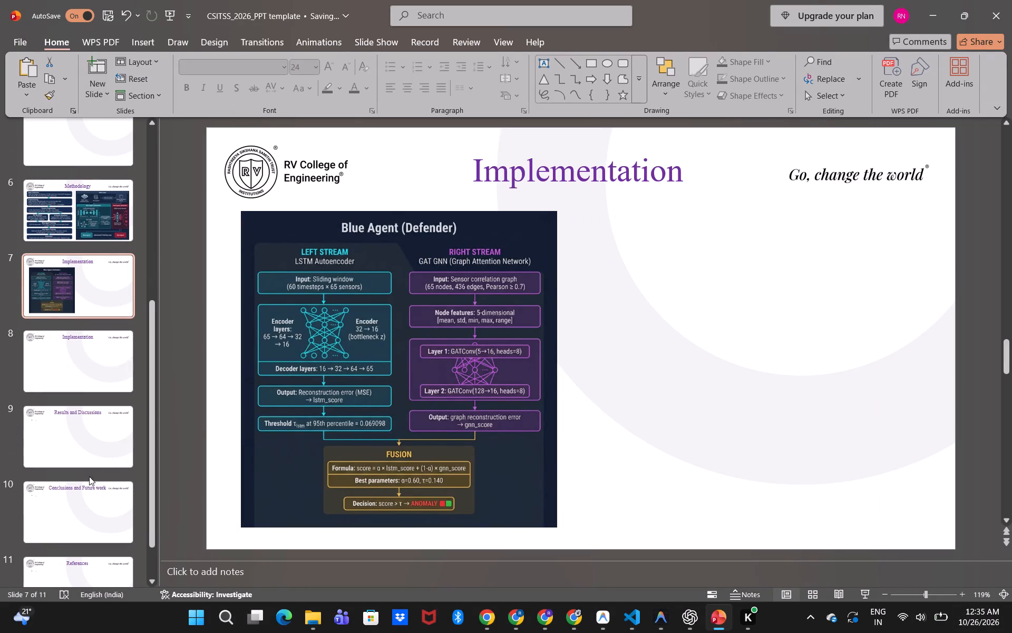
click(93, 366)
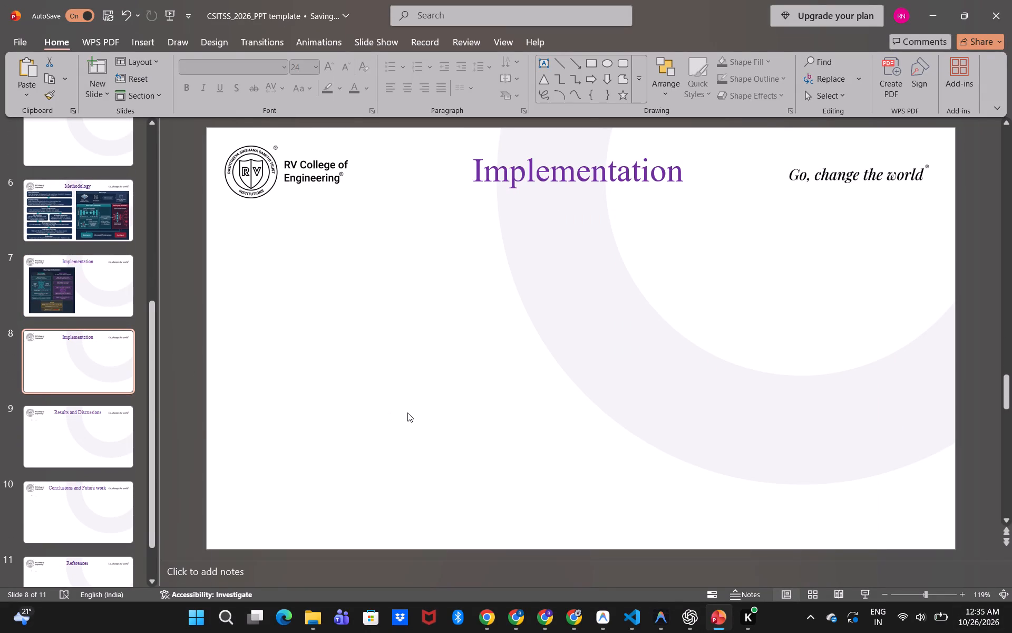
key(ctrl+v)
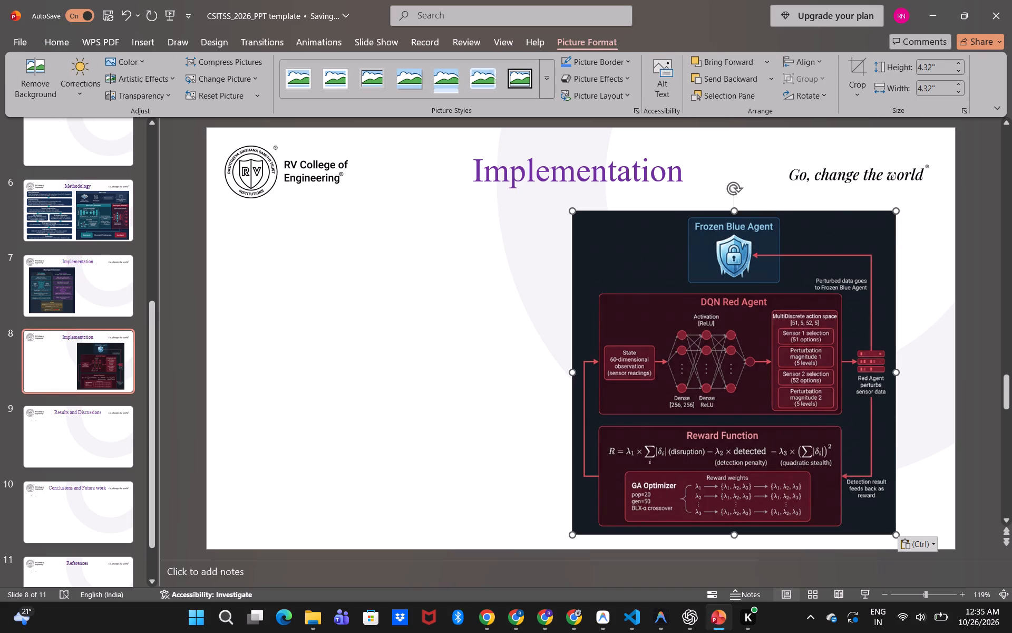
Shift the Red Agent diagram horizontally to the left side of slide 8, roughly in line with the logo.
key(Left)
key(Left)
key(Left)
key(Left)
key(Left)
key(Left)
key(Left)
key(Left)
key(Left)
key(Left)
key(Left)
key(Left)
key(Left)
key(Left)
key(Left)
key(Left)
key(Left)
key(Left)
key(Left)
key(Left)
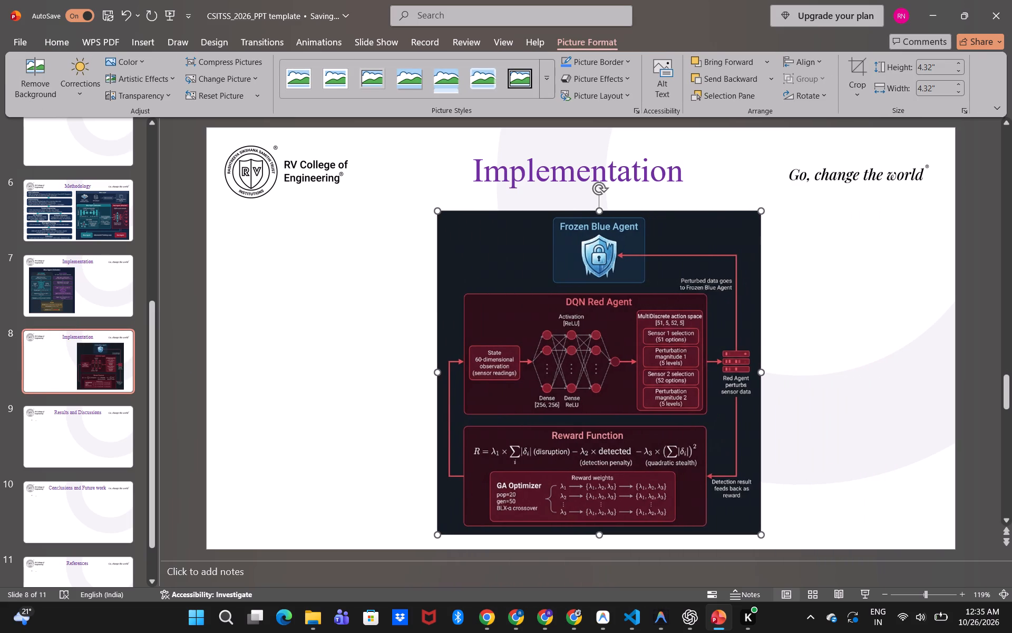
key(Left)
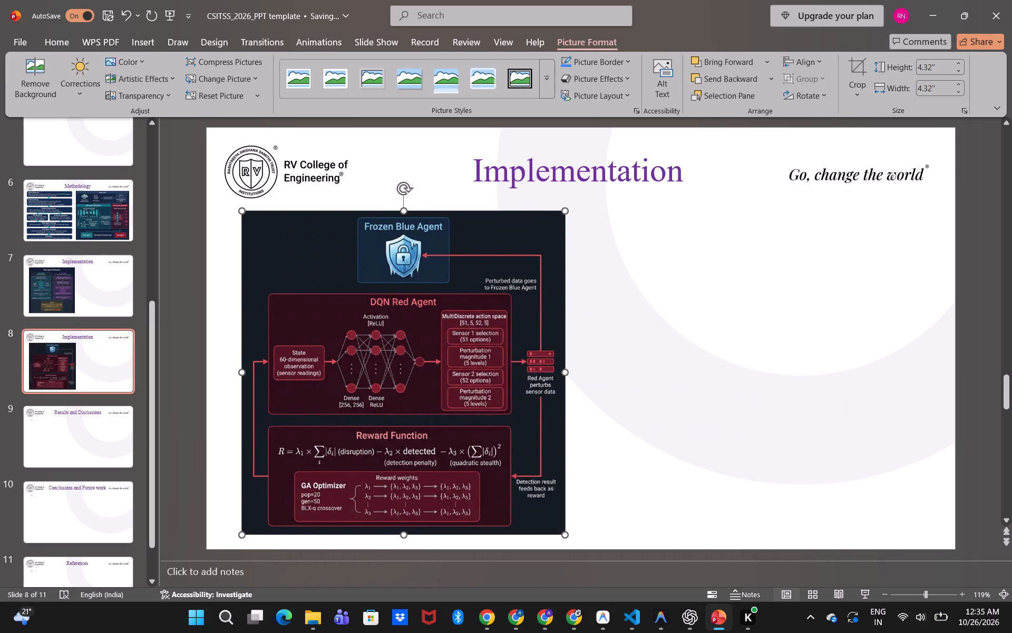
Enlarge the Red Agent diagram proportionally to about 4.52" by 4.52", filling the slide's left half below the logo.
drag(565, 210, 575, 200)
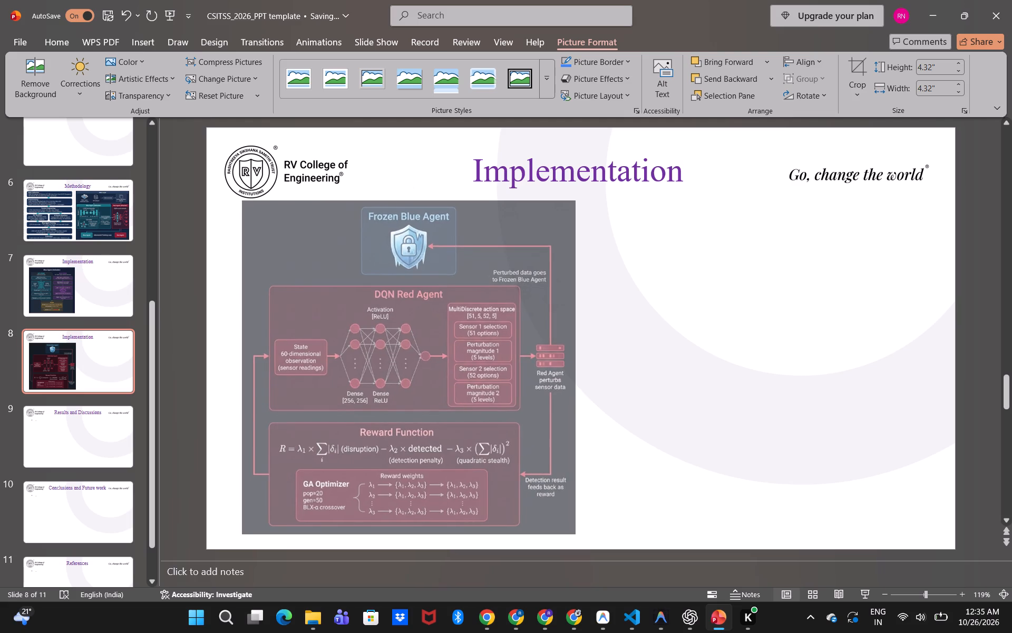
drag(575, 200, 568, 204)
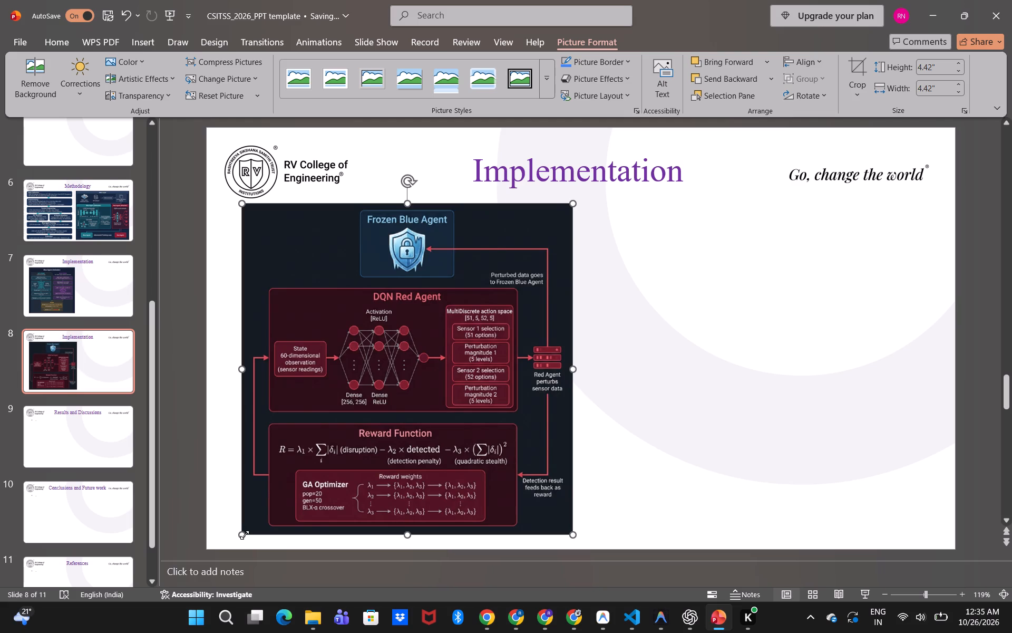
drag(245, 535, 239, 541)
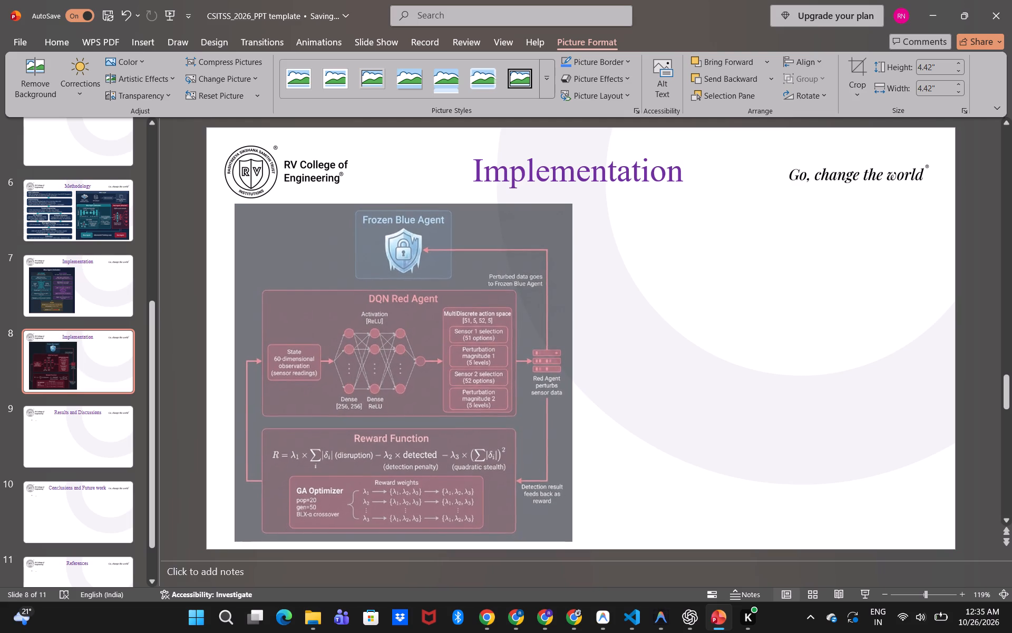
drag(239, 541, 238, 542)
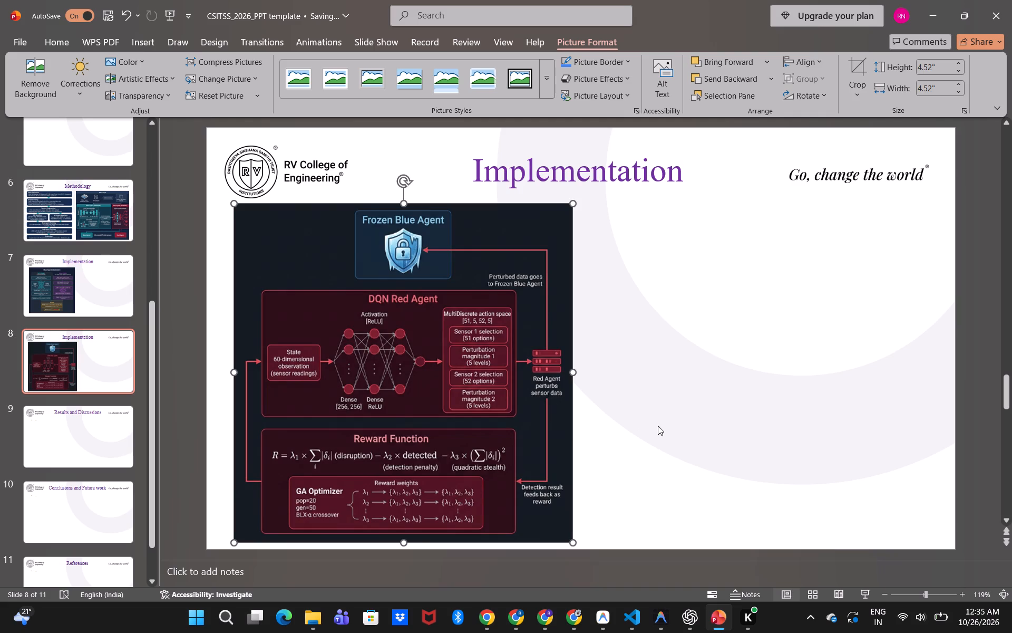
click(658, 426)
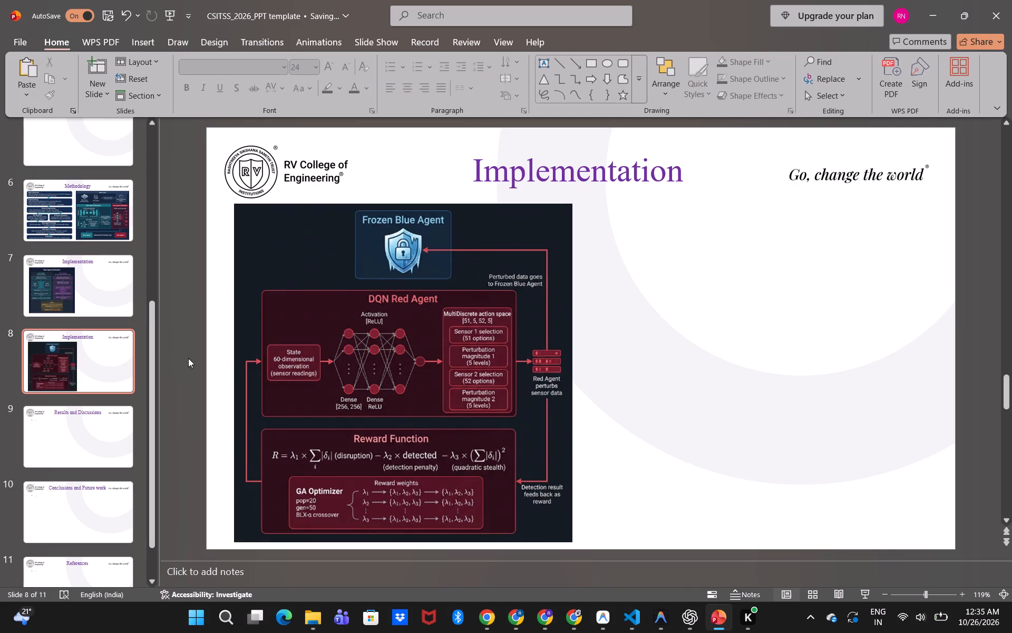
Enlarge the Blue Agent (Defender) diagram on slide 7 proportionally from two opposite corners, filling the slide's left half below the logo.
click(98, 294)
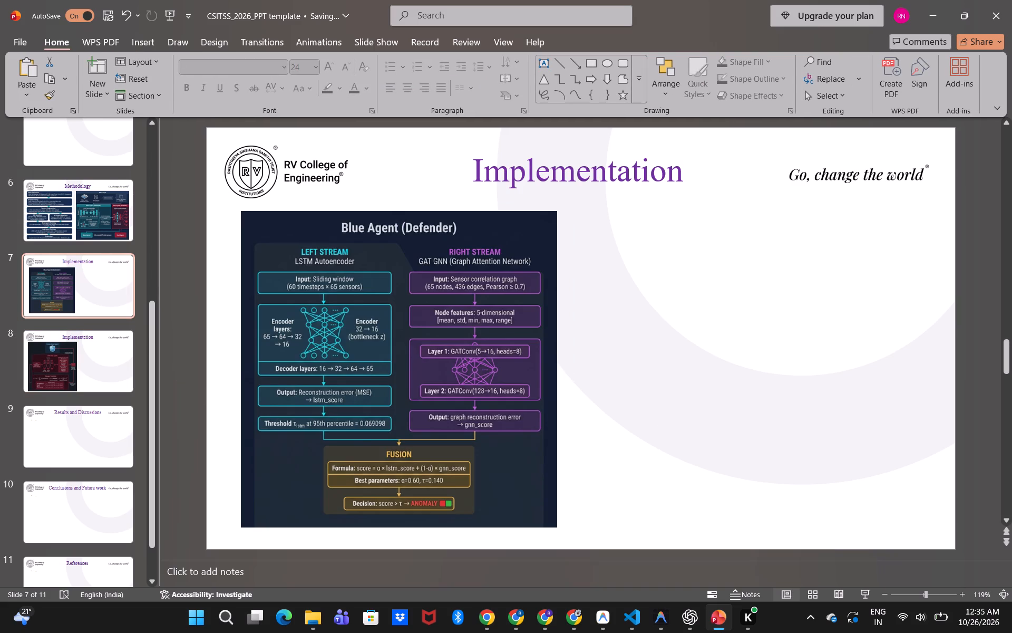
click(310, 265)
drag(241, 212, 234, 204)
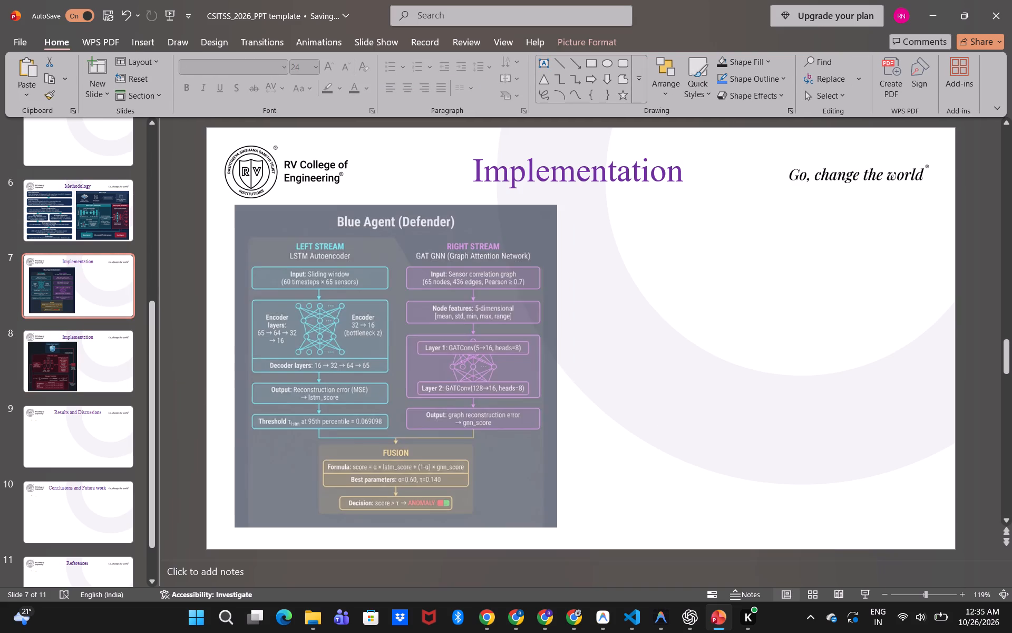
drag(234, 204, 230, 200)
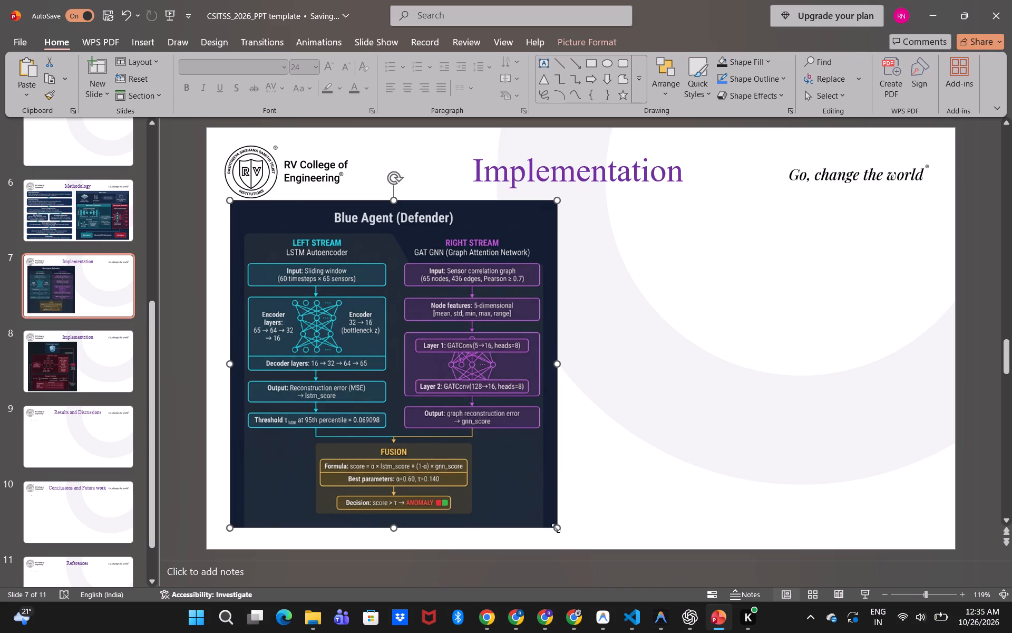
drag(556, 528, 573, 541)
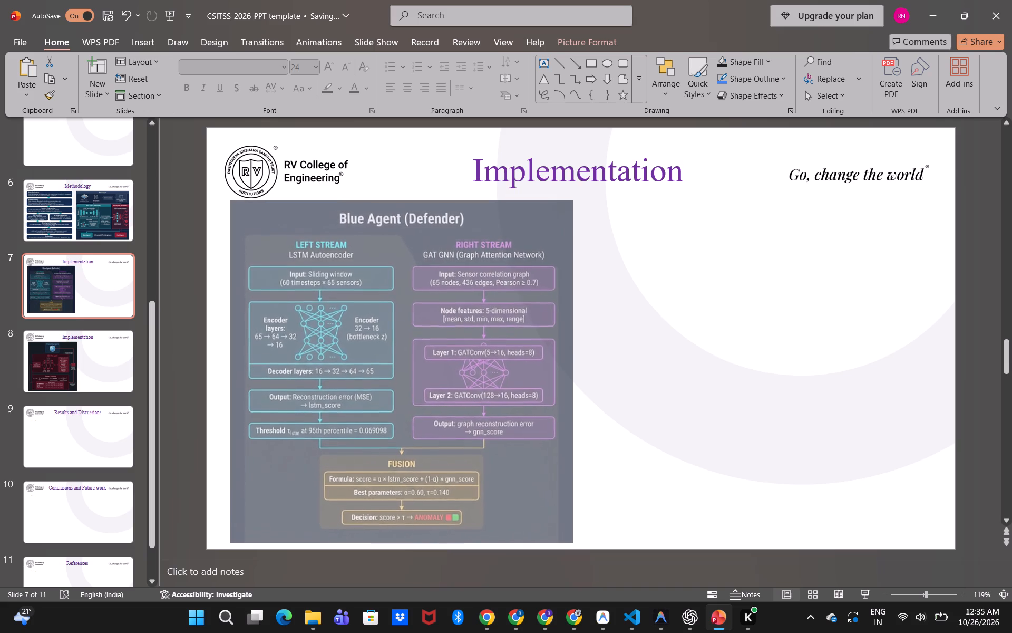
drag(573, 541, 575, 541)
click(654, 504)
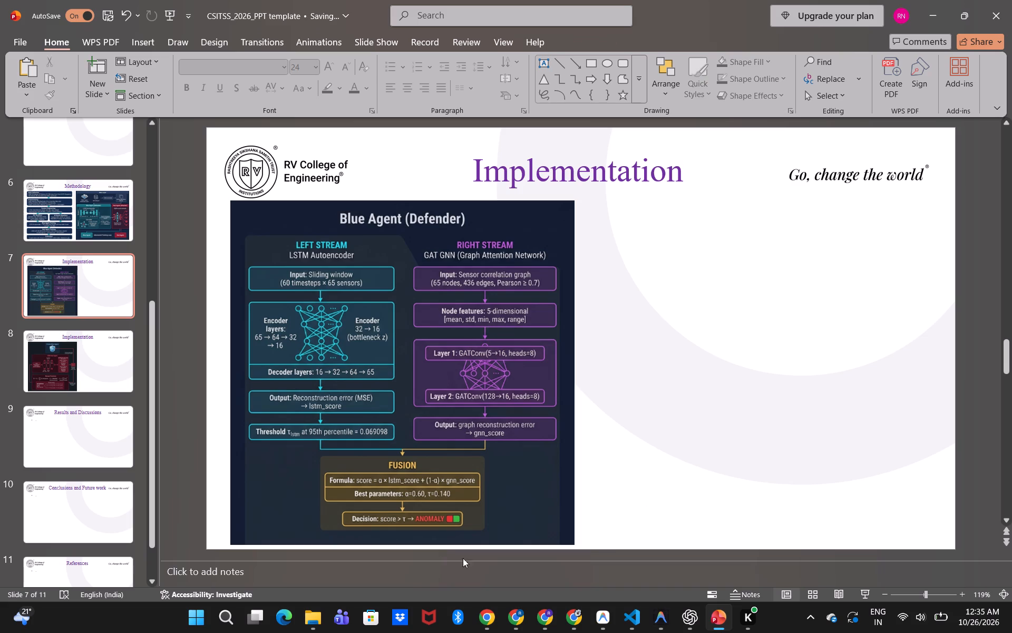
Return to slide 8 with the Red Agent diagram.
click(102, 367)
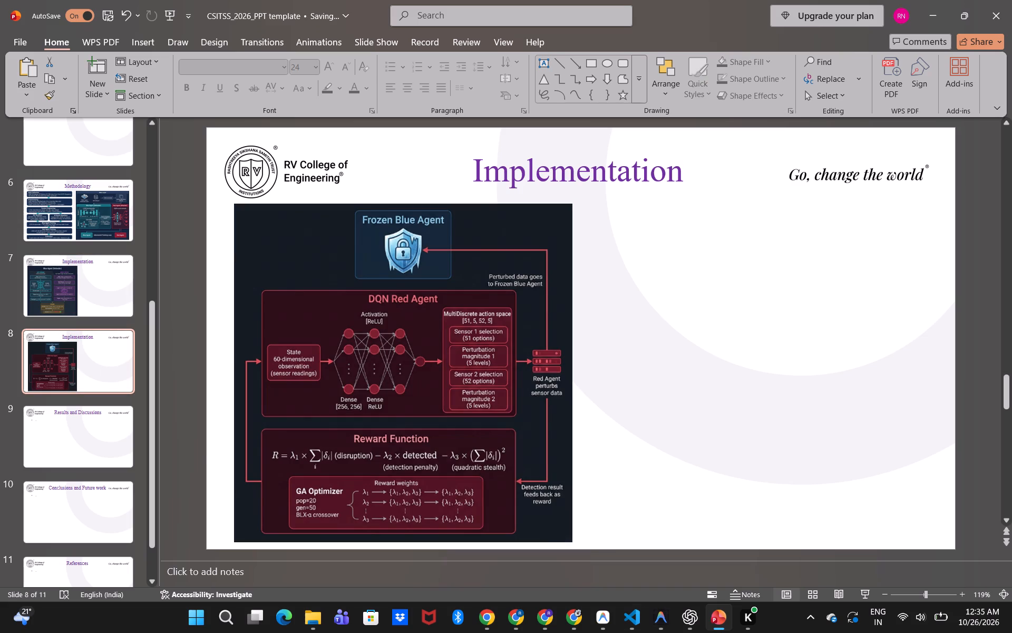
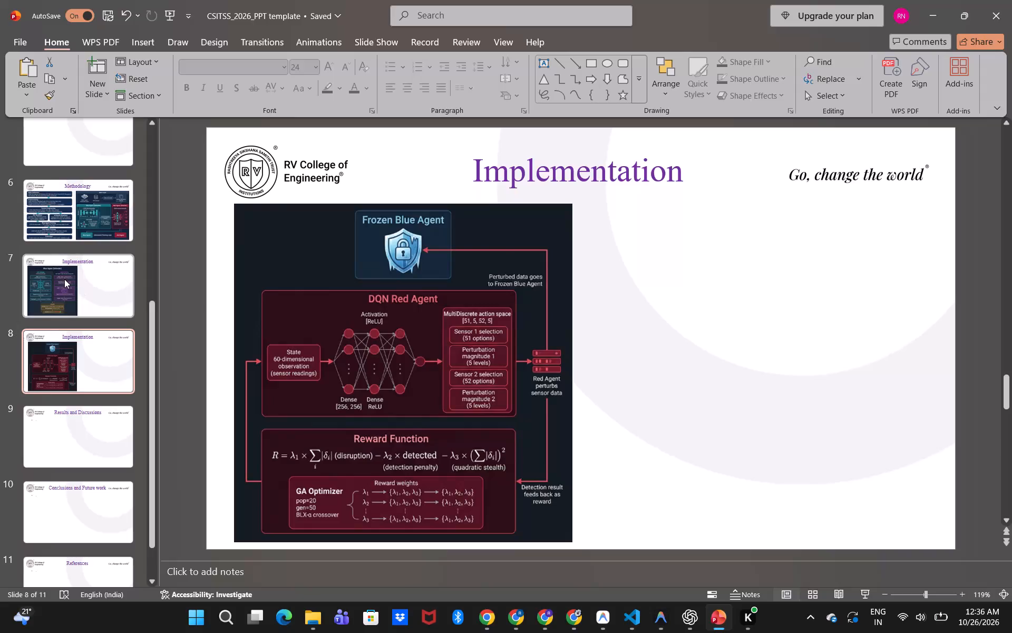
Return to slide 7 with the Blue Agent (Defender) diagram.
click(64, 279)
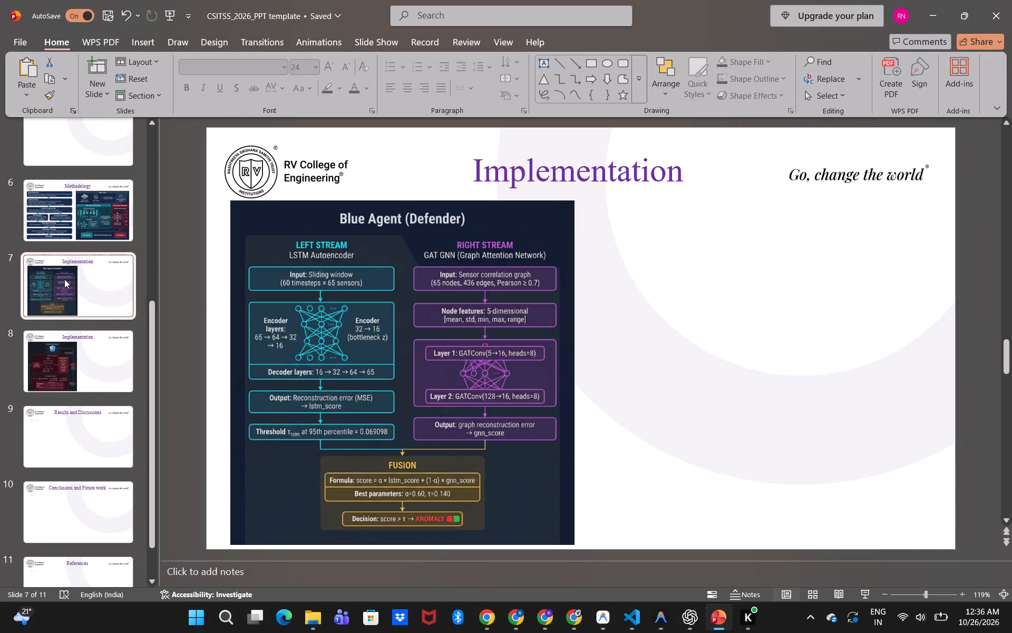
Switch to File Explorer and open the 2026 folder inside RVCE's CSITSS folder.
click(326, 630)
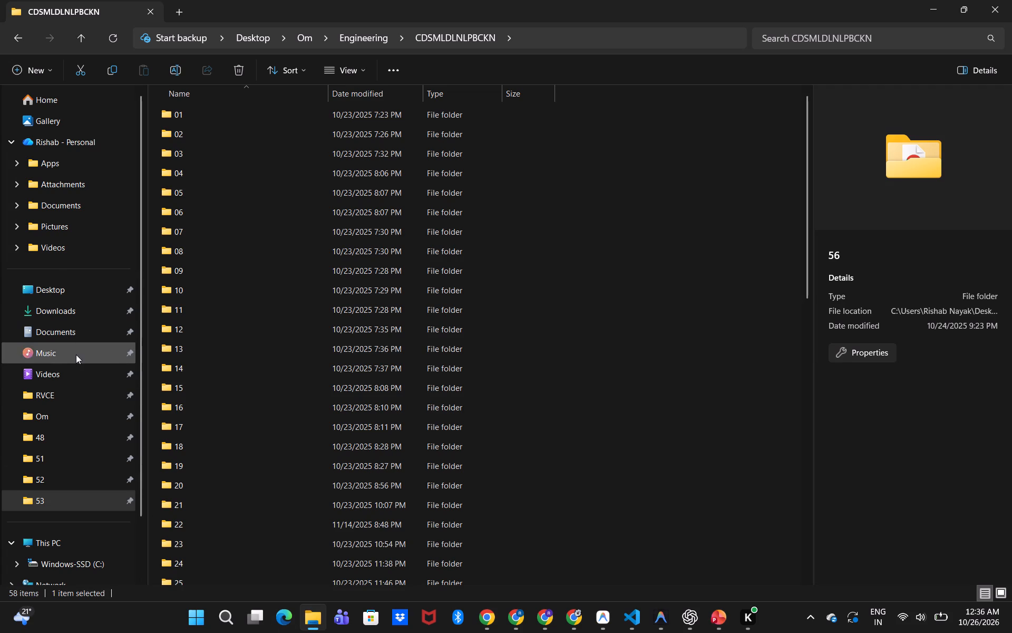
double_click(83, 397)
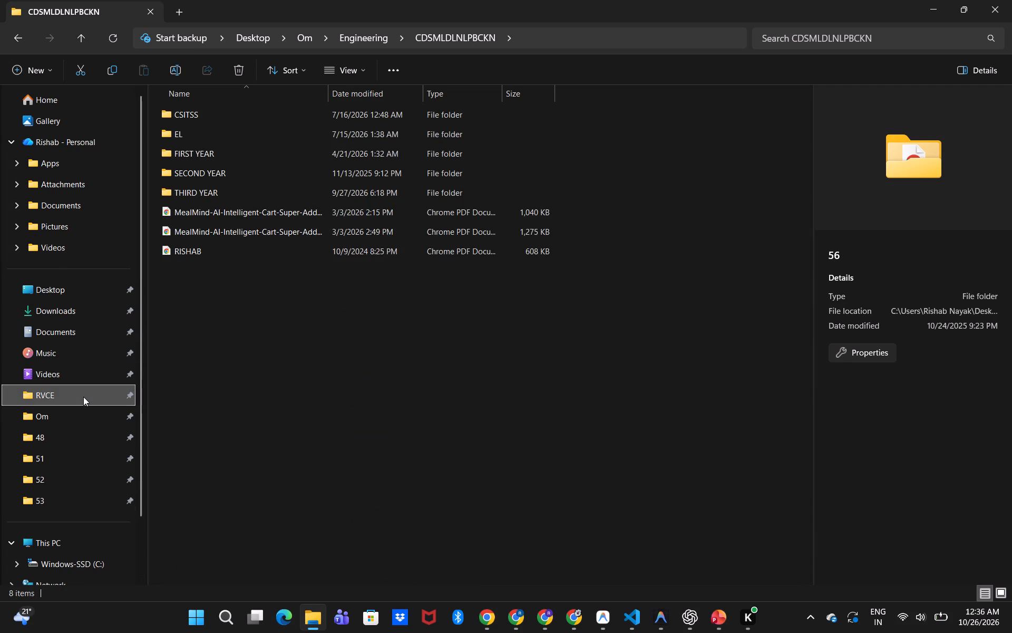
double_click(234, 114)
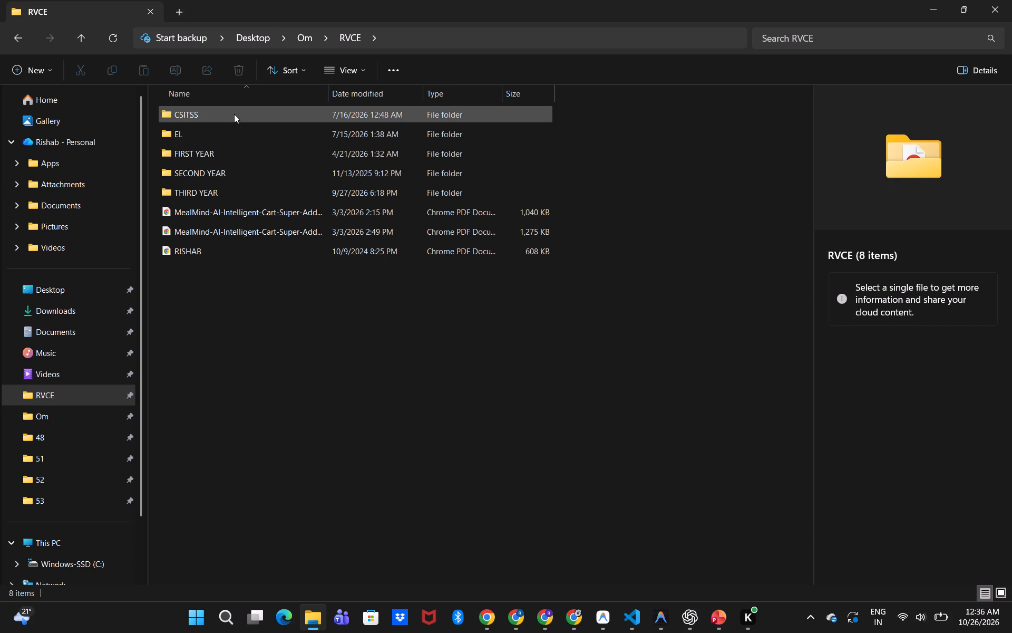
double_click(233, 137)
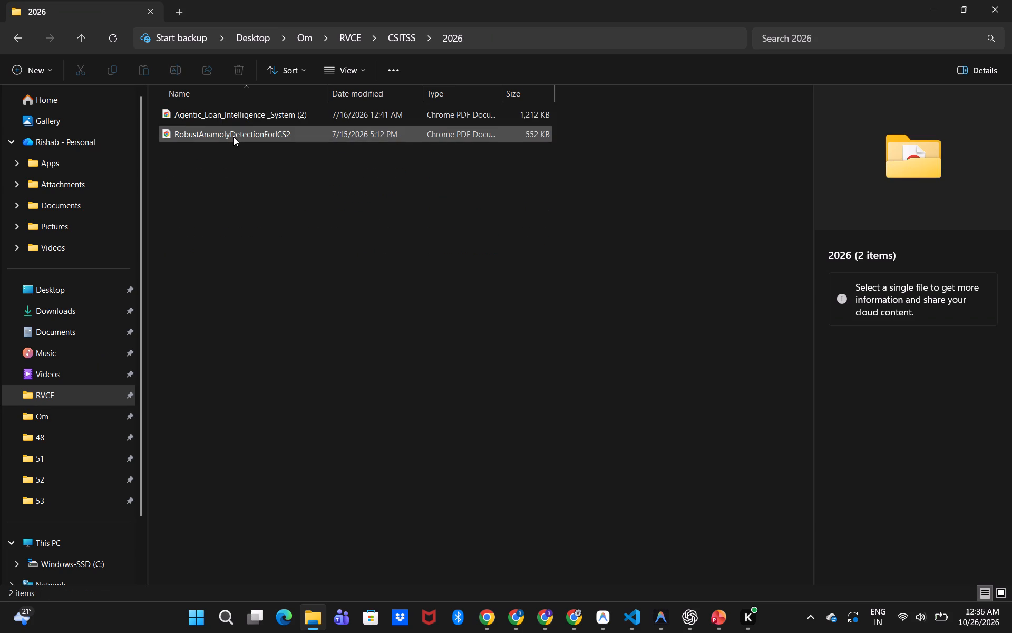
Look through the Downloads folder for files related to the ICS anomaly detection project.
double_click(73, 317)
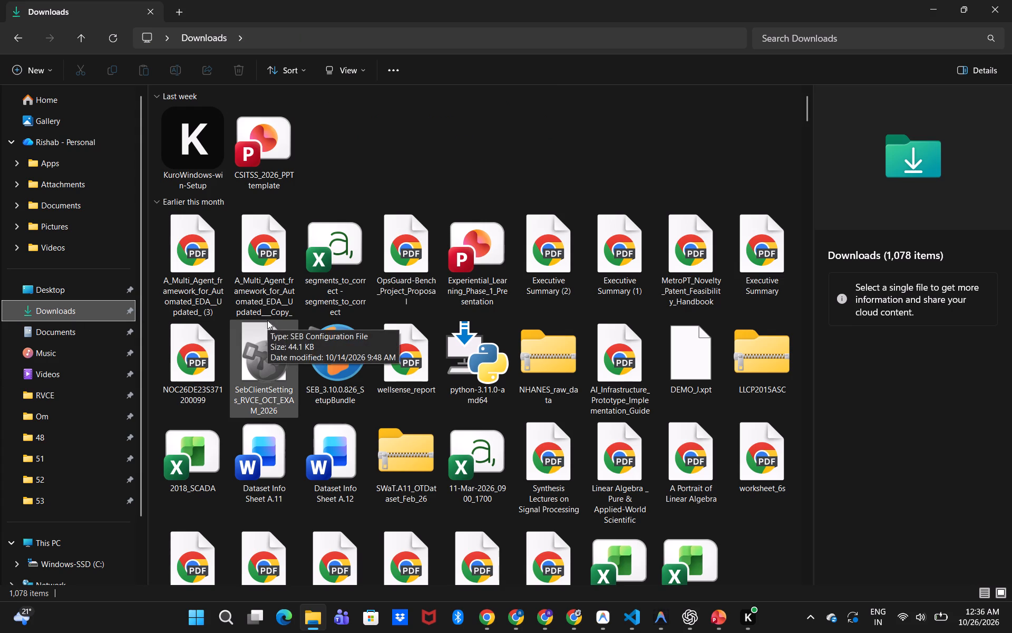
scroll(267, 320, down, 6)
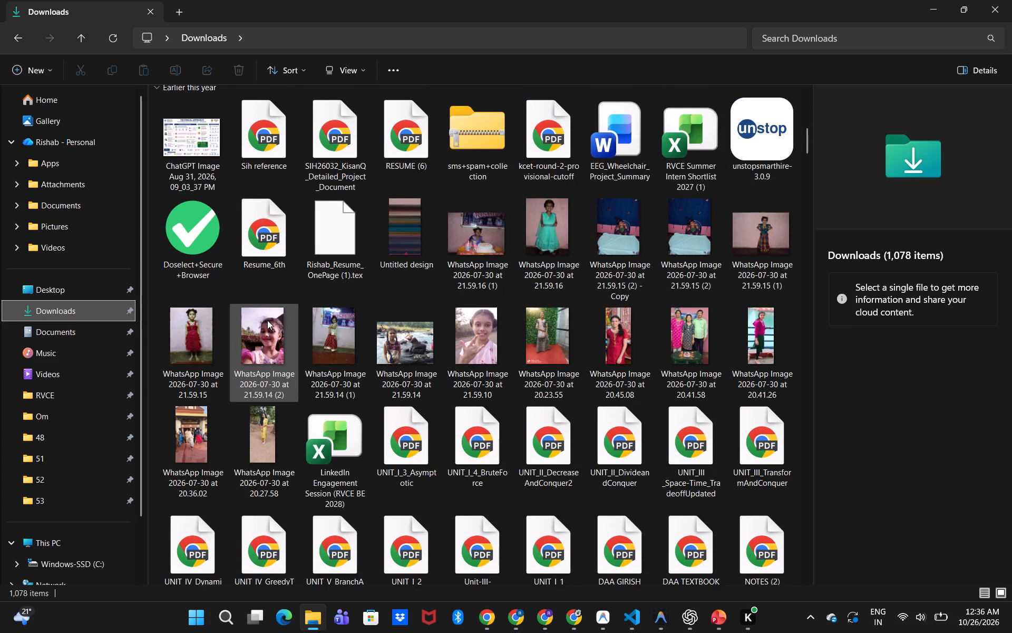
scroll(267, 320, down, 4)
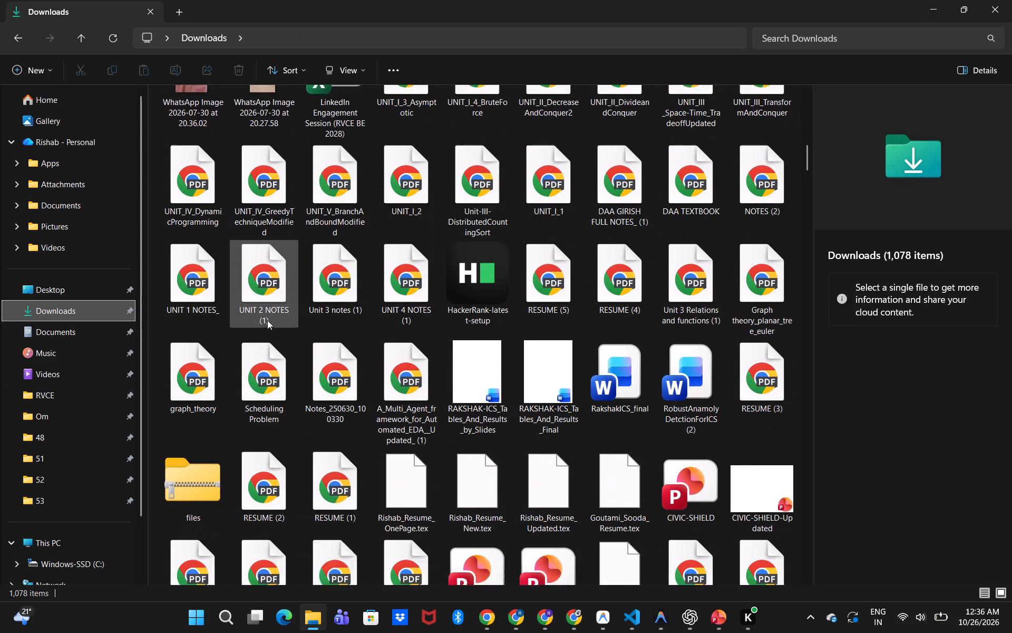
scroll(267, 320, down, 2)
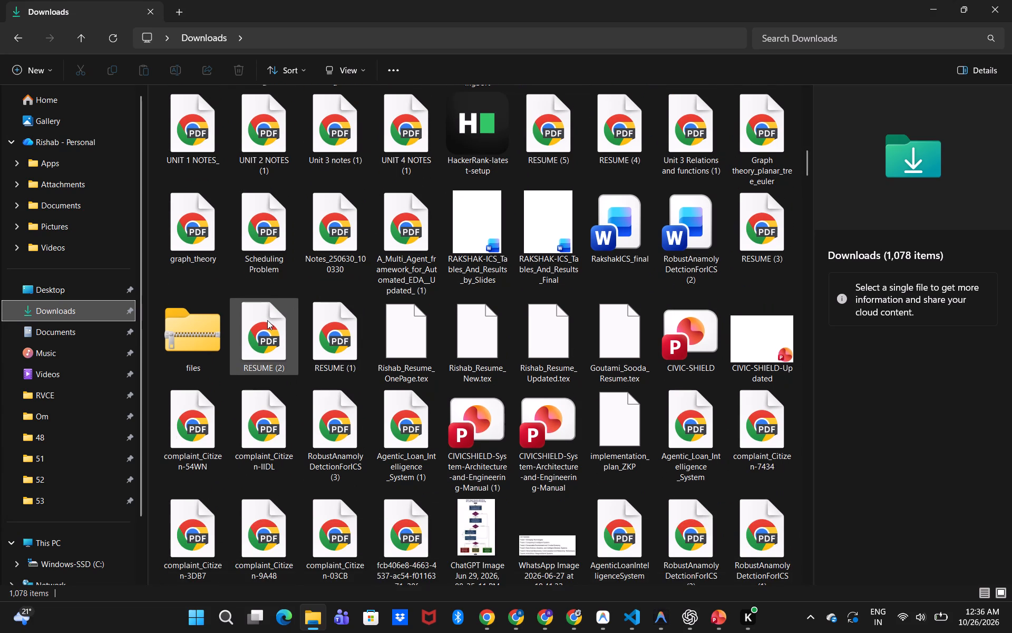
scroll(267, 320, down, 2)
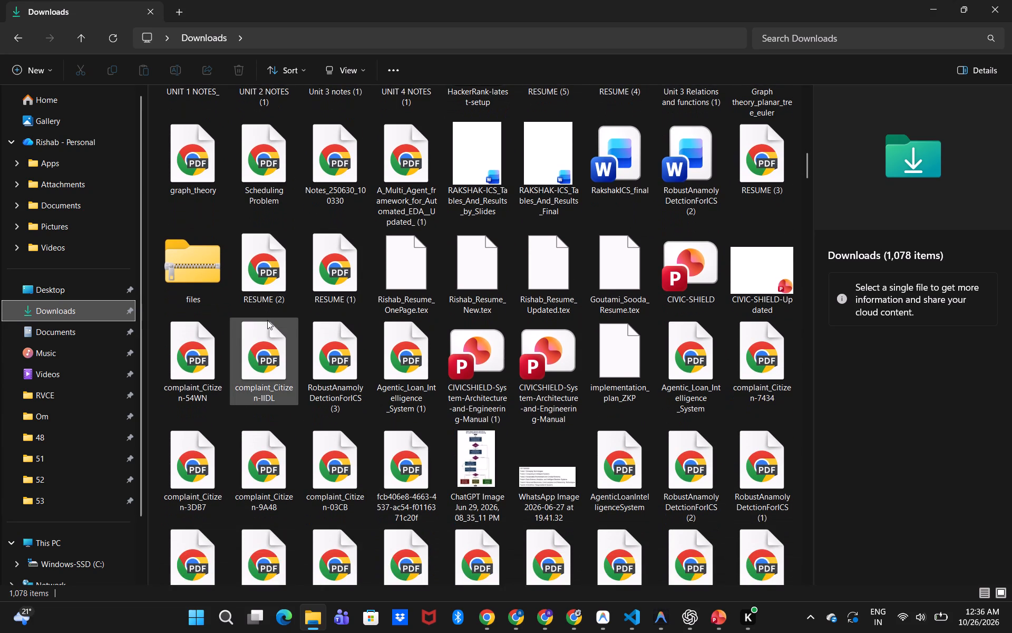
scroll(267, 320, down, 2)
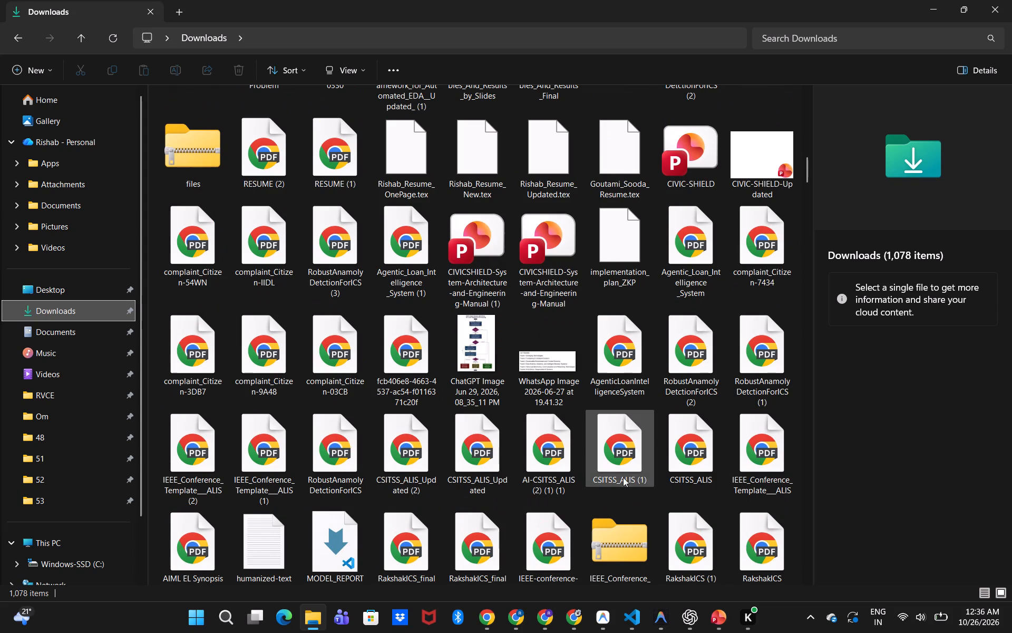
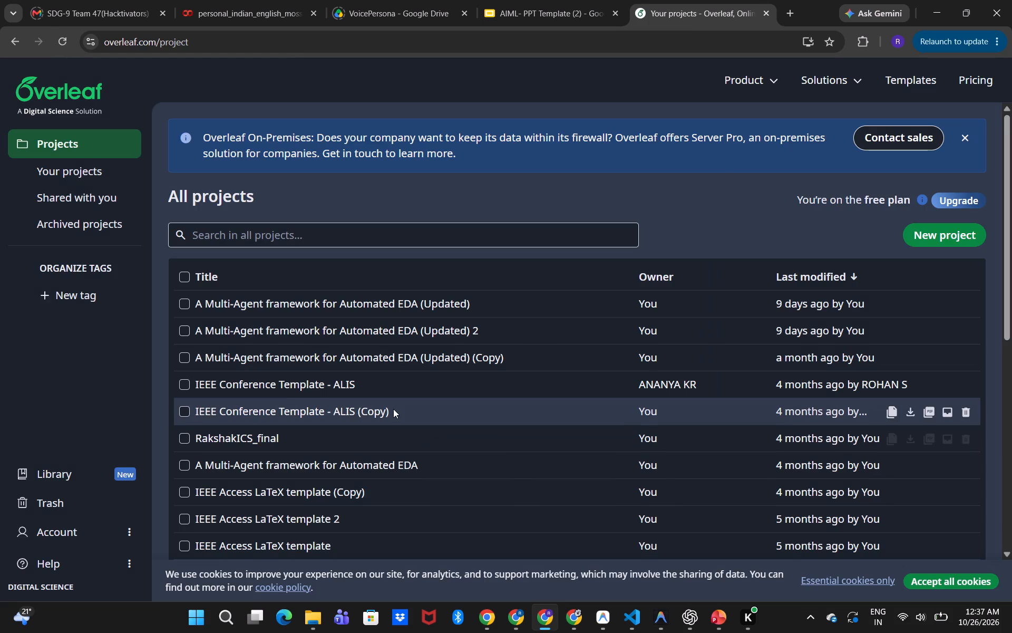
Open the RakshakICS_final project in Overleaf and show its file tree.
double_click(253, 438)
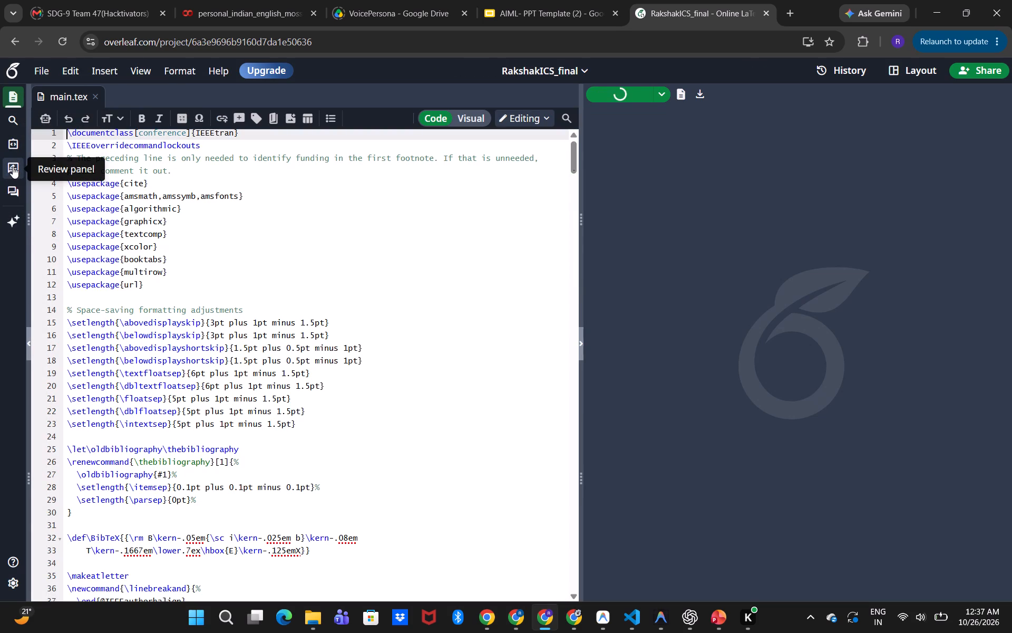
click(11, 152)
click(11, 152)
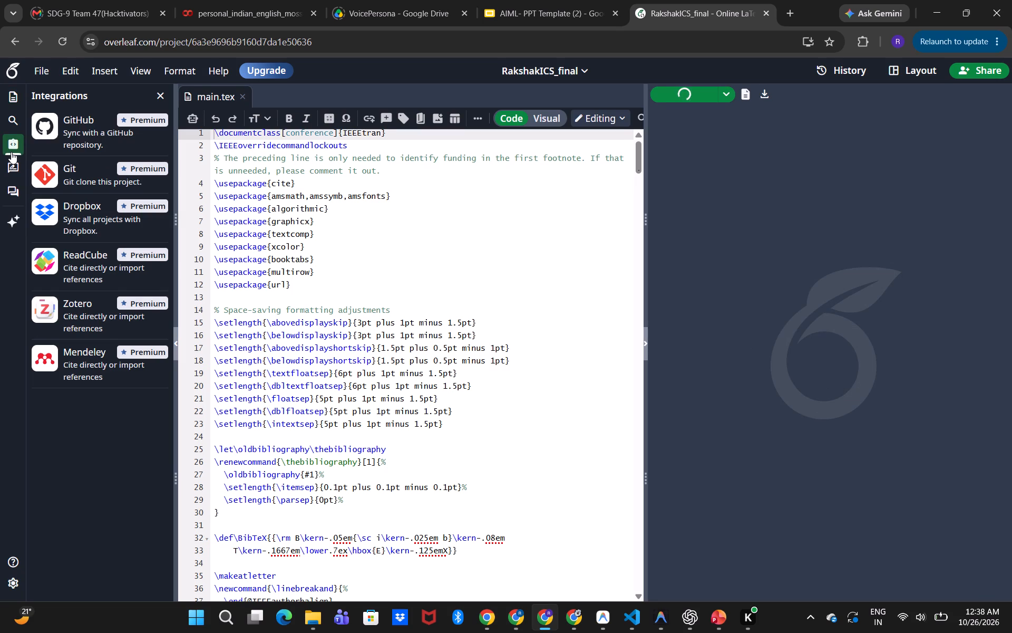
click(7, 97)
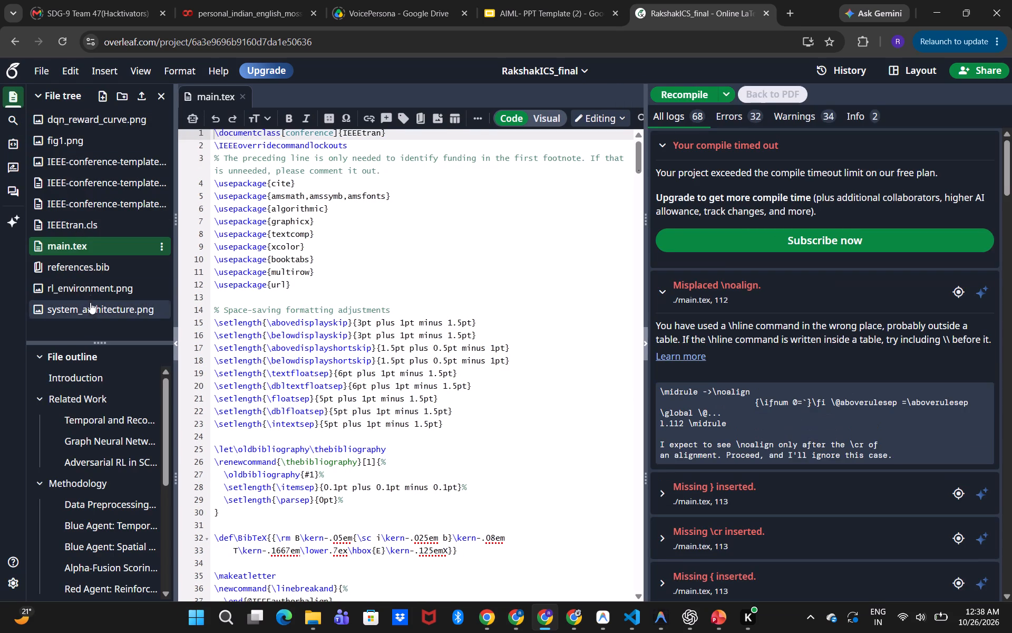
Preview the project's rl_environment.png and system_architecture.png diagrams, and download rl_environment.png.
click(89, 290)
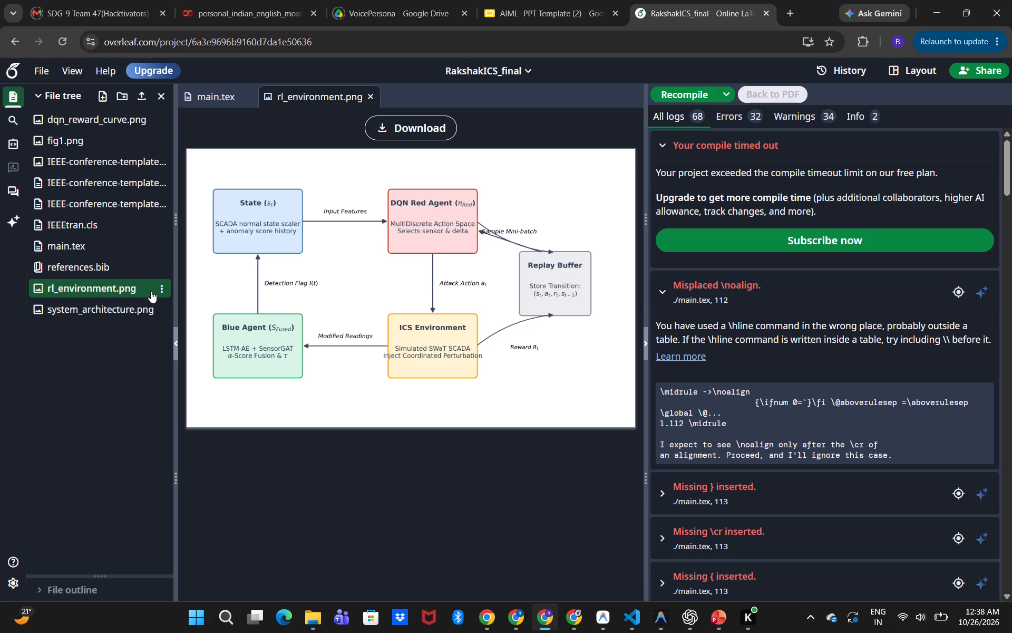
click(133, 306)
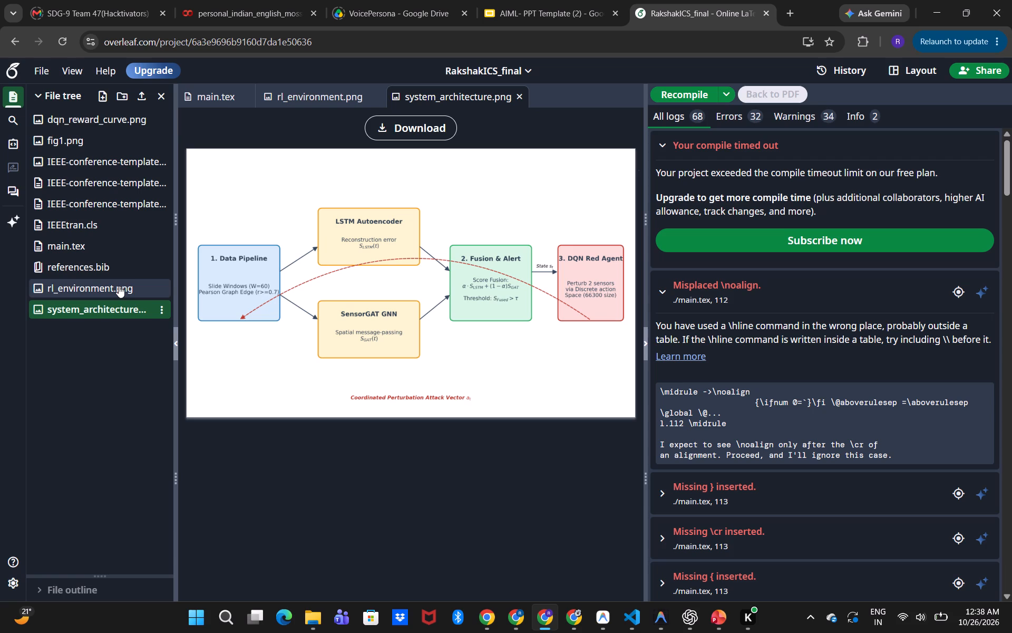
click(119, 286)
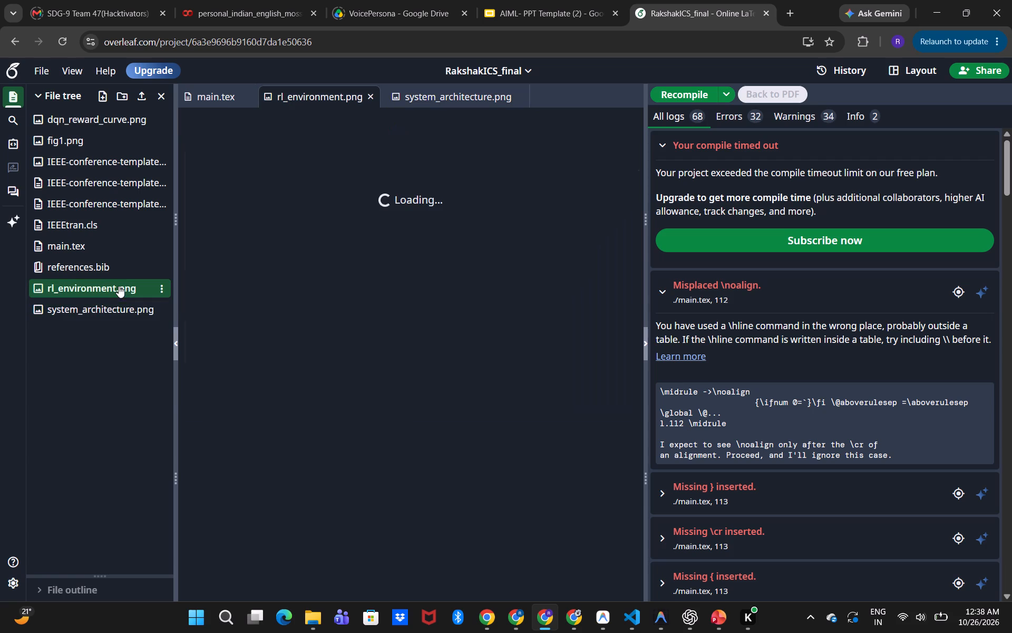
click(160, 284)
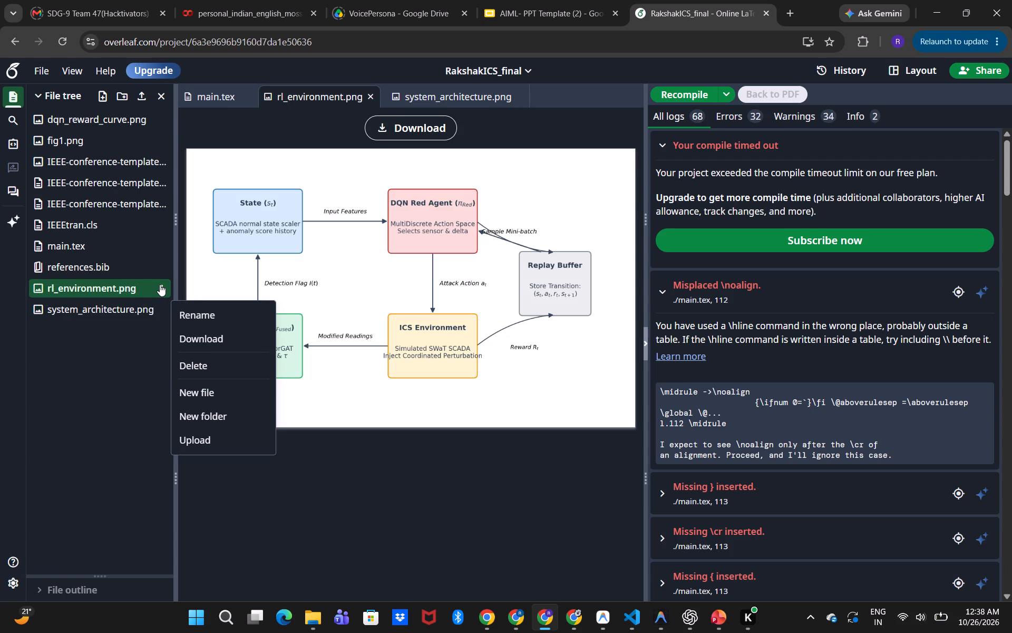
click(187, 333)
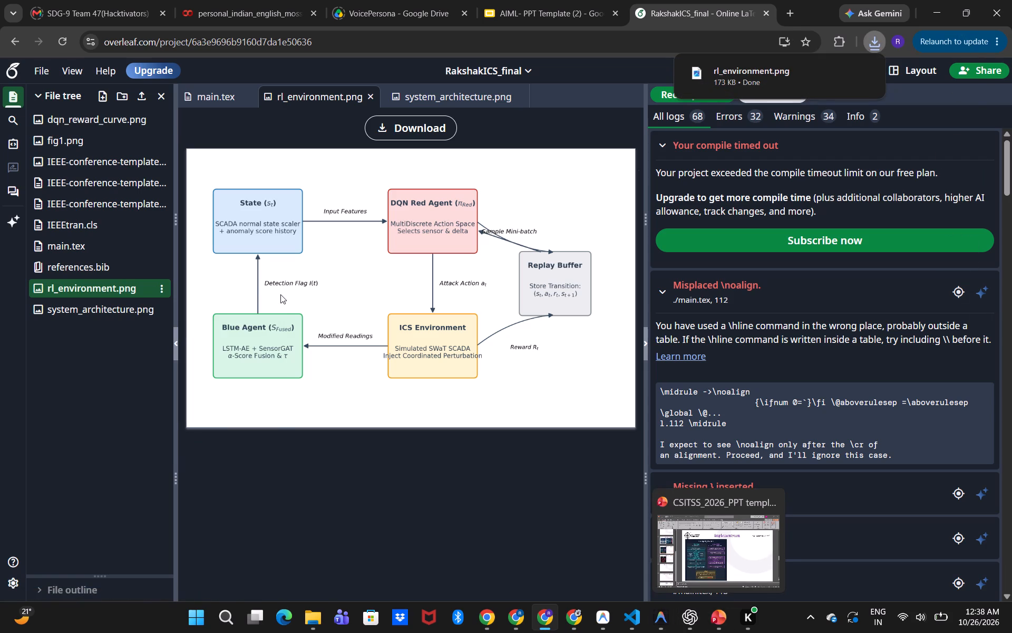
Close the rl_environment.png and system_architecture.png previews and the Overleaf project.
click(374, 100)
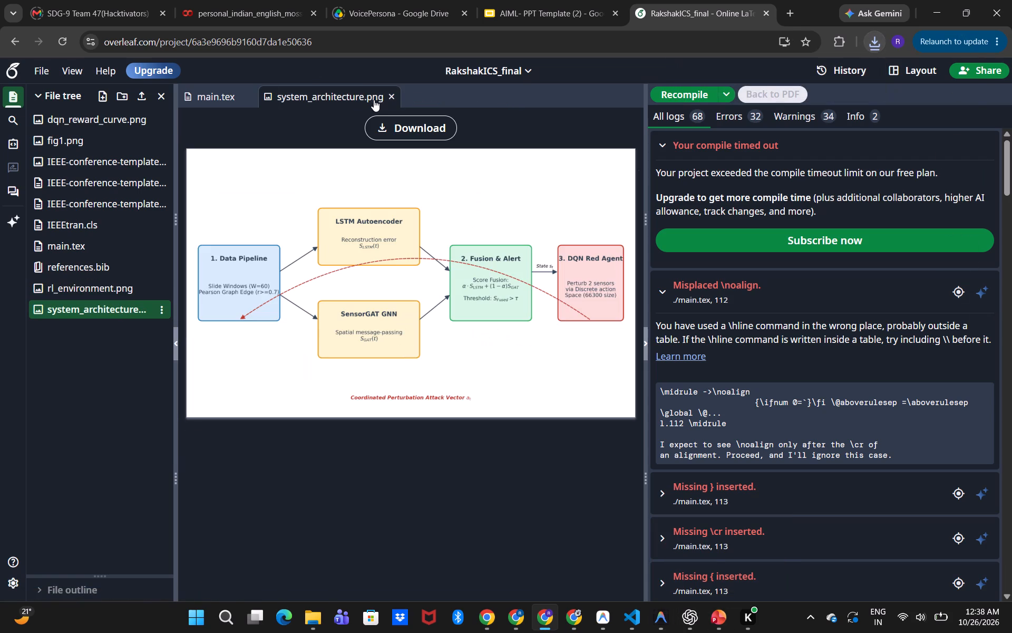
click(390, 100)
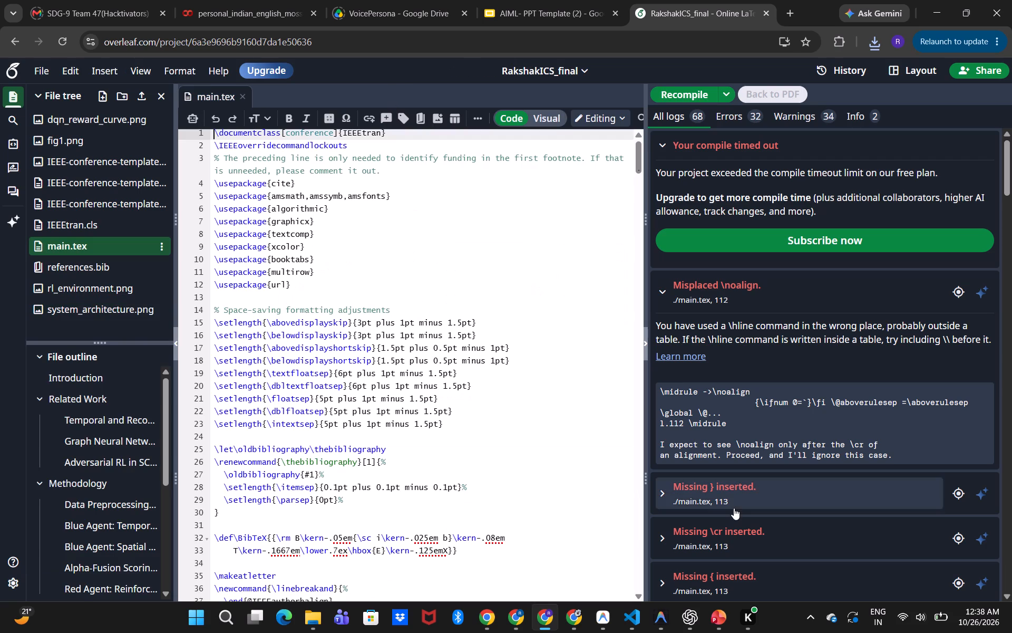
click(770, 7)
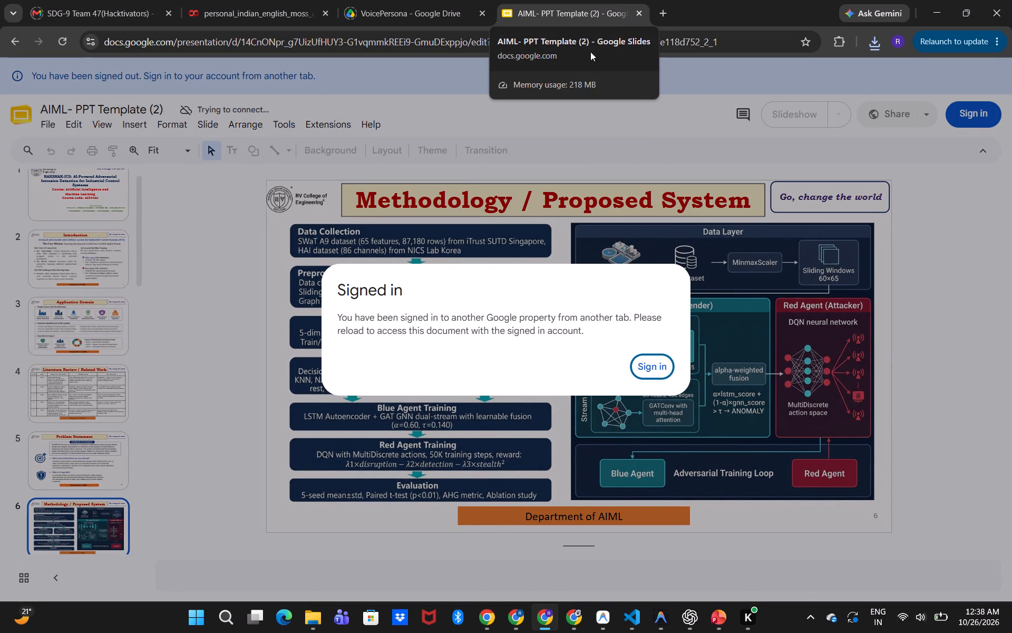
Look through the later slides of the AIML presentation, examine Performance Analysis slide 13, and close the presentation.
click(468, 179)
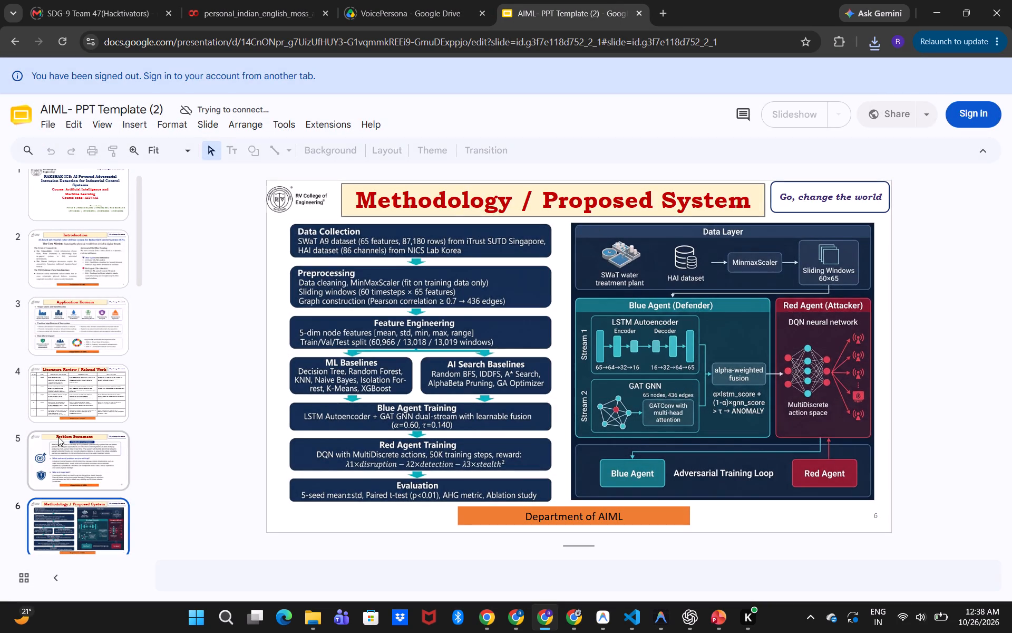
scroll(58, 437, down, 6)
scroll(58, 437, up, 1)
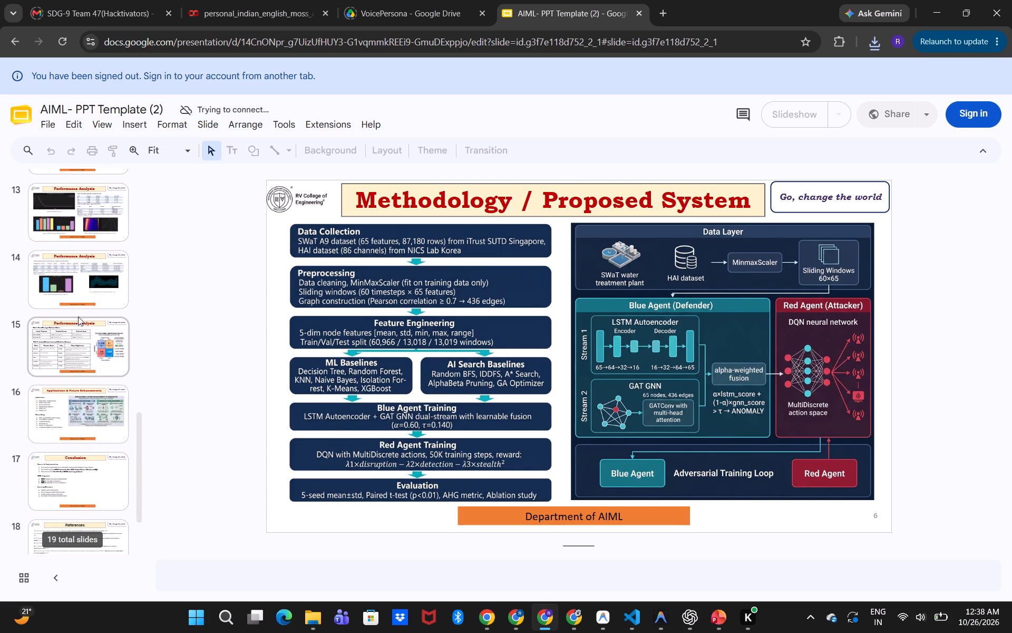
scroll(79, 312, up, 1)
click(70, 363)
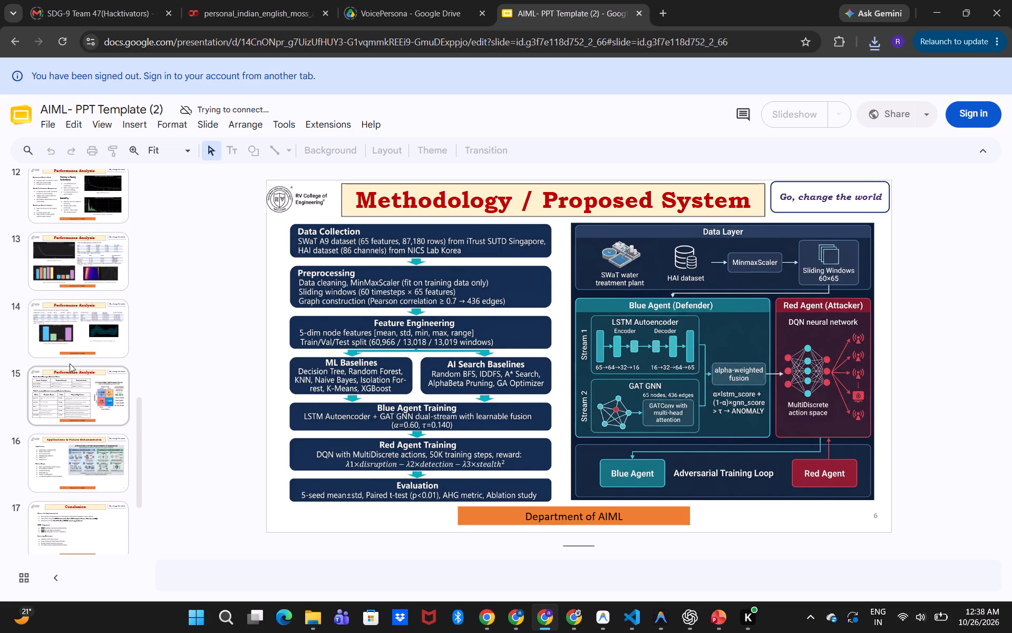
click(102, 256)
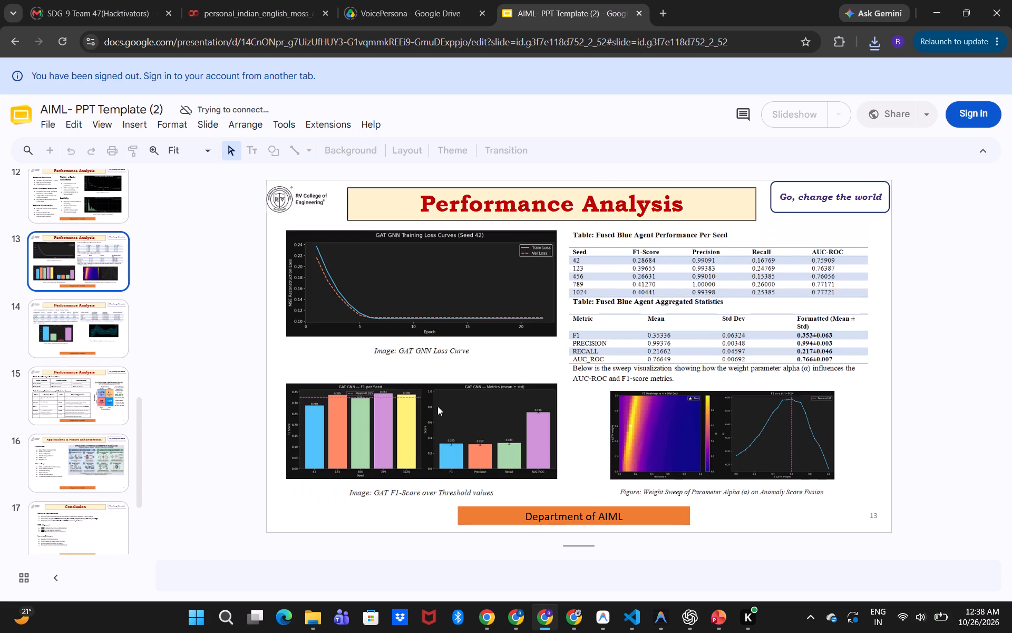
click(643, 13)
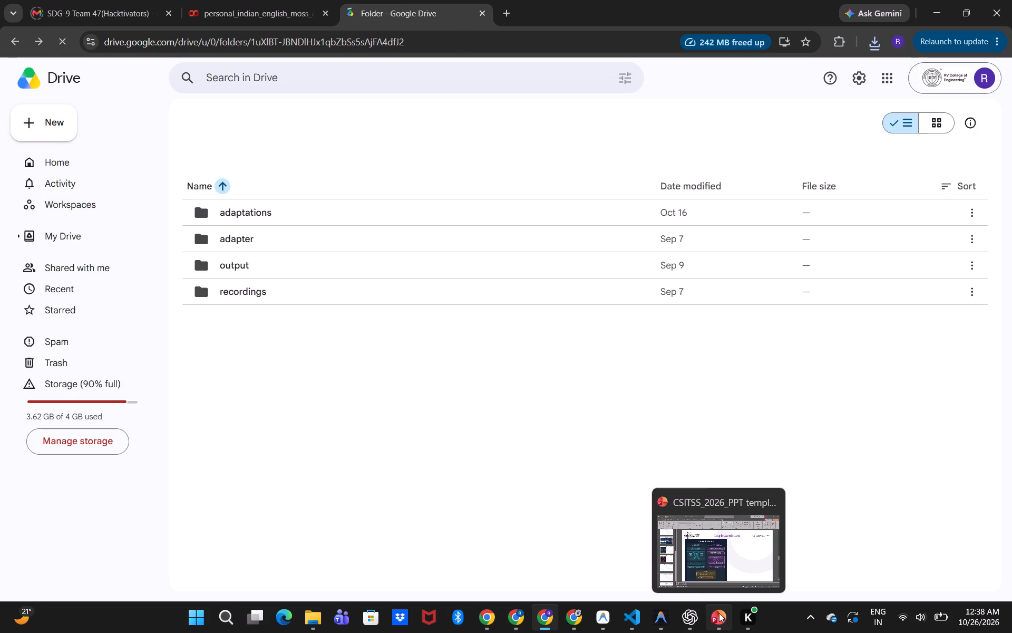
Switch to the CSITSS_2026_PPT template in PowerPoint and insert the rl_environment picture from Downloads on Implementation slide 8.
click(719, 613)
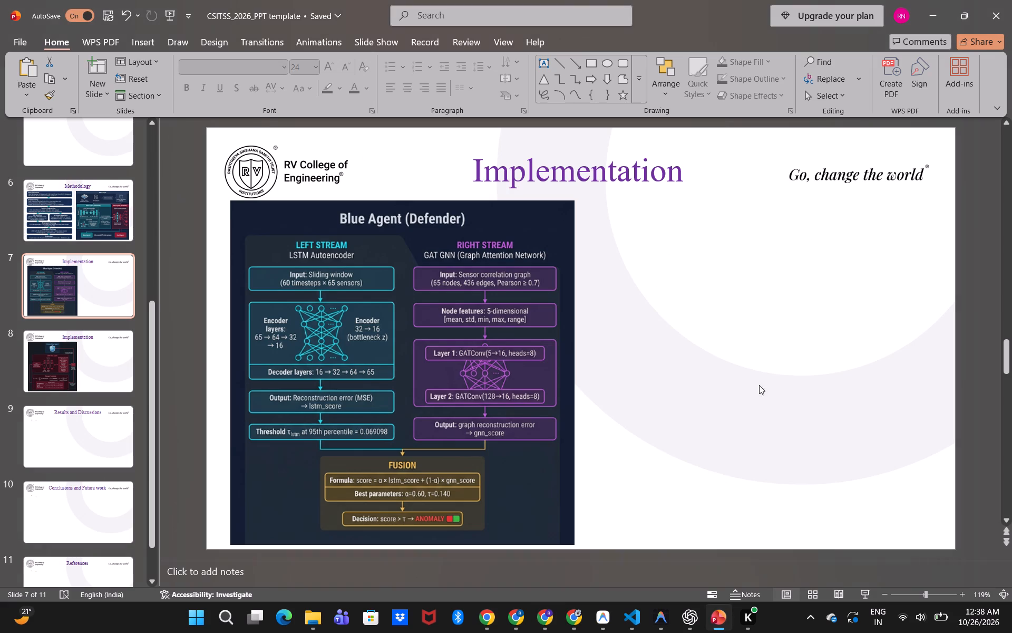
click(137, 44)
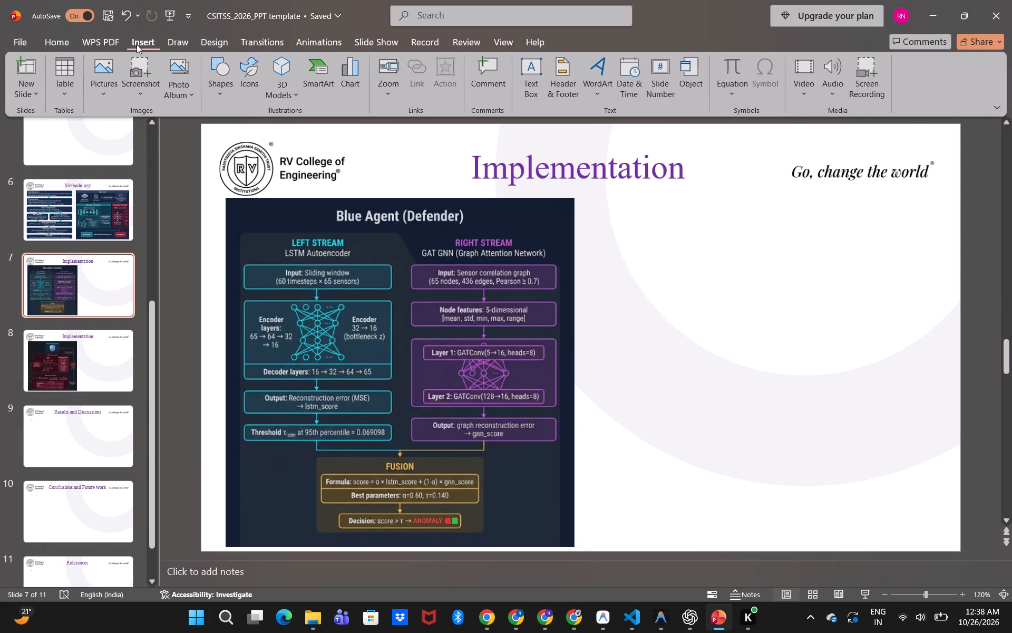
click(102, 367)
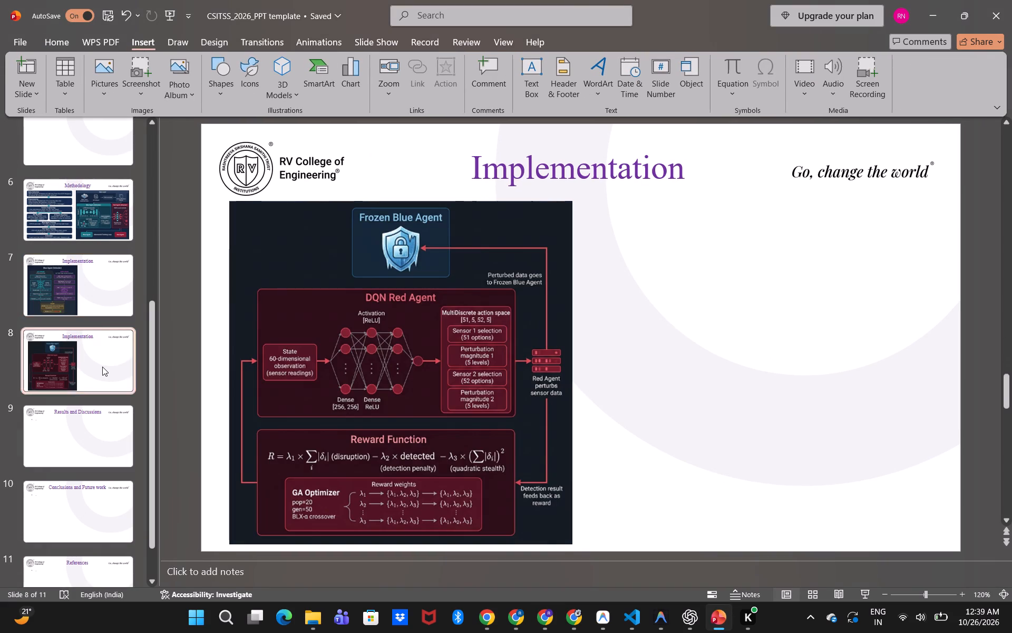
click(105, 64)
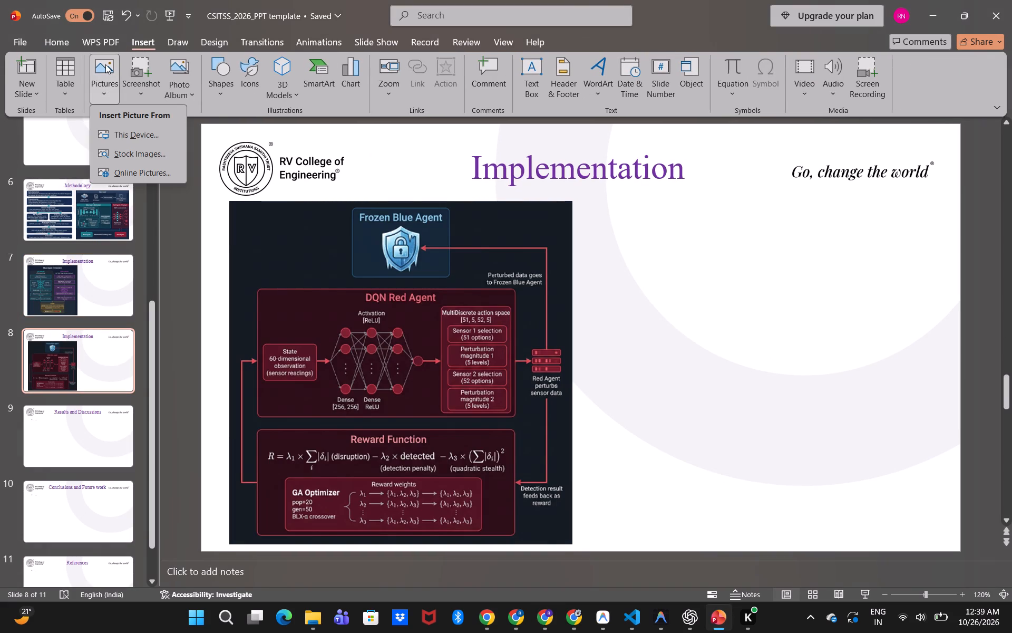
click(133, 128)
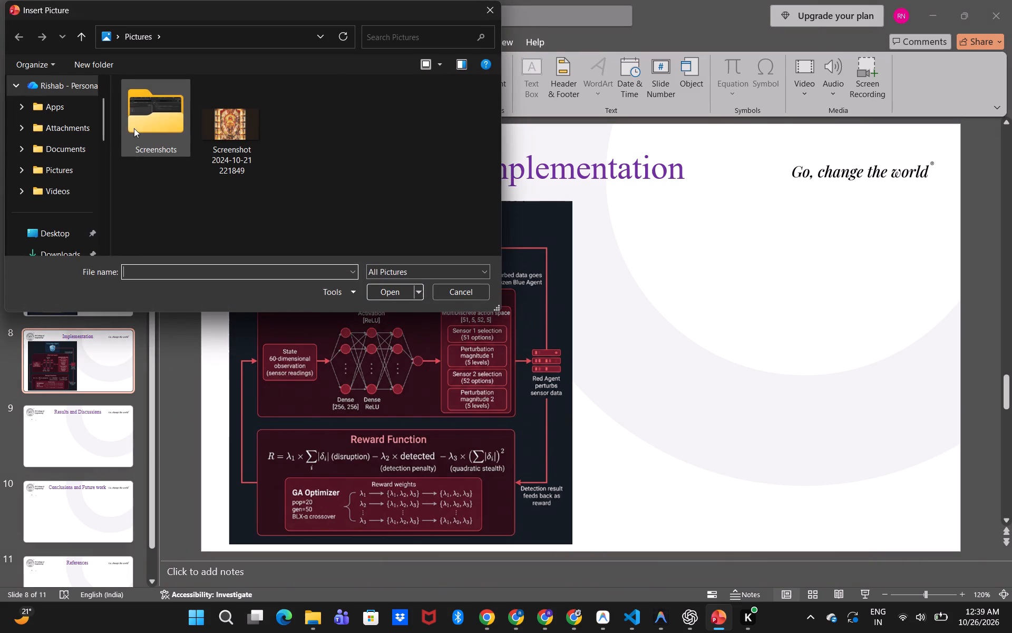
click(54, 248)
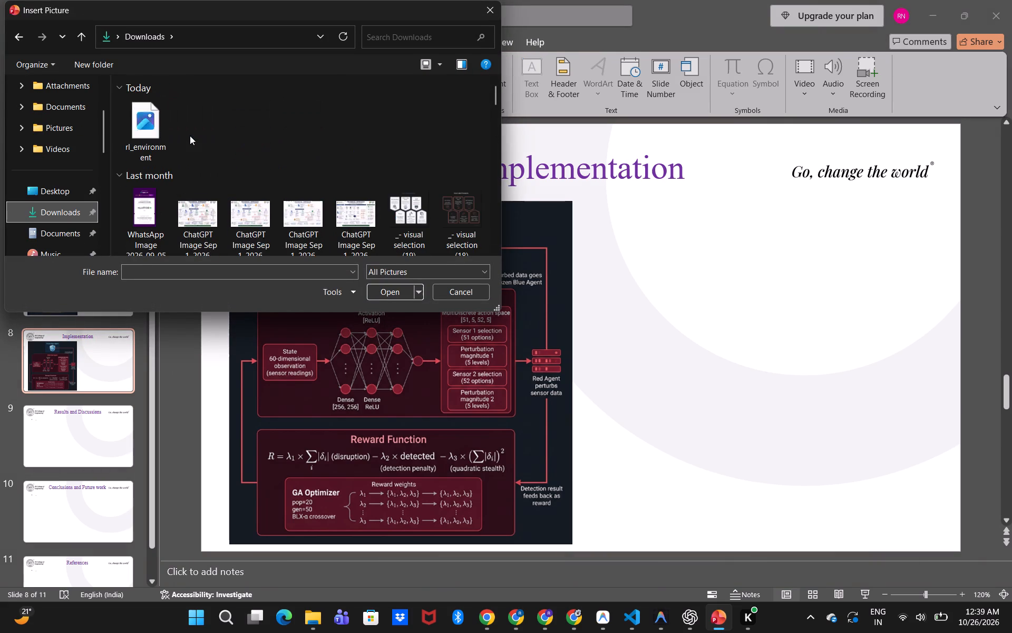
double_click(158, 130)
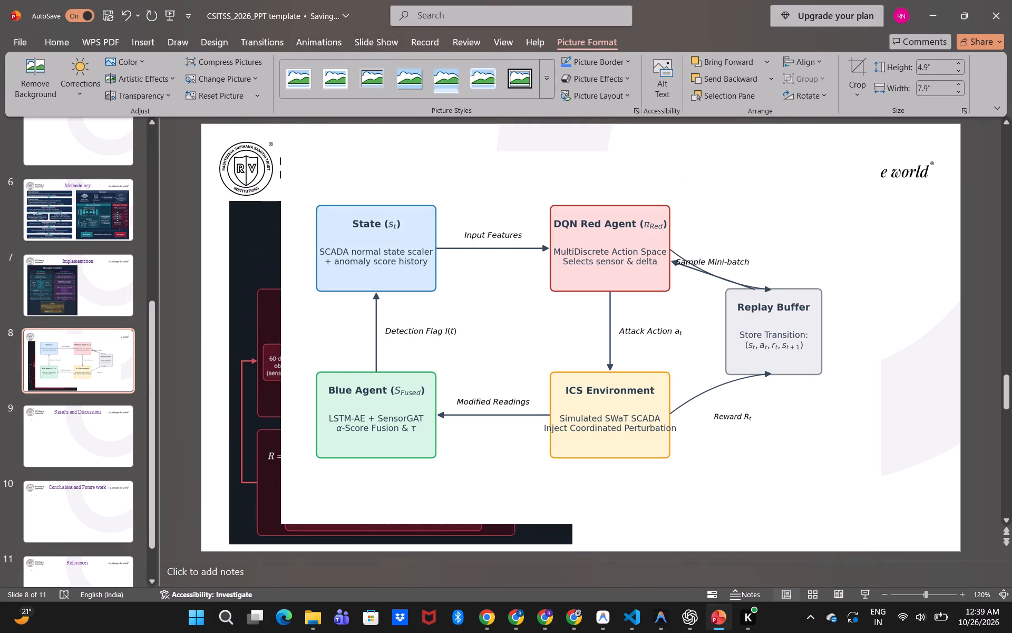
Move the inserted rl_environment diagram toward slide 8's right side and shrink it proportionally to about three-quarters of its size.
drag(524, 283, 621, 330)
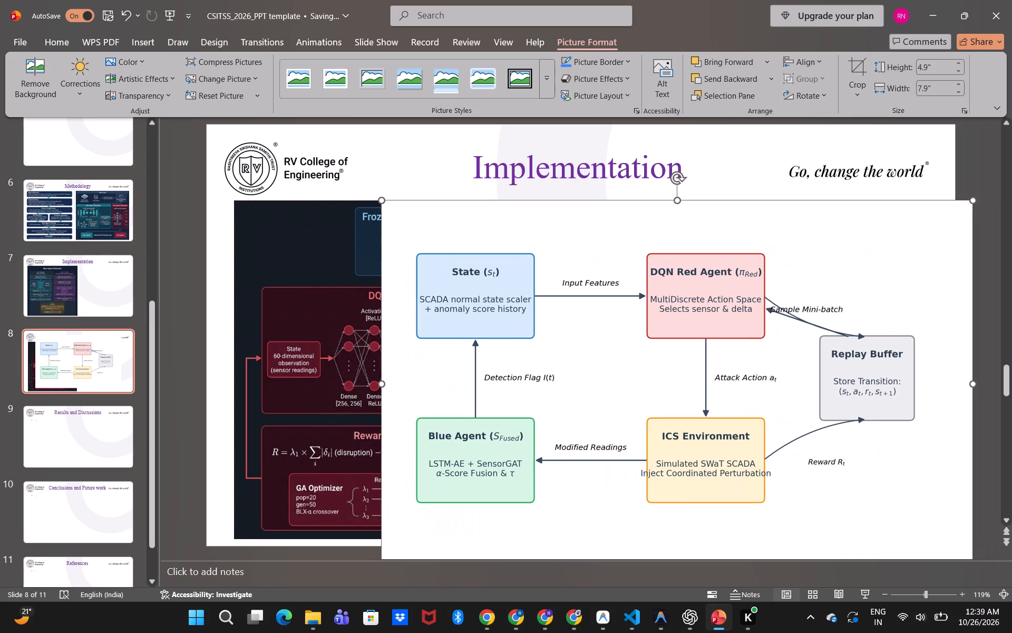
scroll(942, 493, down, 1)
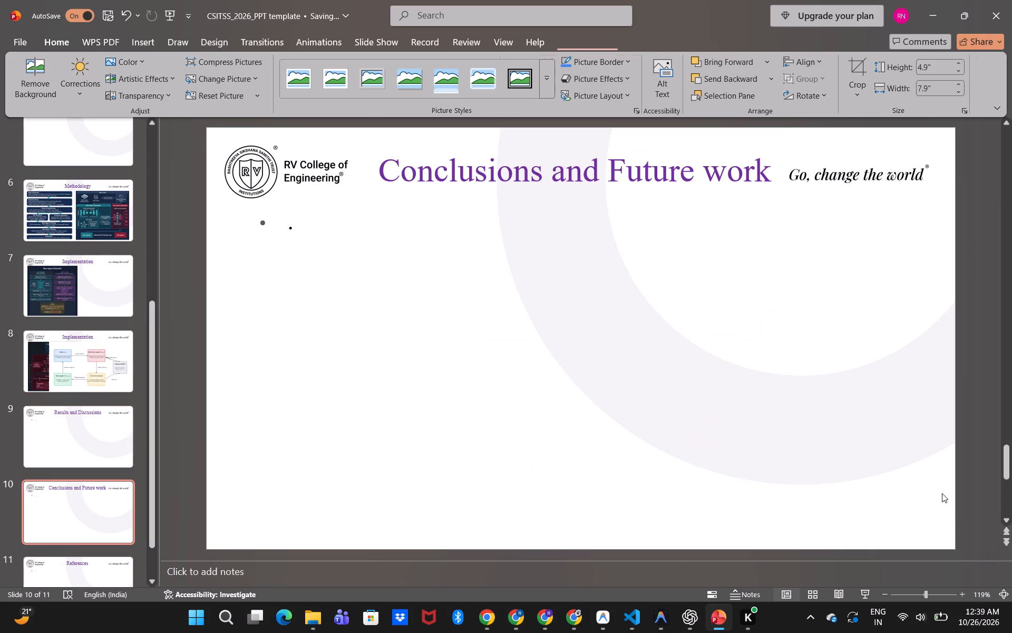
scroll(940, 515, up, 1)
scroll(940, 515, down, 2)
ctrl+scroll(969, 545, down, 3)
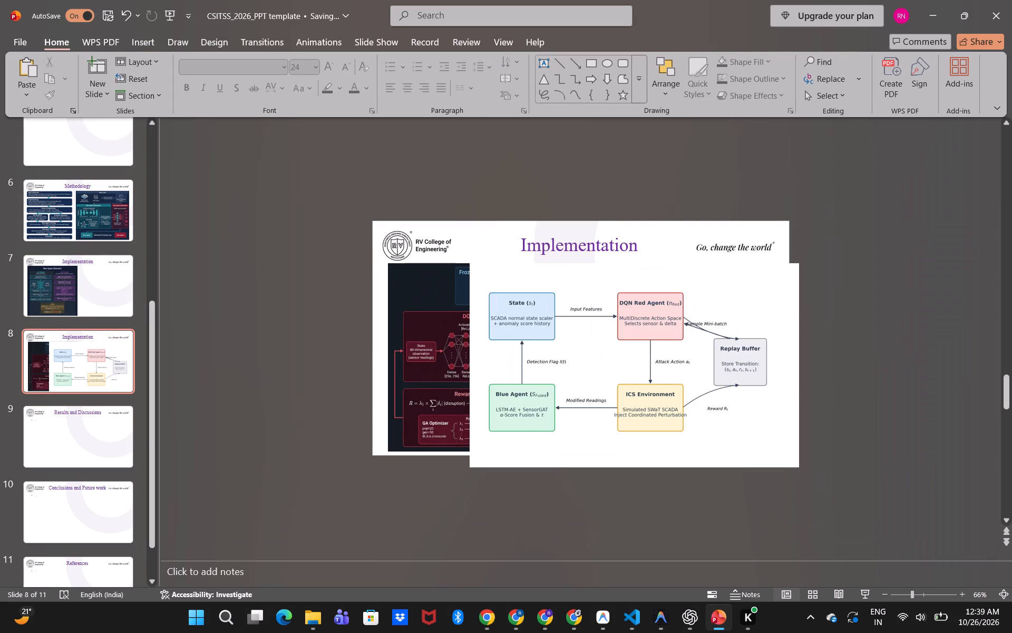
click(770, 445)
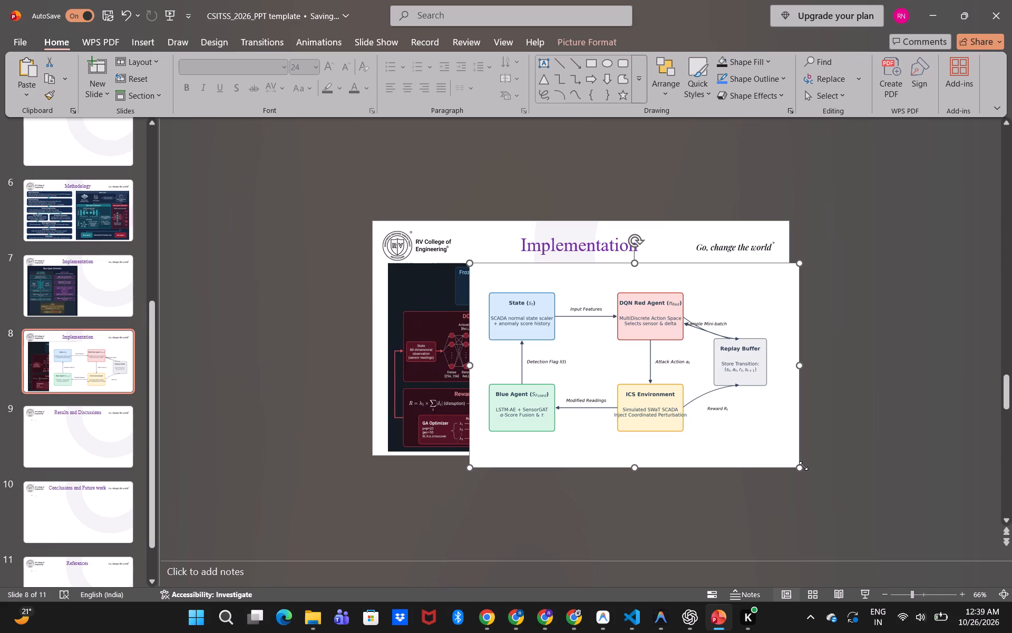
drag(800, 467, 705, 415)
ctrl+scroll(705, 415, up, 3)
Crop the blank margins from all four sides of the rl_environment diagram on slide 8, close to its boxes.
right_click(632, 371)
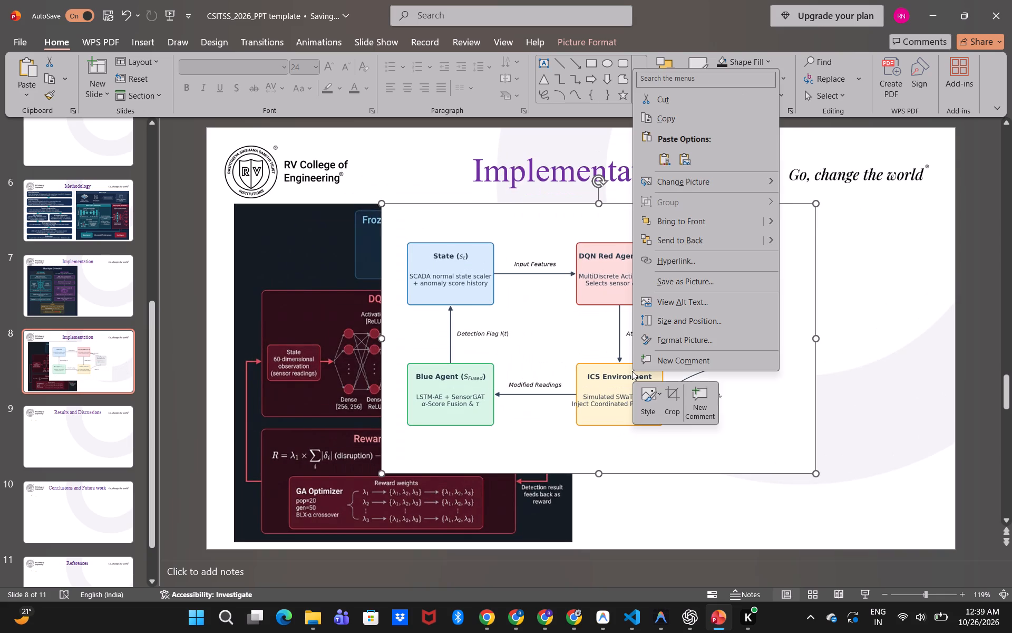
click(672, 396)
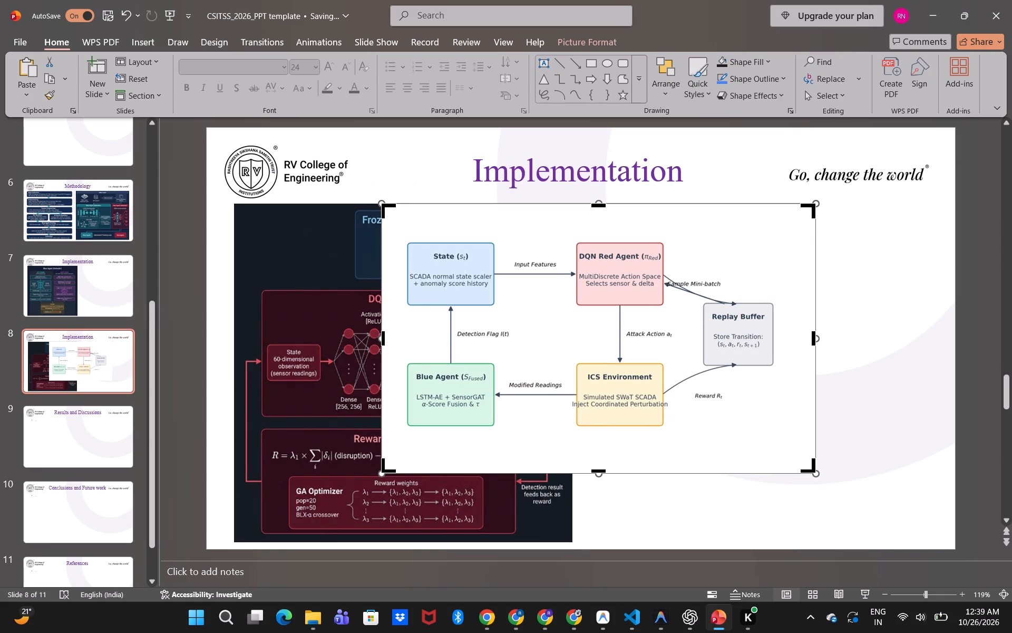
drag(381, 340, 396, 340)
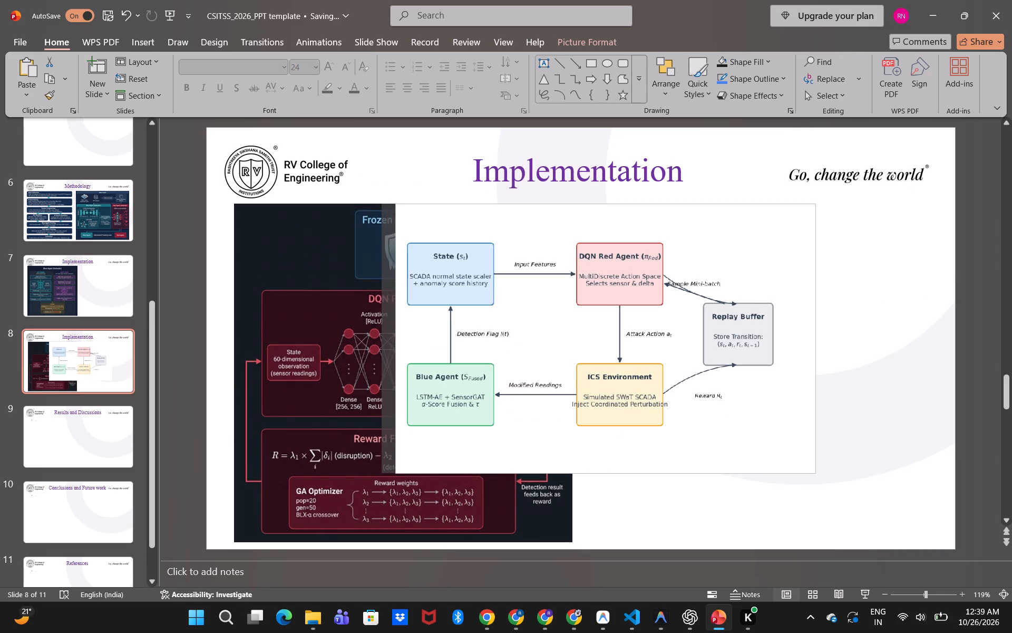
drag(396, 340, 397, 341)
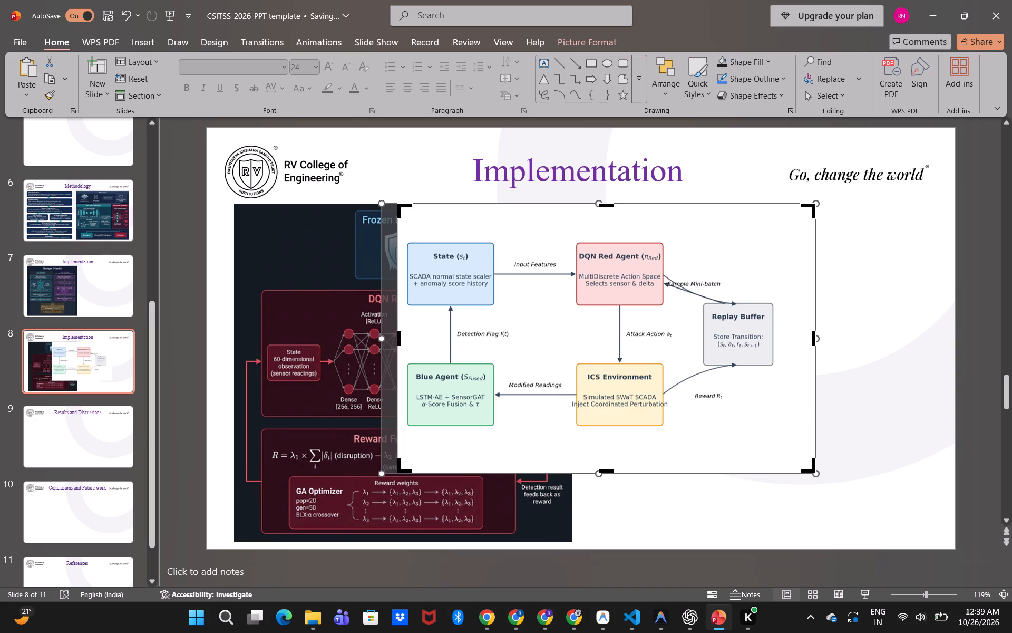
drag(610, 207, 606, 234)
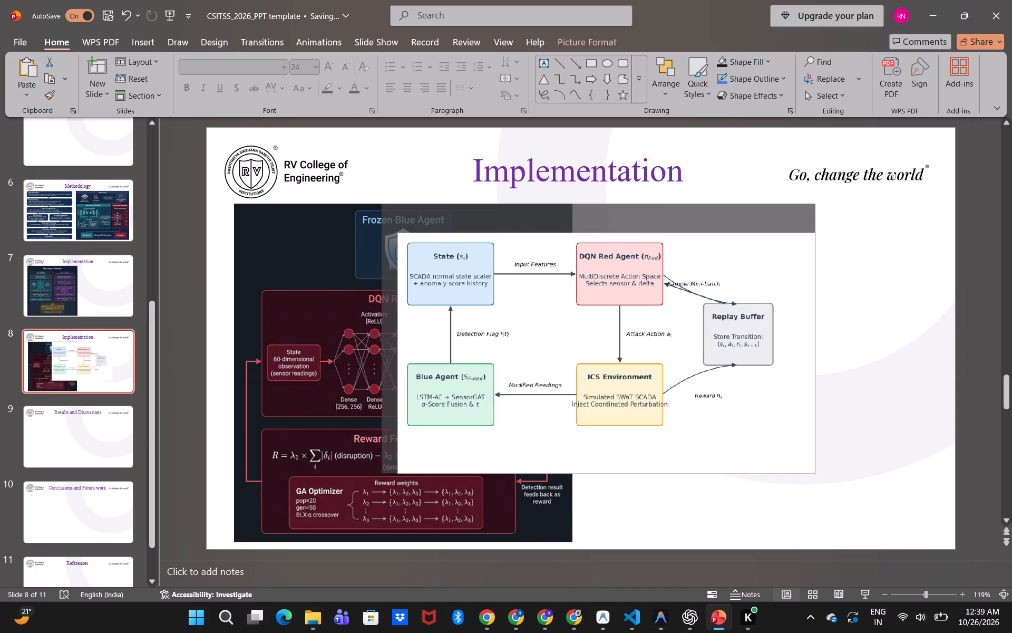
drag(606, 234, 608, 236)
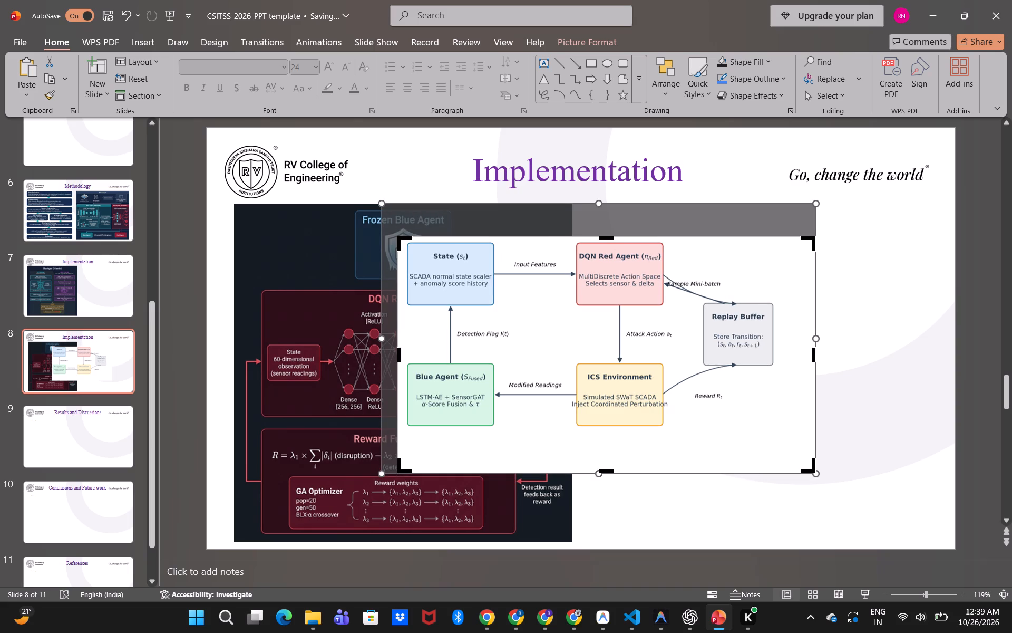
click(398, 358)
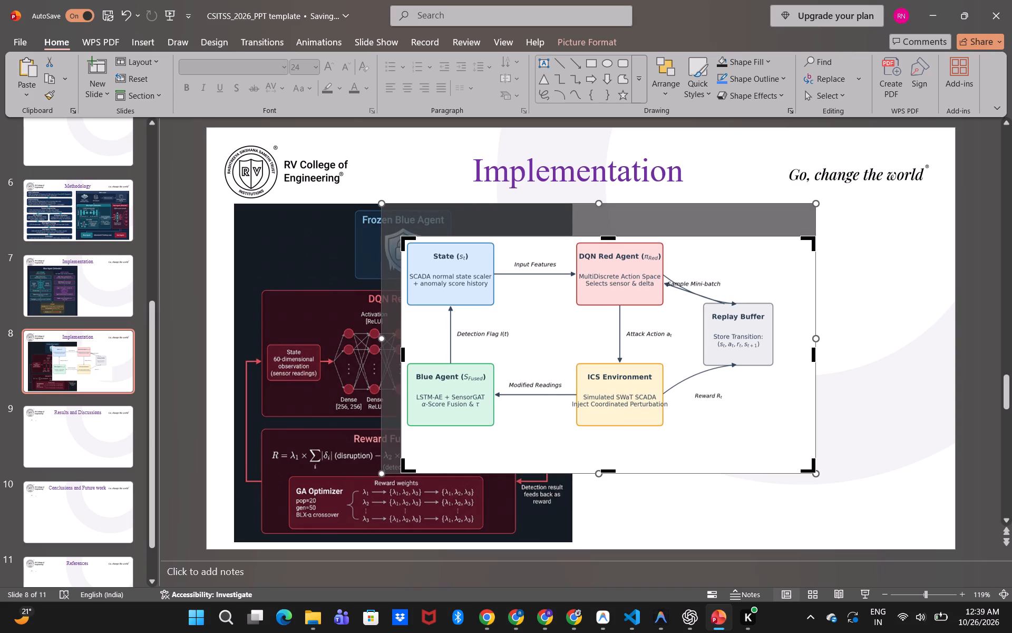
drag(610, 469, 605, 433)
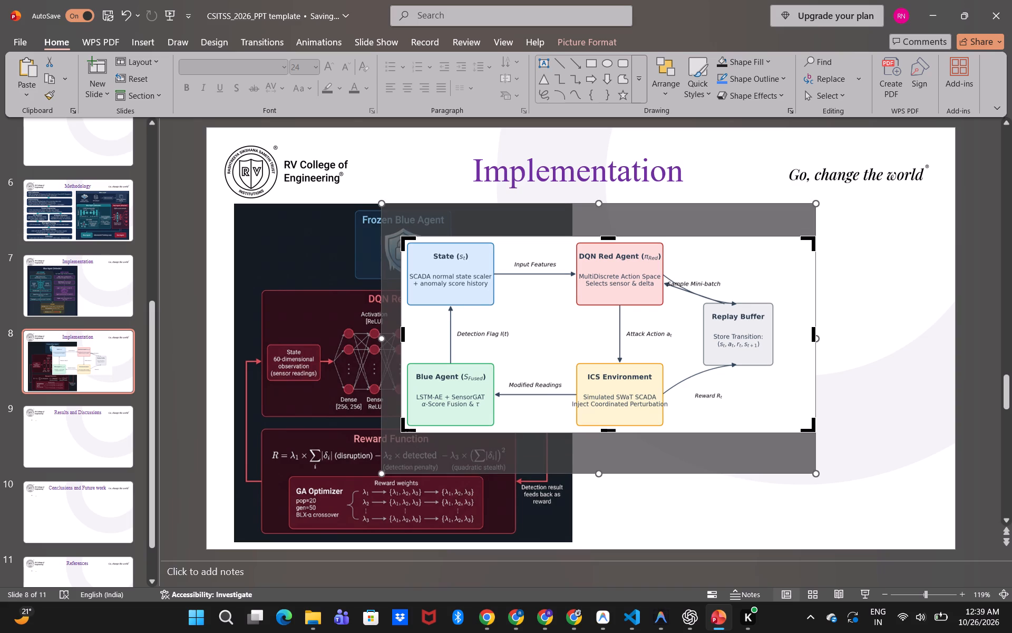
drag(814, 337, 782, 332)
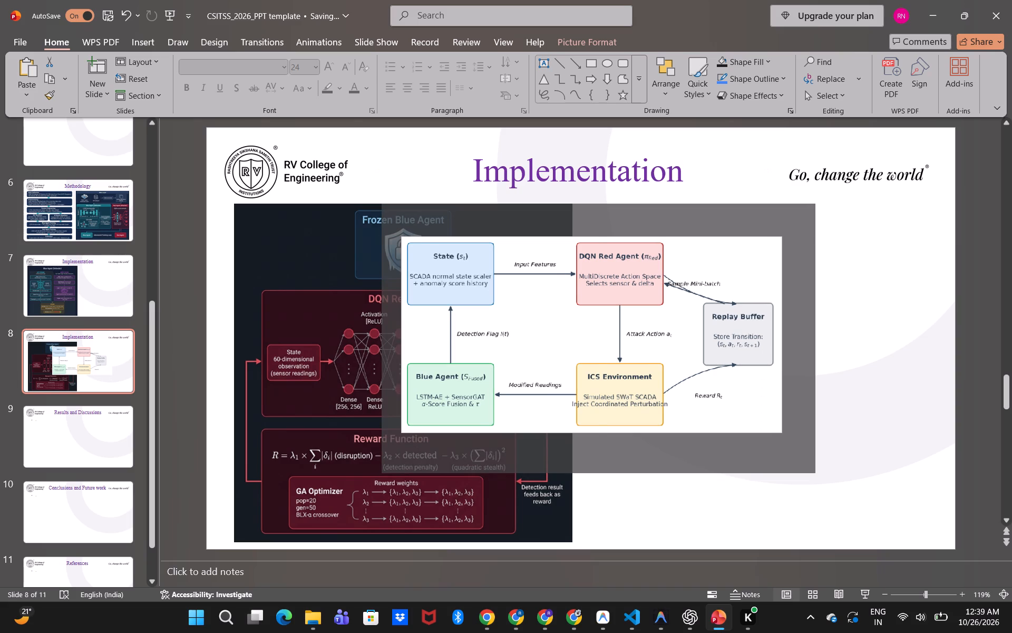
key(Return)
Move the cropped rl_environment diagram up and to the right, aligning its top with the Red Agent diagram.
drag(643, 313, 760, 277)
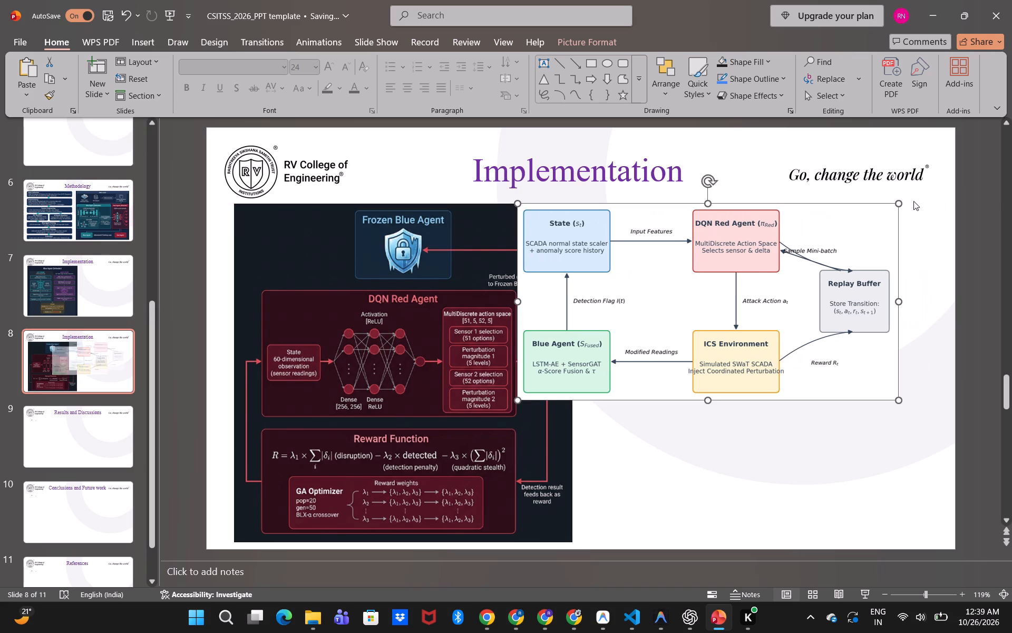
Nudge the Red Agent diagram left until it sits close to slide 8's left edge.
click(460, 335)
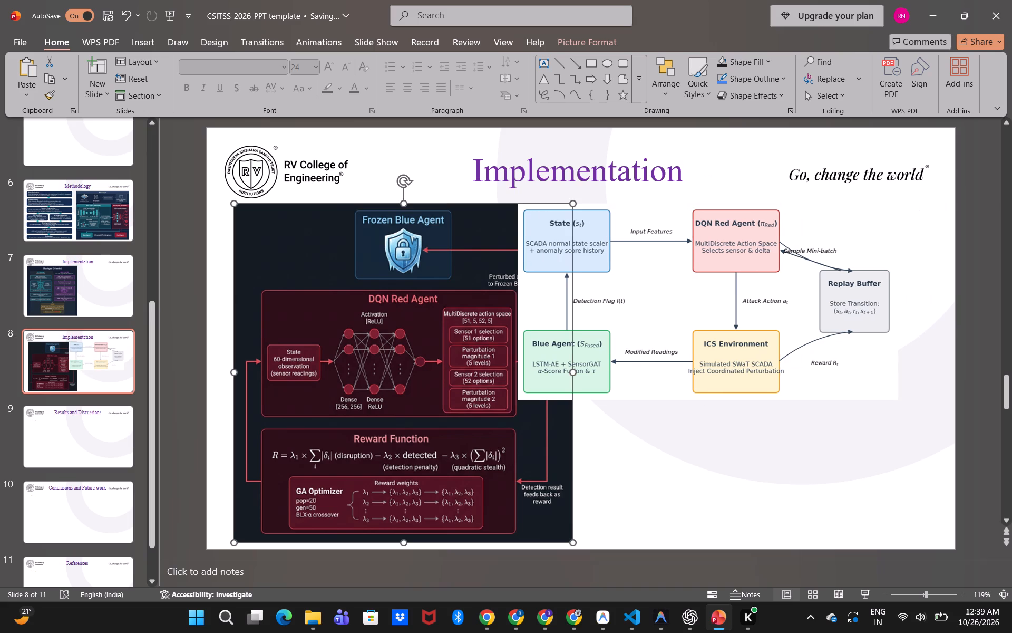
key(Left)
key(Left)
key(Left)
key(Left)
key(Left)
key(Left)
key(Left)
key(Left)
key(Left)
key(Left)
key(Left)
key(Left)
key(Left)
key(Left)
key(Left)
key(Left)
key(Left)
key(Left)
key(Left)
key(Left)
key(Left)
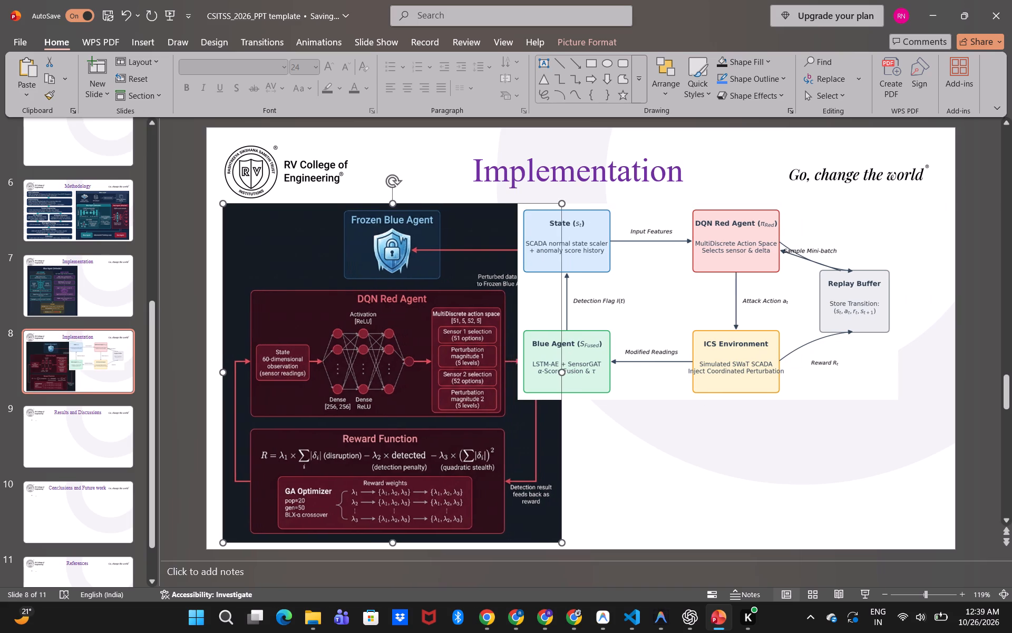
key(Left)
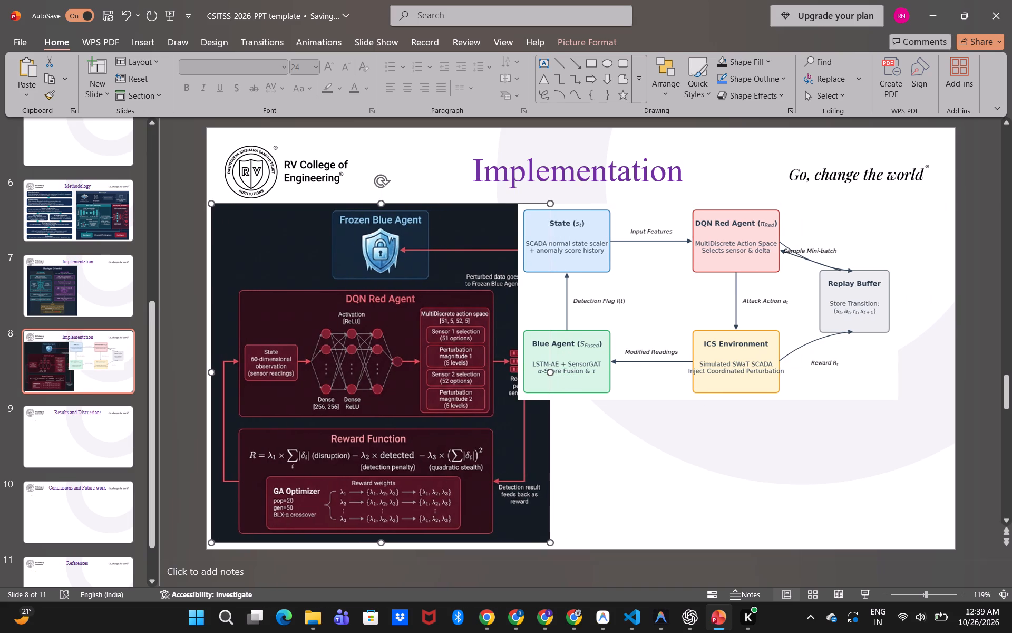
Nudge the rl_environment diagram right until it clears the Red Agent diagram, leaving only a narrow gap between them.
click(673, 287)
key(Right)
key(Right)
key(Right)
key(Right)
key(Right)
key(Right)
key(Right)
key(Right)
key(Right)
key(Right)
key(Right)
key(Right)
key(Right)
key(Right)
key(Right)
key(Right)
key(Right)
key(Right)
key(Right)
key(Right)
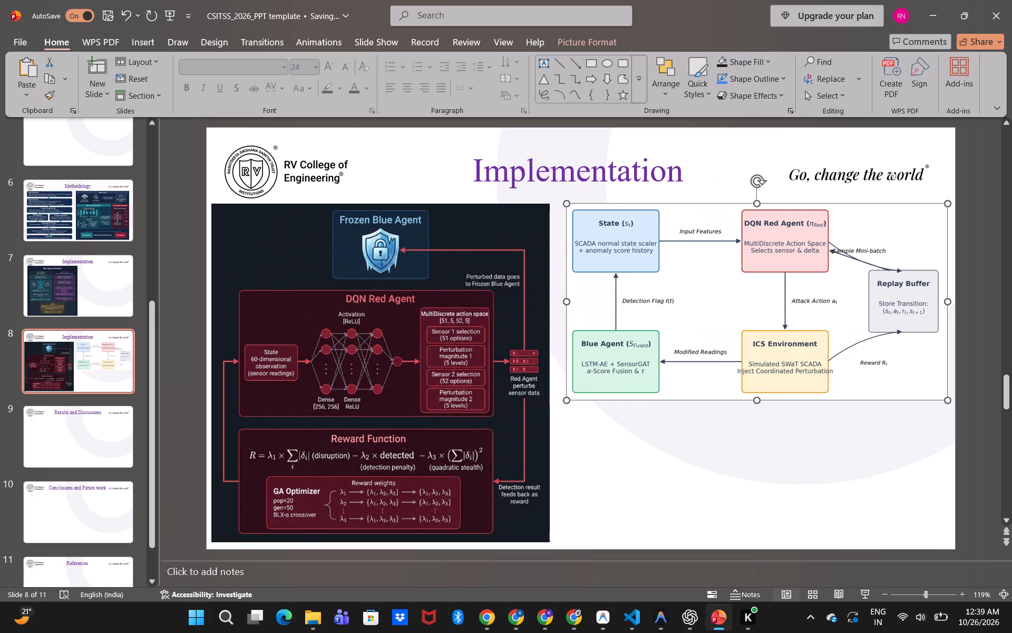
key(Left)
key(Left)
key(Left)
key(Left)
key(Left)
key(Left)
key(Left)
key(Left)
key(Left)
key(Left)
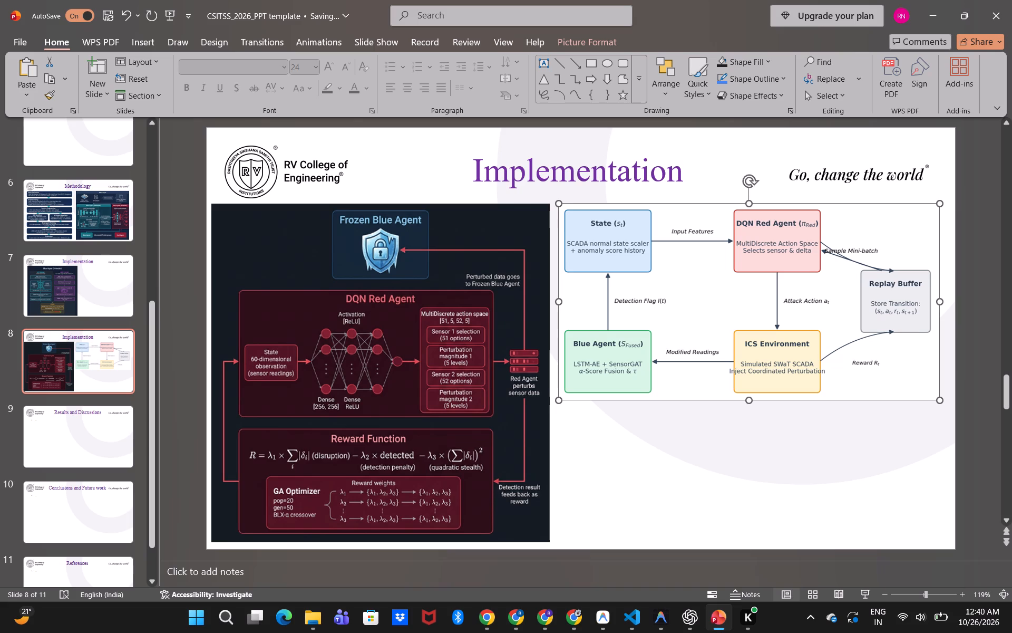
Enlarge the Red Agent diagram slightly and proportionally, extending it down, up and toward the rl_environment diagram.
click(537, 301)
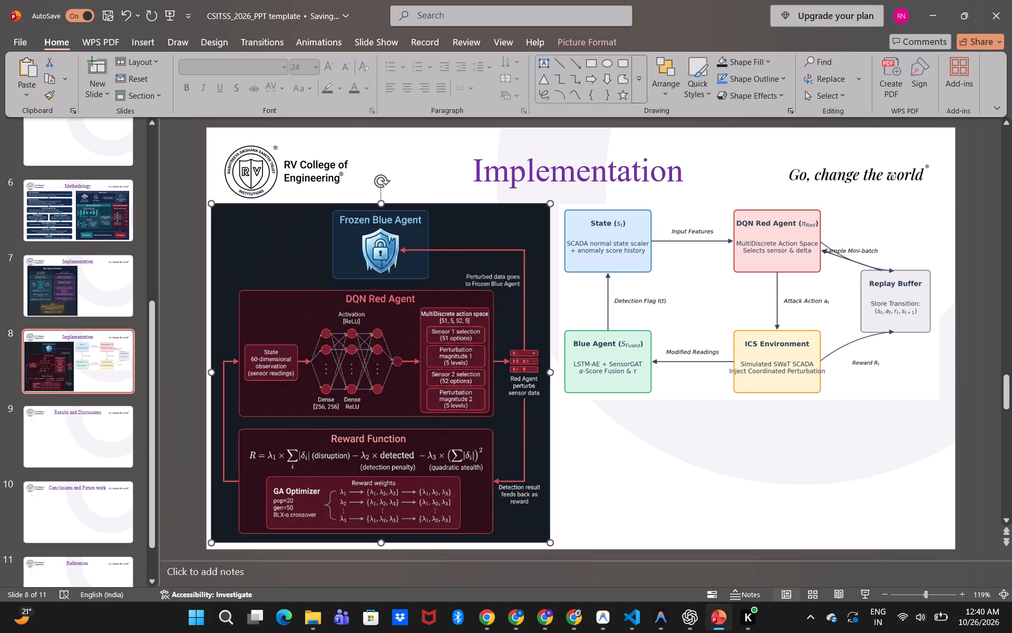
click(550, 543)
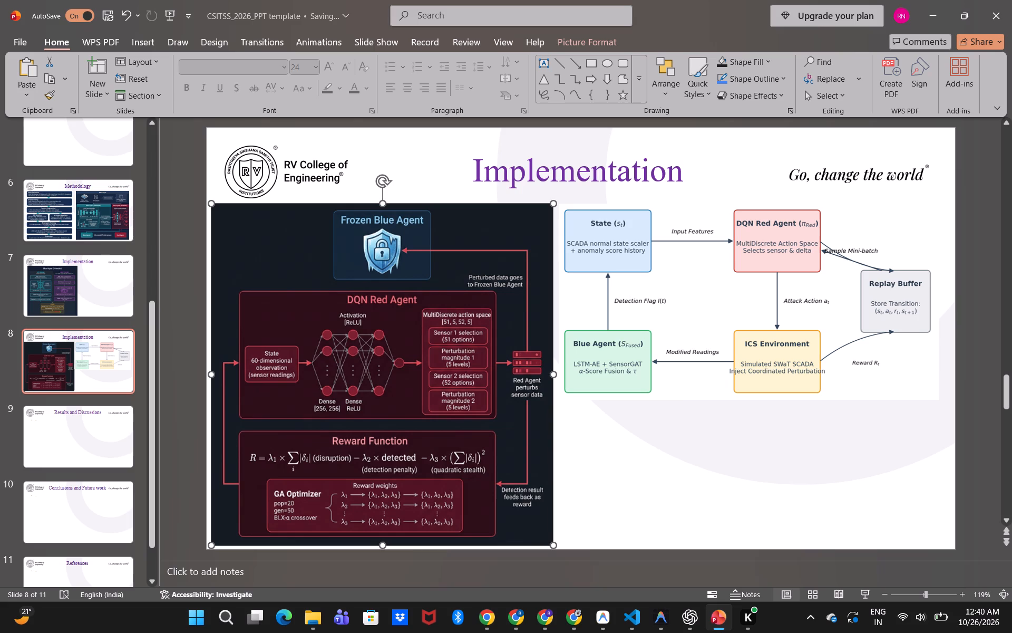
click(552, 200)
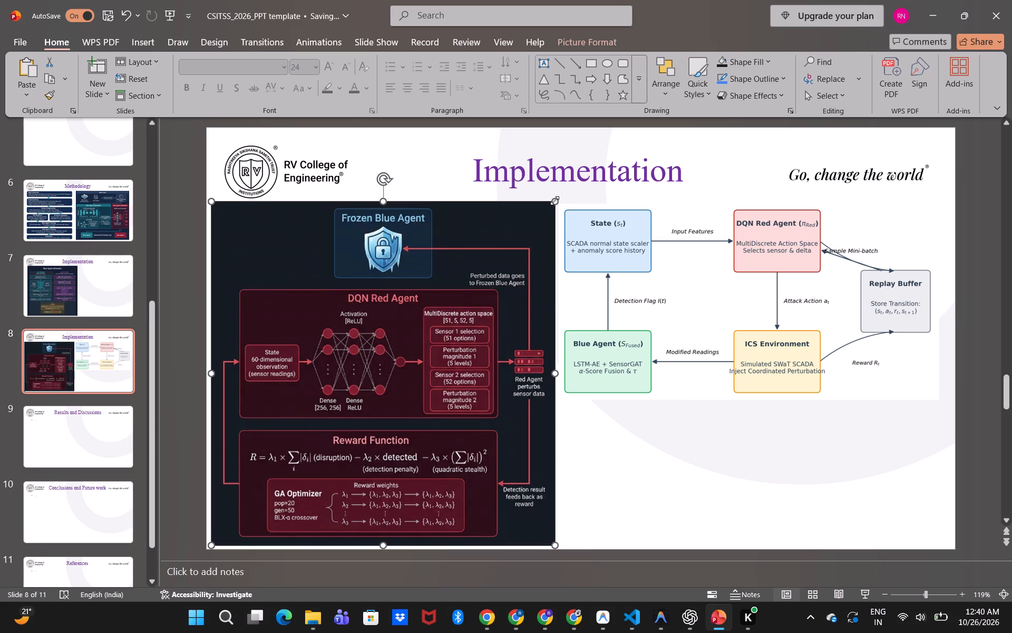
Enlarge the rl_environment diagram slightly and proportionally so it nearly reaches slide 8's right edge.
click(593, 262)
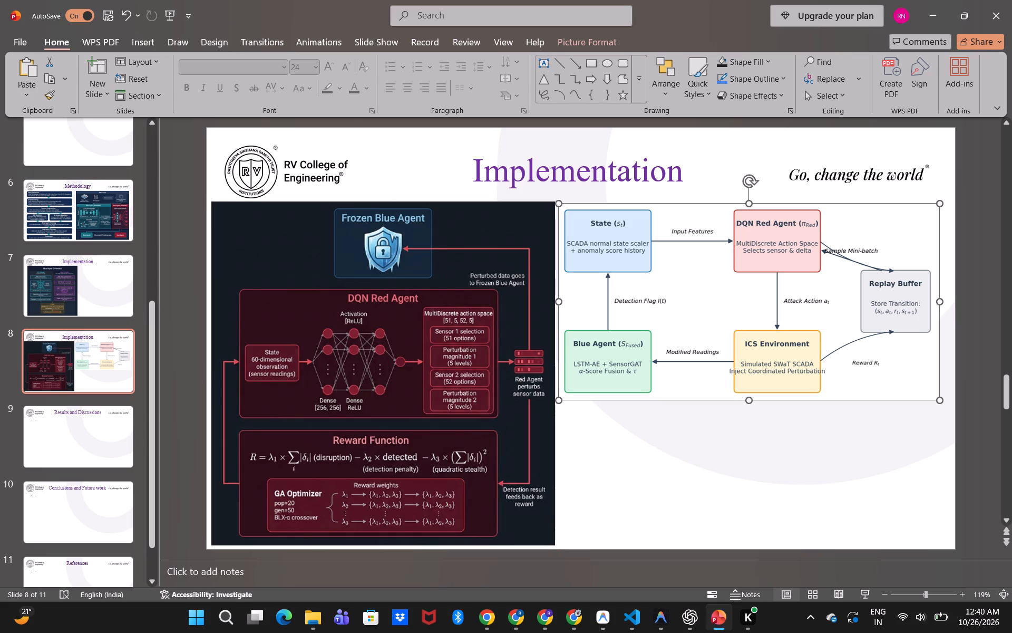
drag(939, 398, 948, 402)
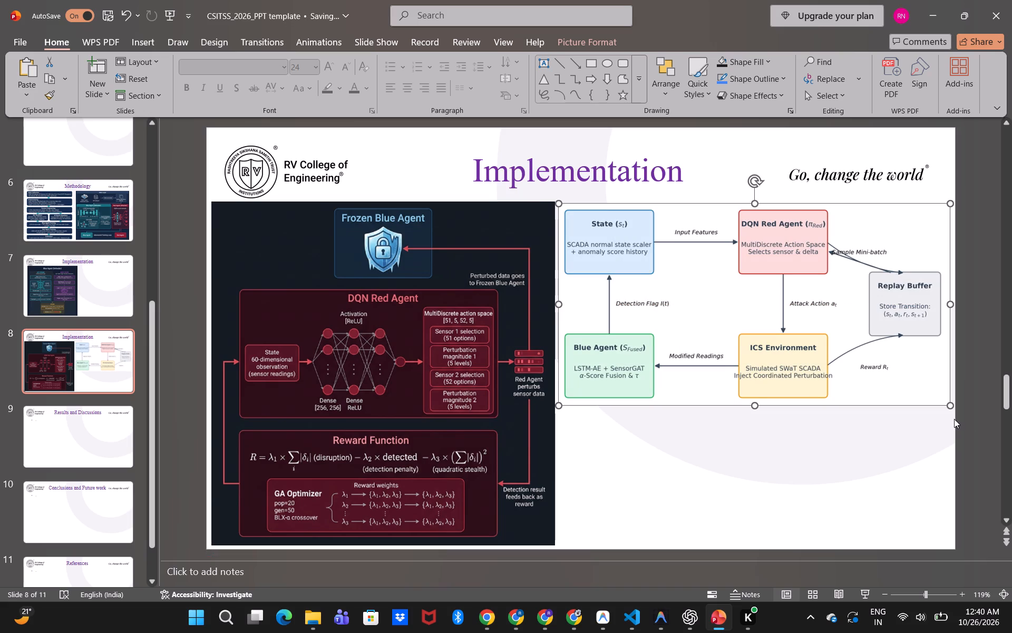
Crop the remaining thin white strips from the right and left sides of the rl_environment diagram.
right_click(911, 366)
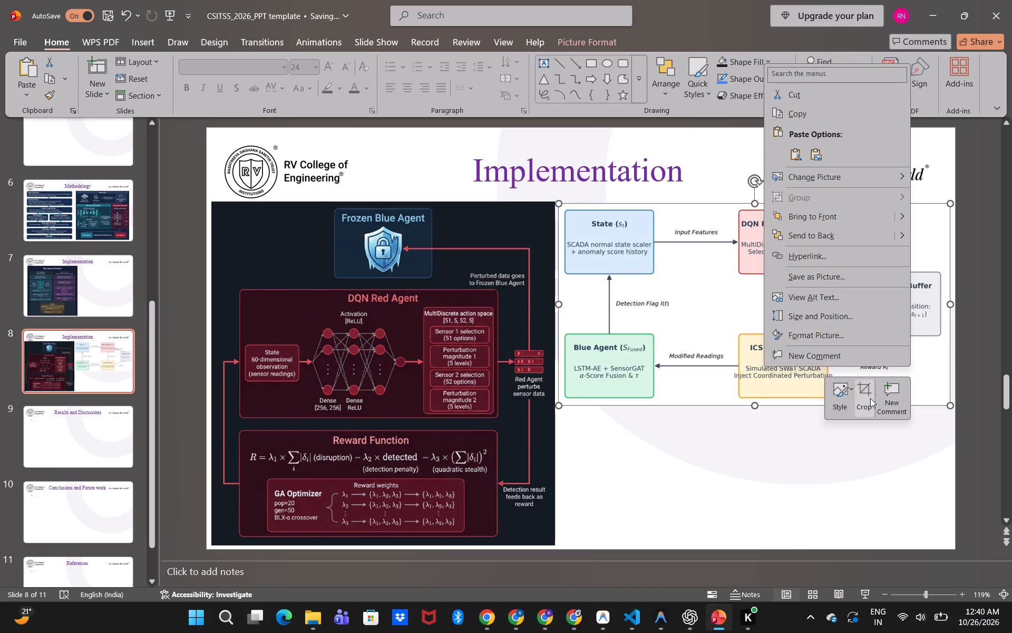
click(870, 398)
click(948, 305)
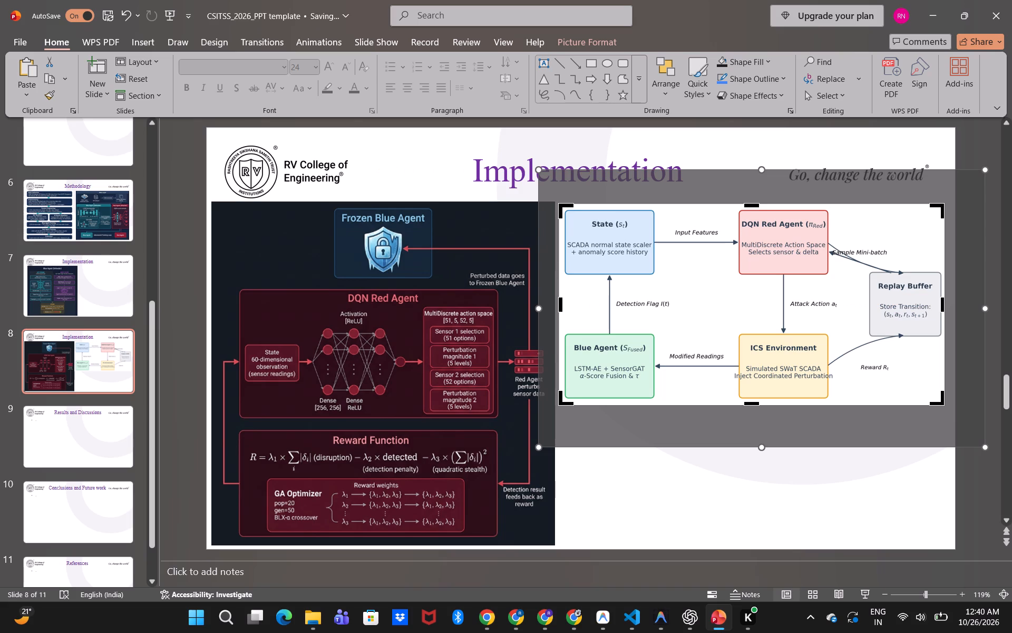
click(559, 308)
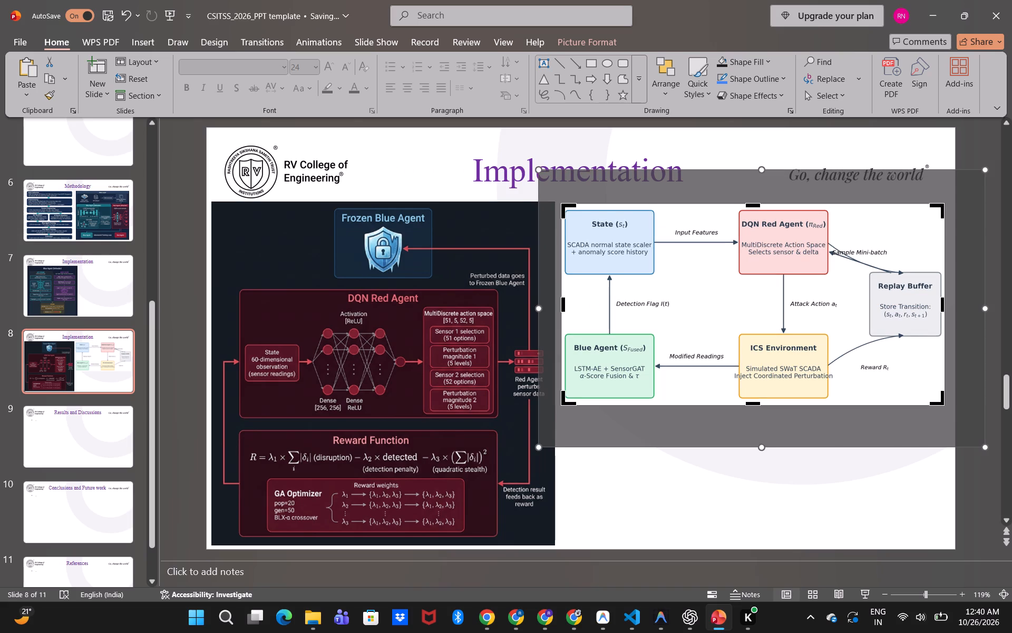
key(Return)
Nudge the rl_environment diagram slightly left and up, close against the Red Agent diagram and level with its top.
key(Left)
key(Left)
key(Left)
key(Left)
key(Left)
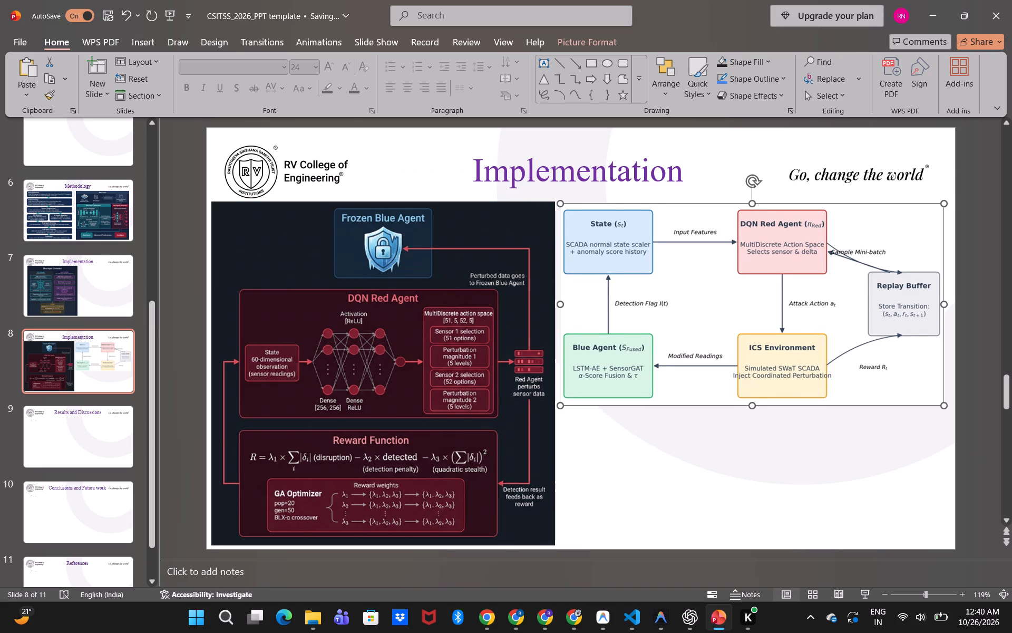
key(Left)
key(Up)
key(Up)
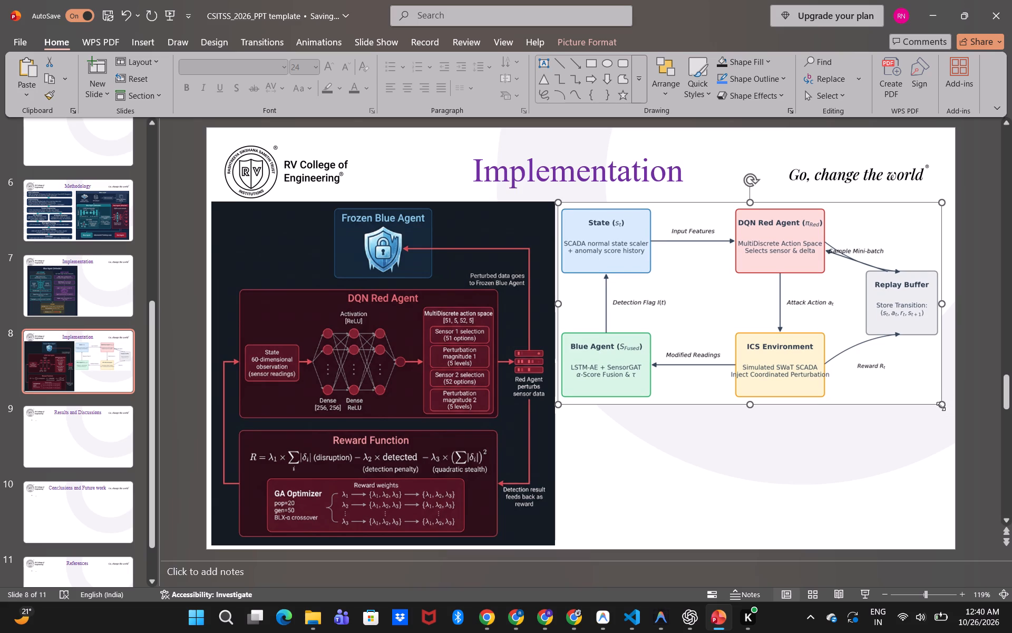
Enlarge the rl_environment diagram proportionally from its lower-right corner until it almost fills the width to slide 8's right edge.
drag(940, 403, 952, 411)
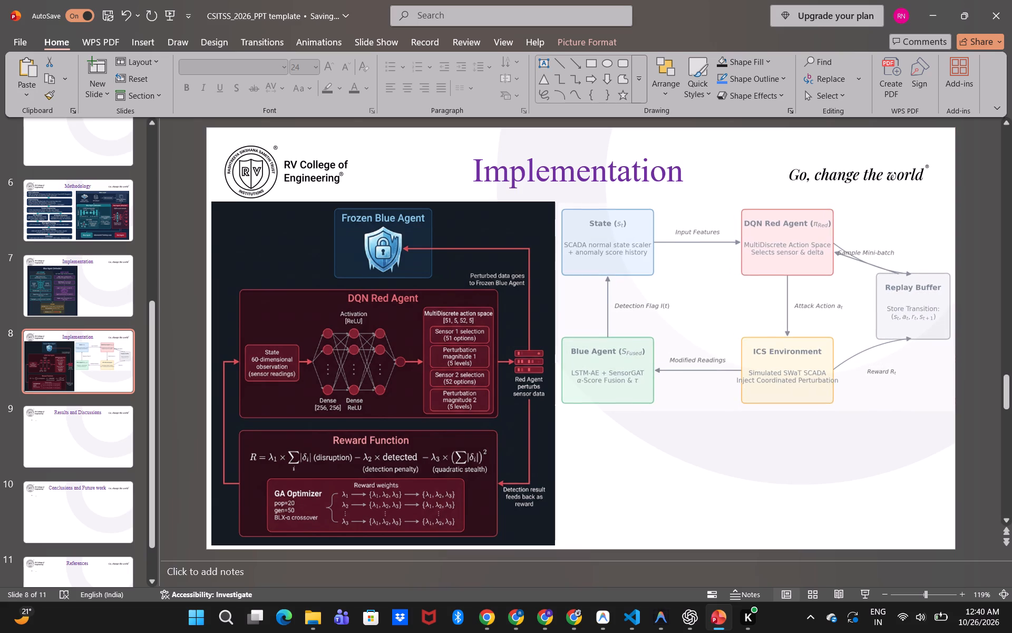
drag(952, 411, 947, 406)
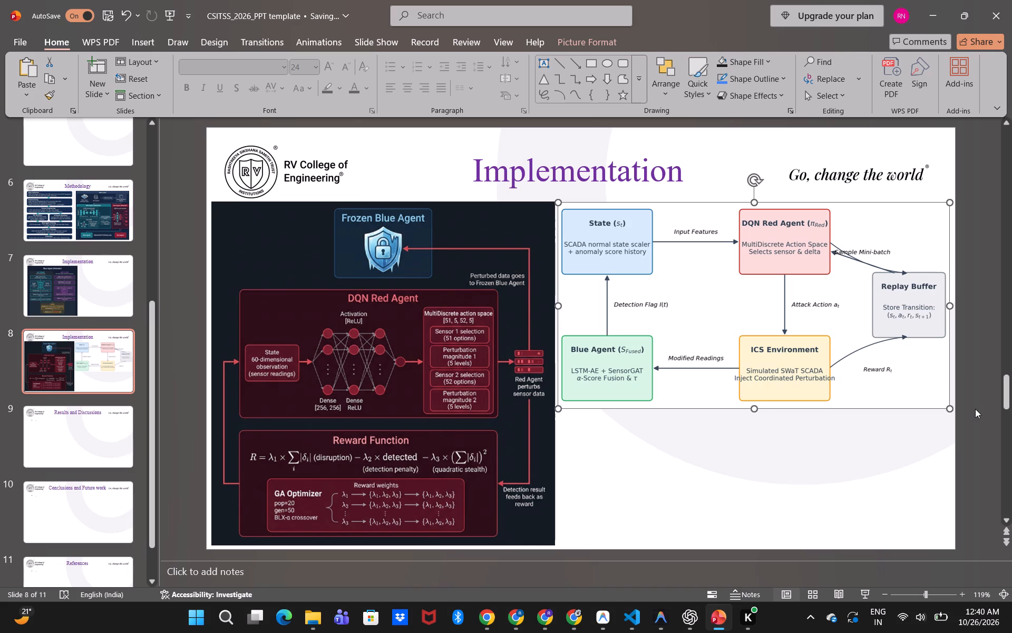
click(974, 409)
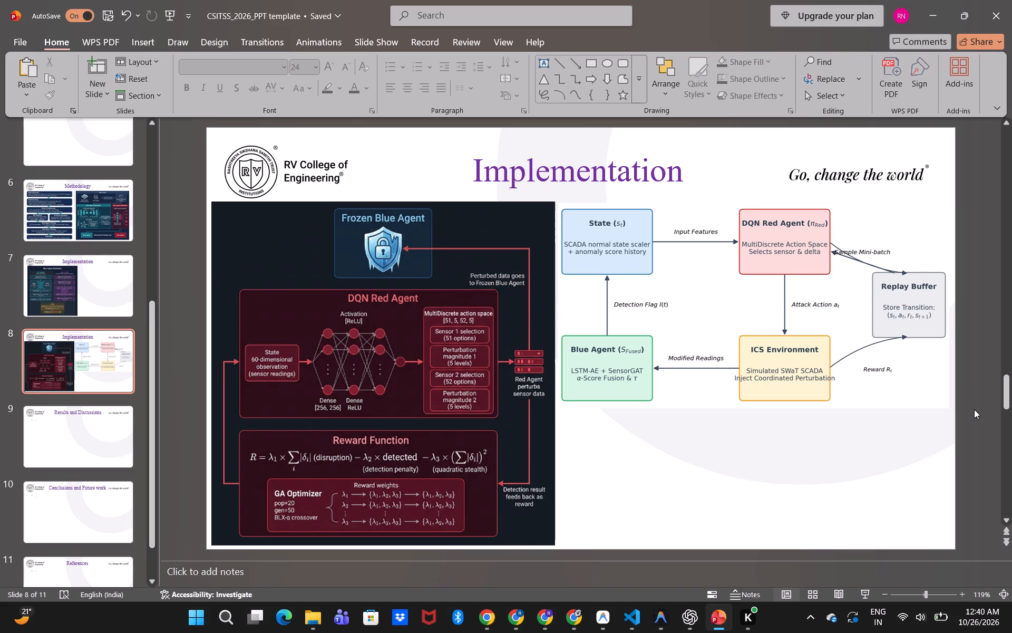
Nudge the rl_environment diagram slightly up on slide 8 and deselect it.
click(913, 372)
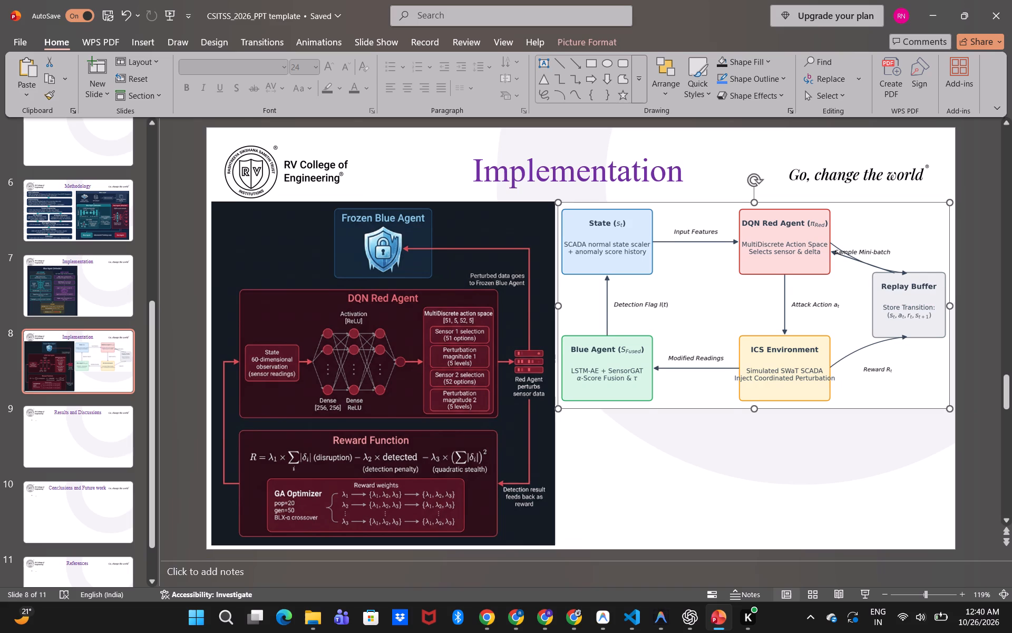
key(Up)
key(Up)
key(Up)
key(Up)
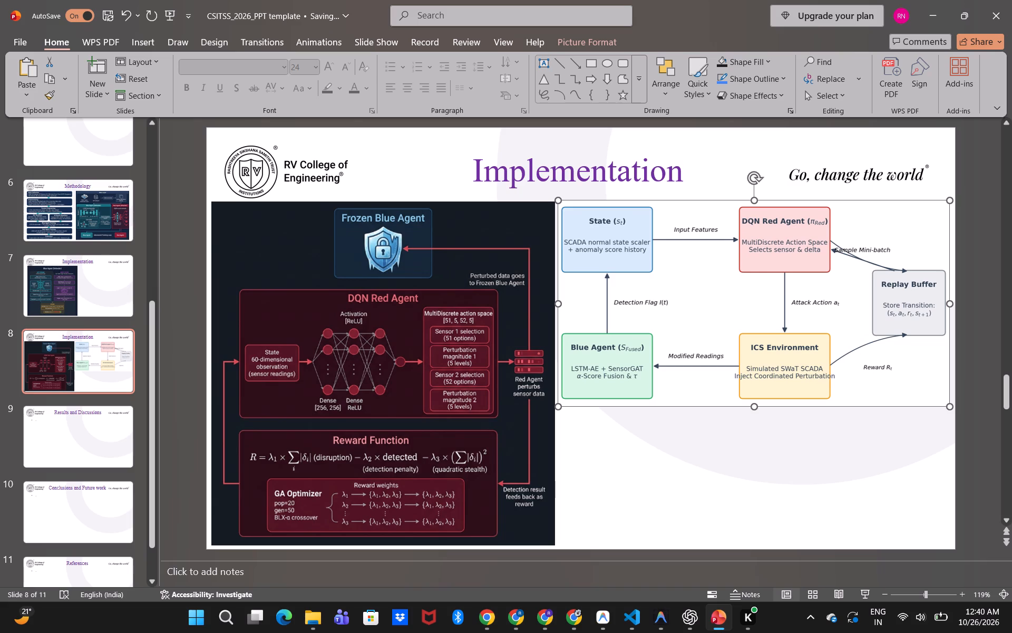
click(971, 386)
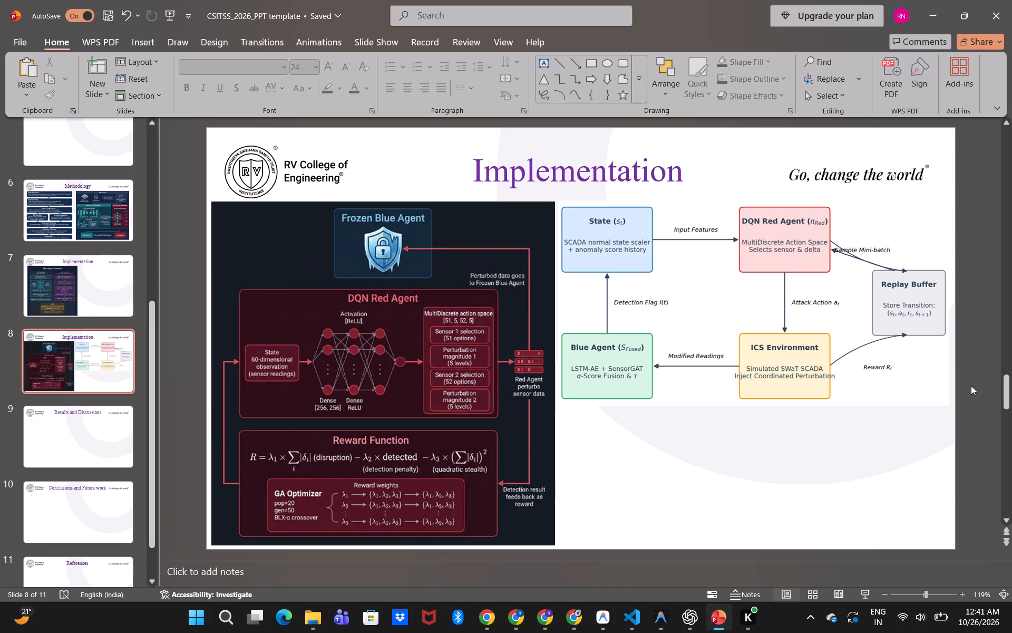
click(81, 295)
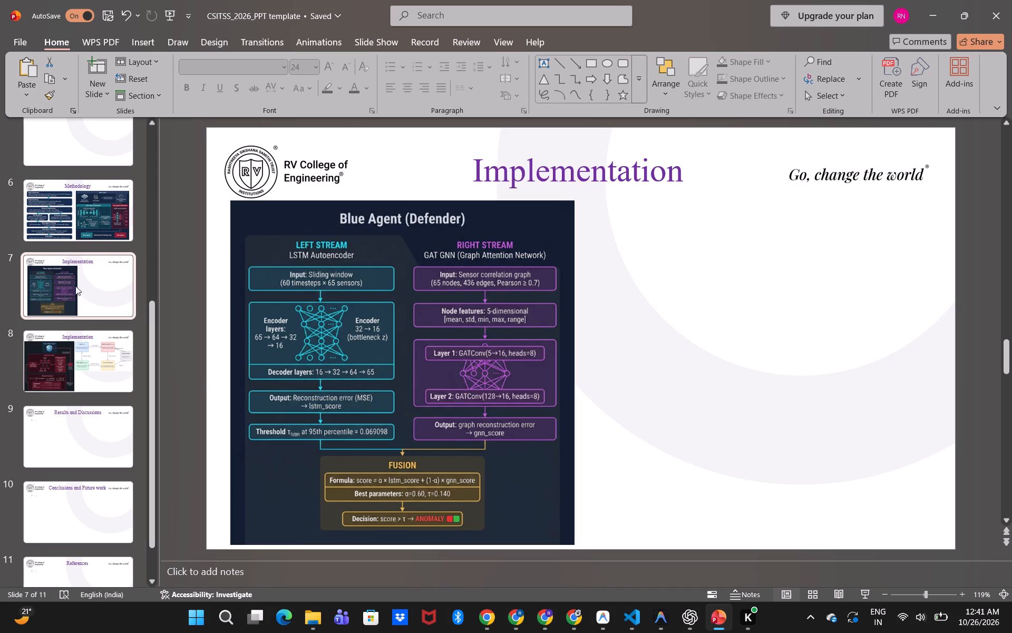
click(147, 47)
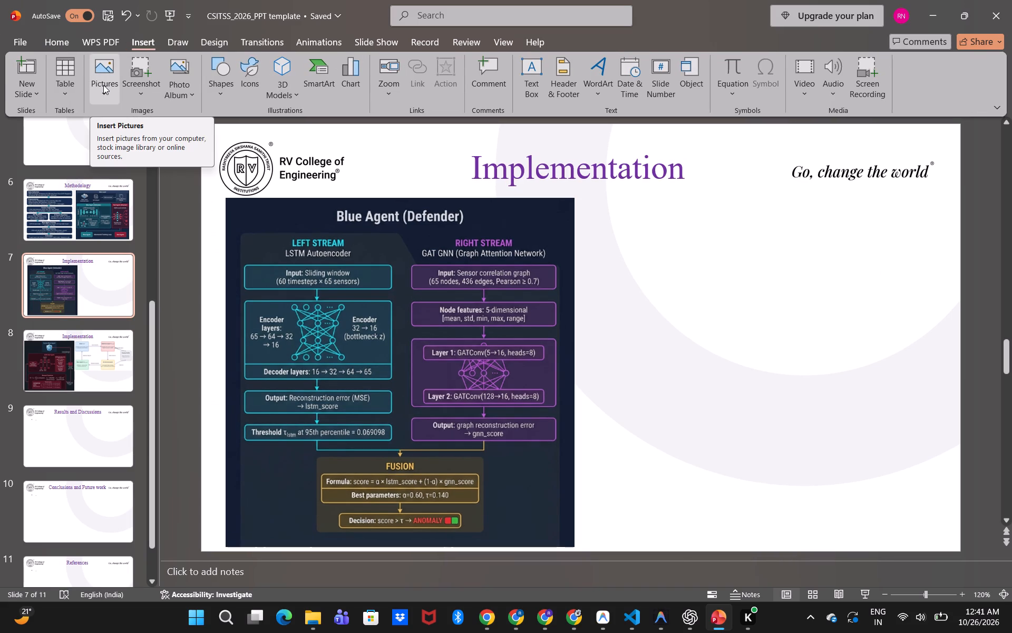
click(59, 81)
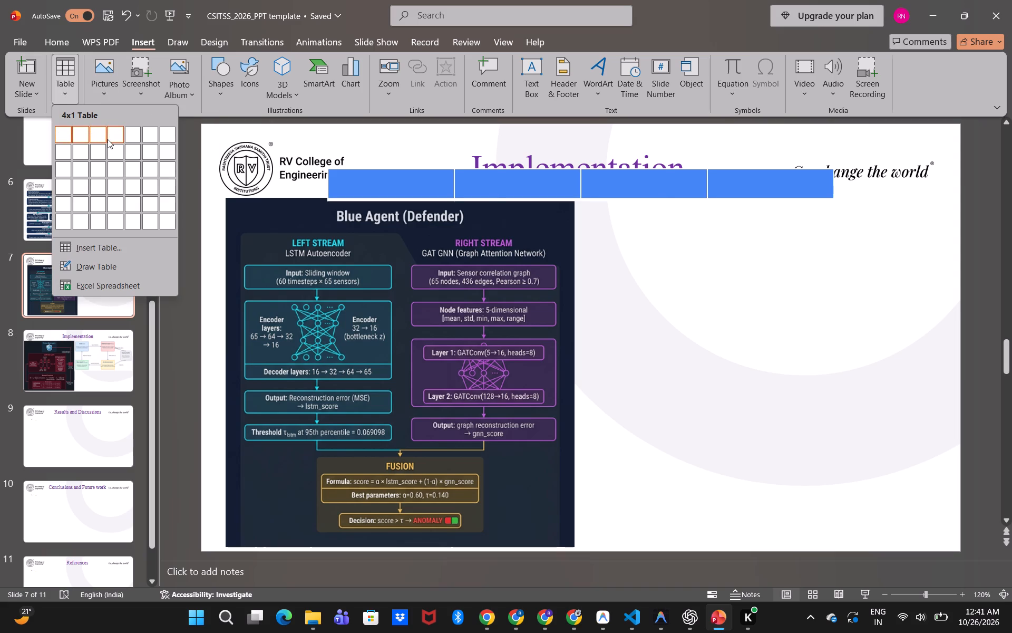
Switch to File Explorer and open the RobustAnamolyDetectionForICS2 paper from the 2026 folder inside RVCE's CSITSS folder.
click(318, 616)
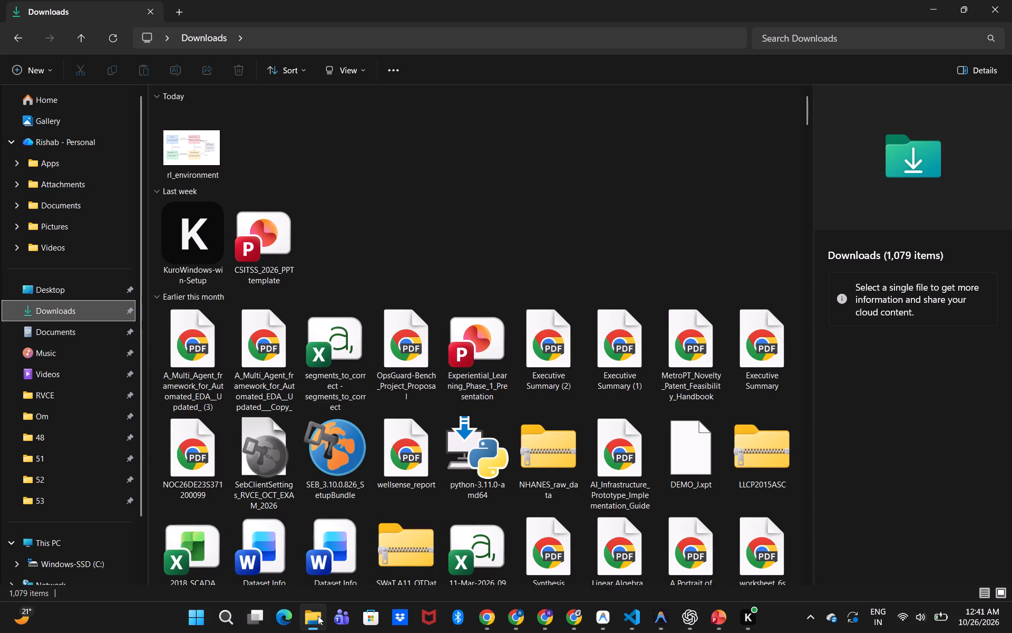
double_click(74, 415)
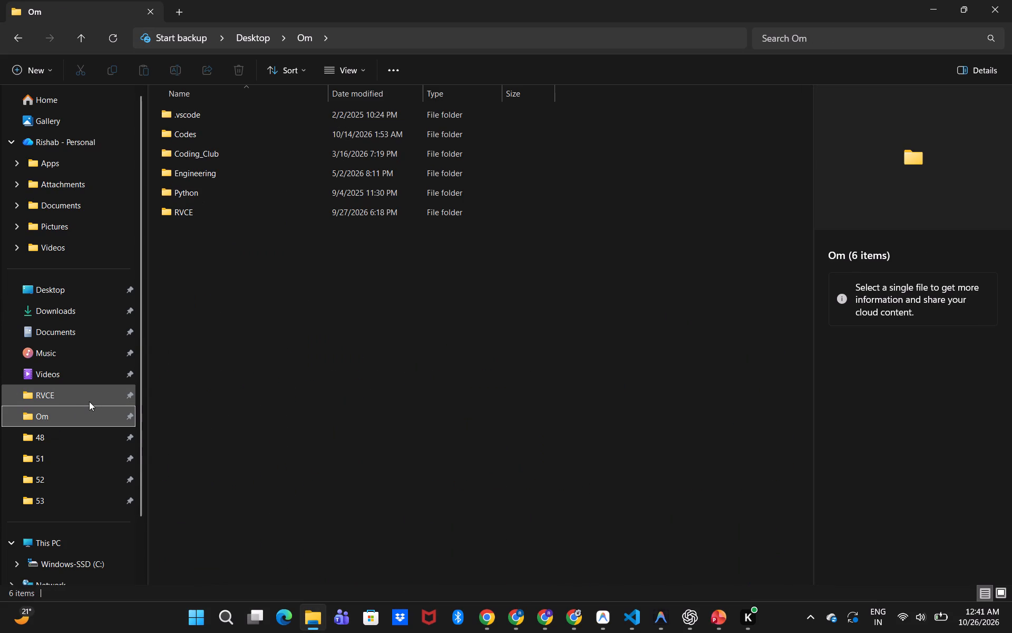
double_click(90, 398)
double_click(267, 112)
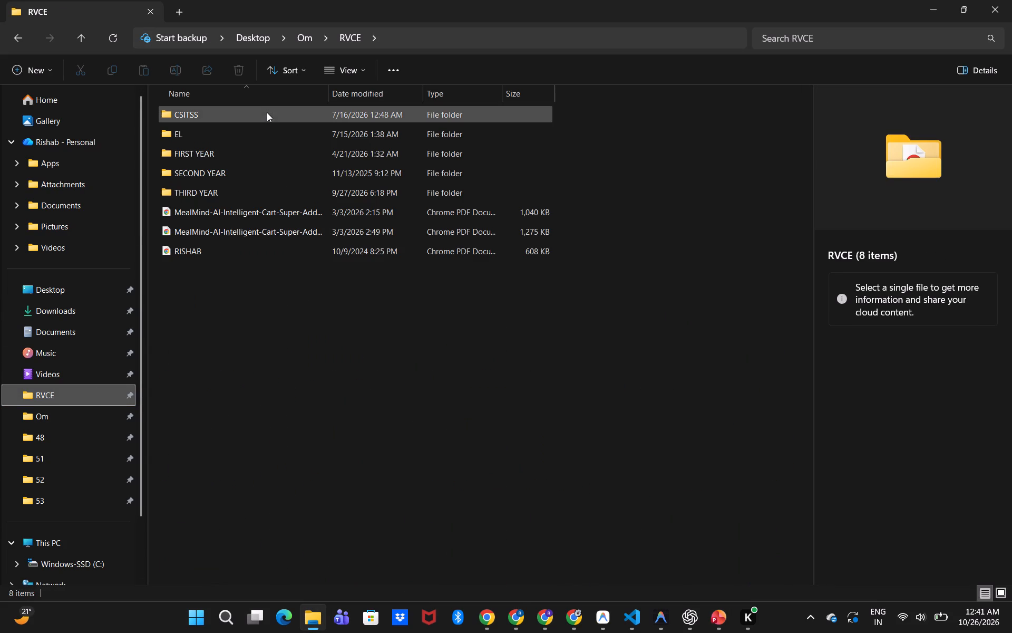
double_click(242, 138)
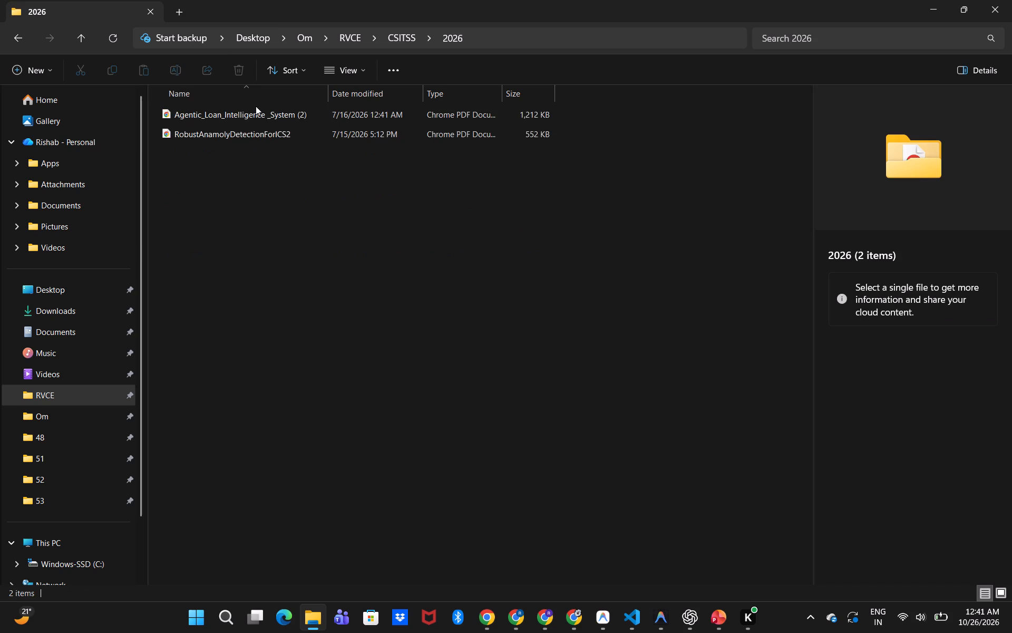
double_click(289, 131)
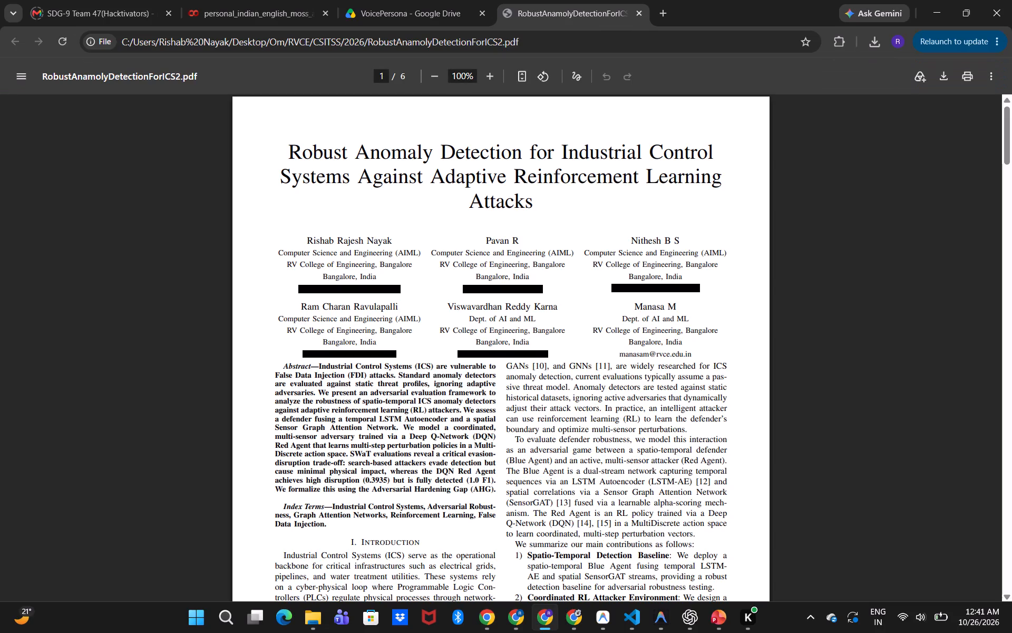
Look through pages 3 to 5 of the paper for tables suited to slide 7, comparing the setup and results tables.
scroll(346, 324, down, 9)
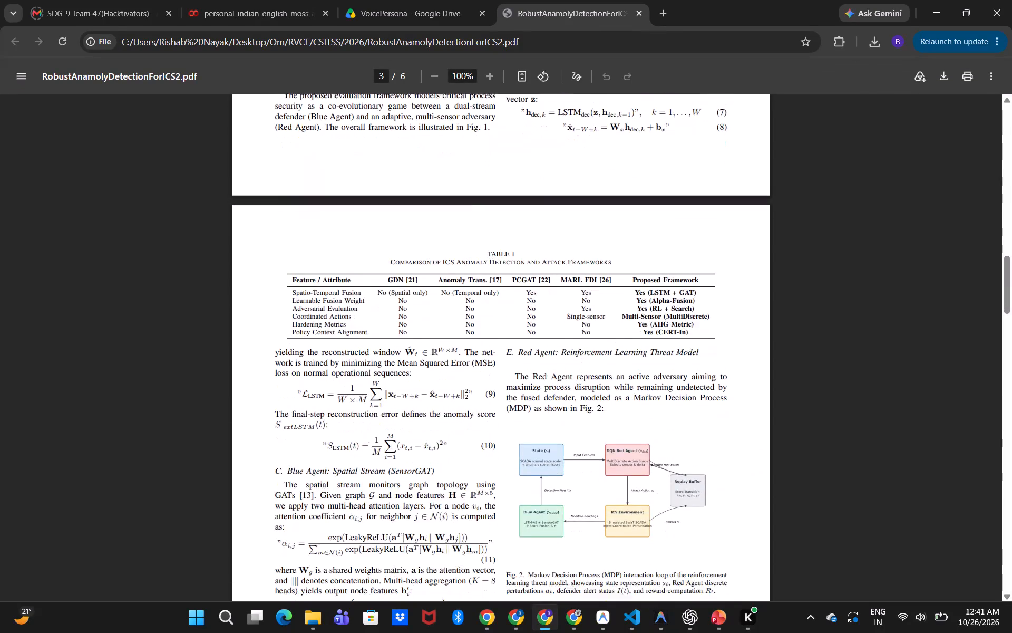
scroll(346, 324, down, 4)
scroll(346, 324, right, 1)
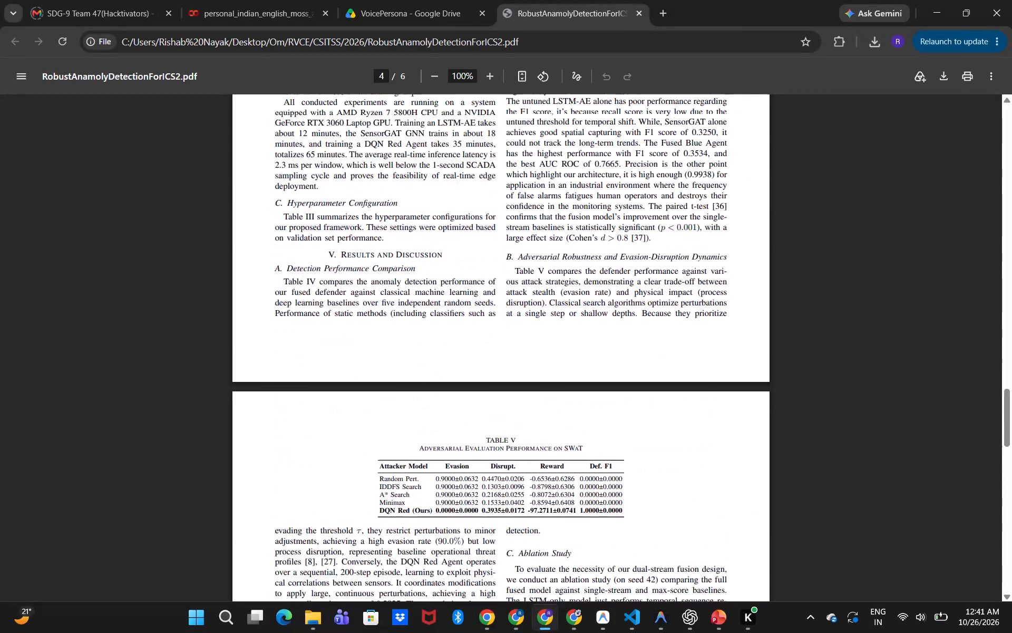
scroll(346, 324, right, 2)
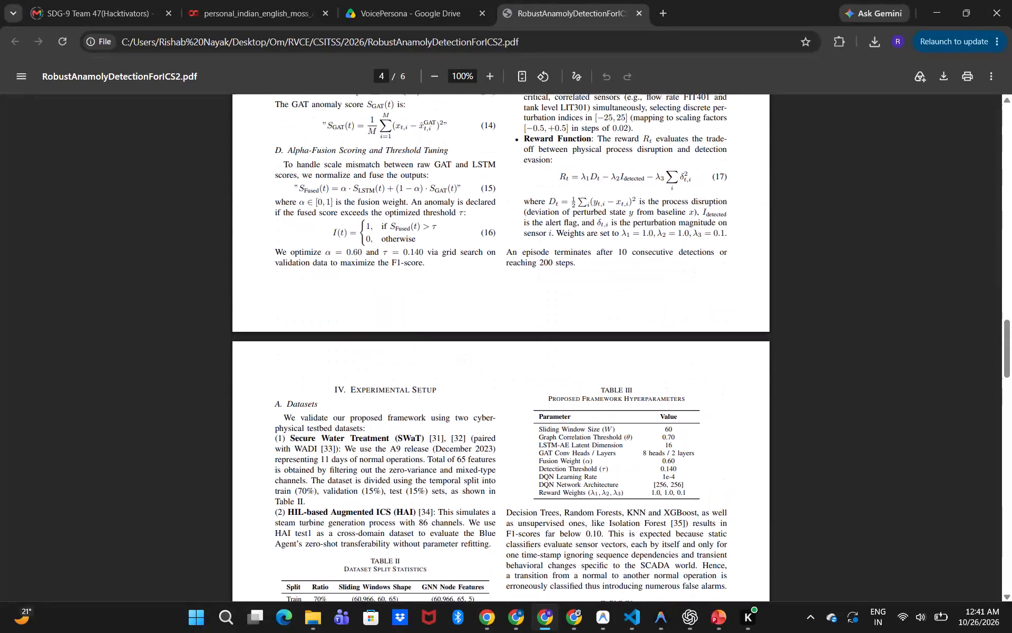
scroll(346, 324, right, 1)
scroll(346, 324, down, 3)
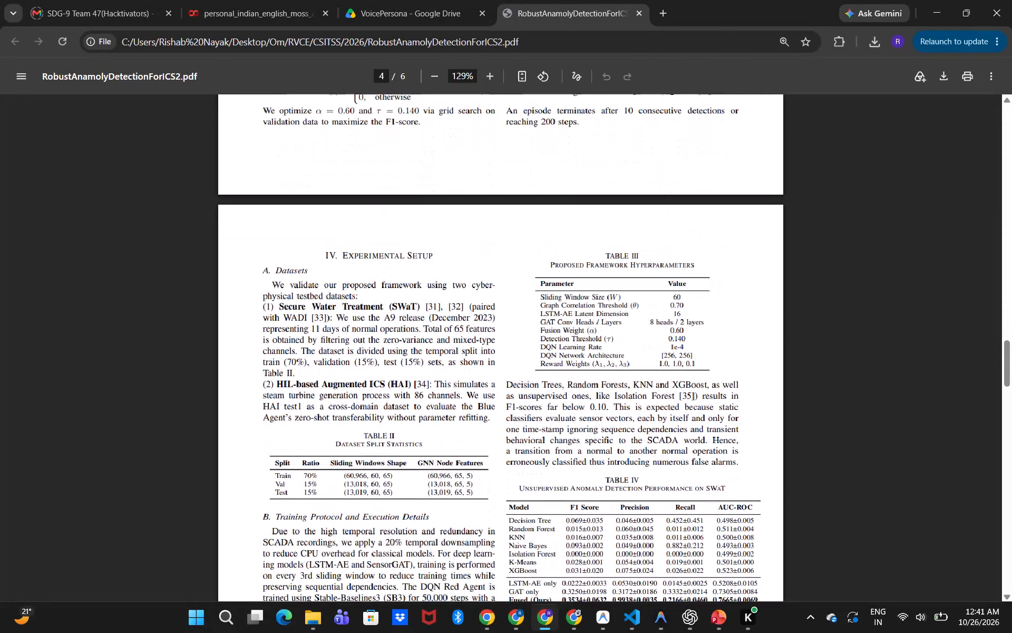
scroll(342, 411, down, 1)
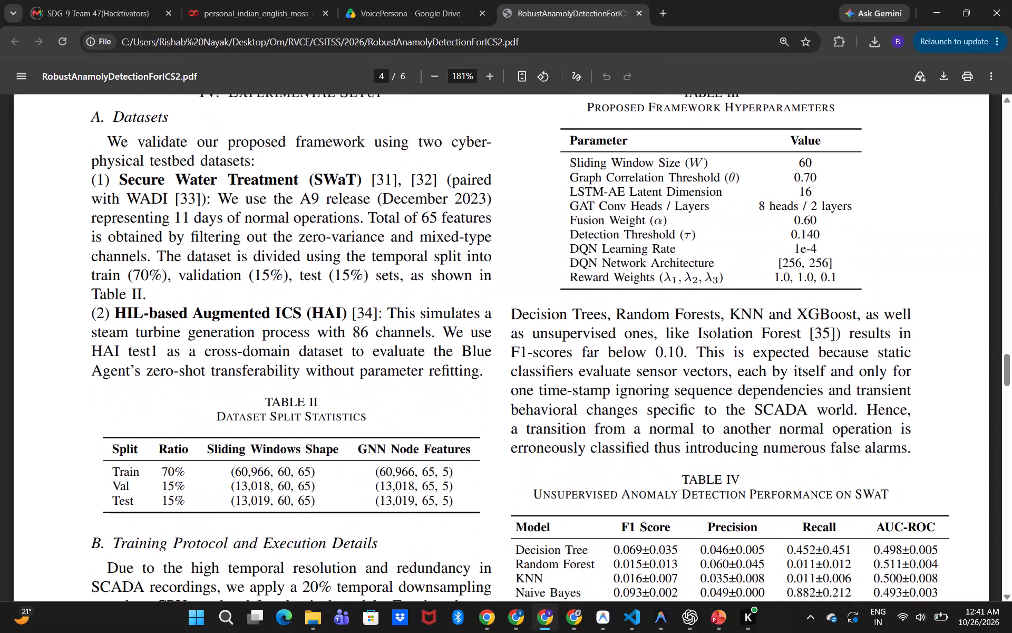
scroll(342, 411, right, 2)
scroll(342, 411, down, 1)
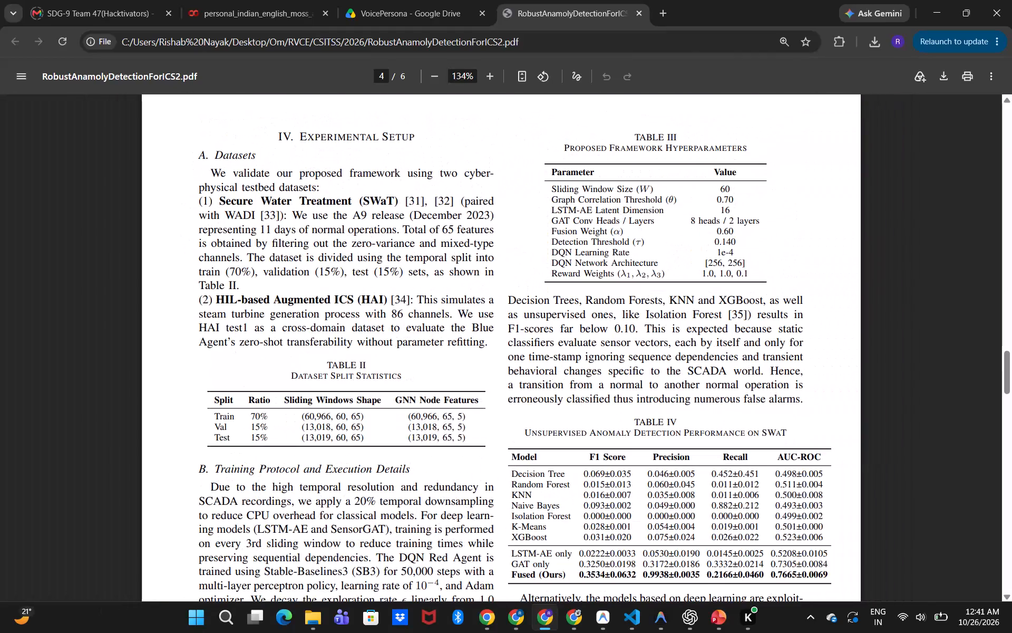
scroll(342, 411, down, 3)
scroll(342, 411, up, 4)
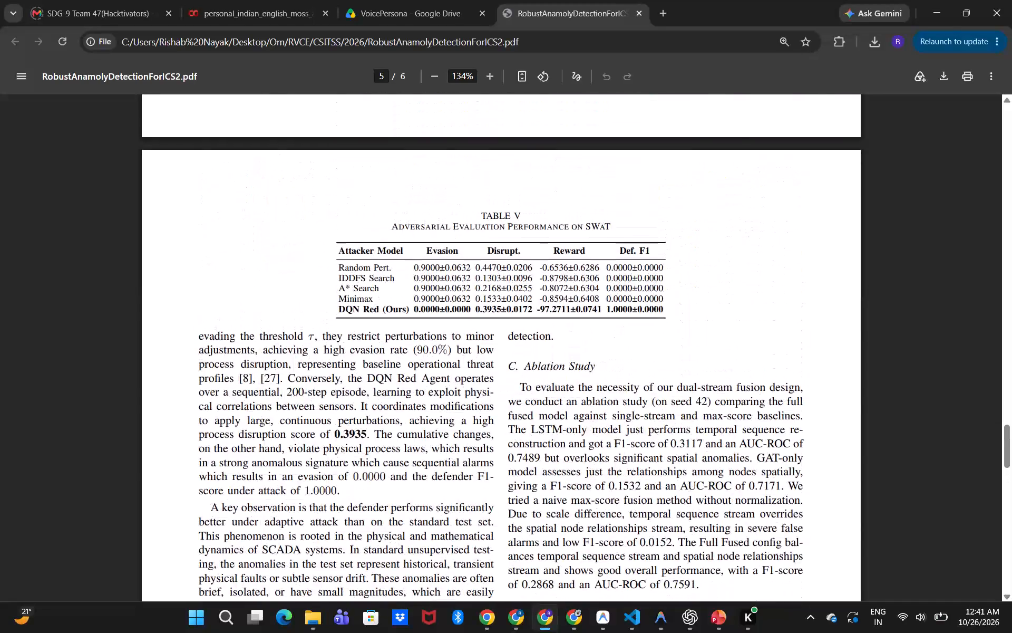
scroll(342, 411, up, 5)
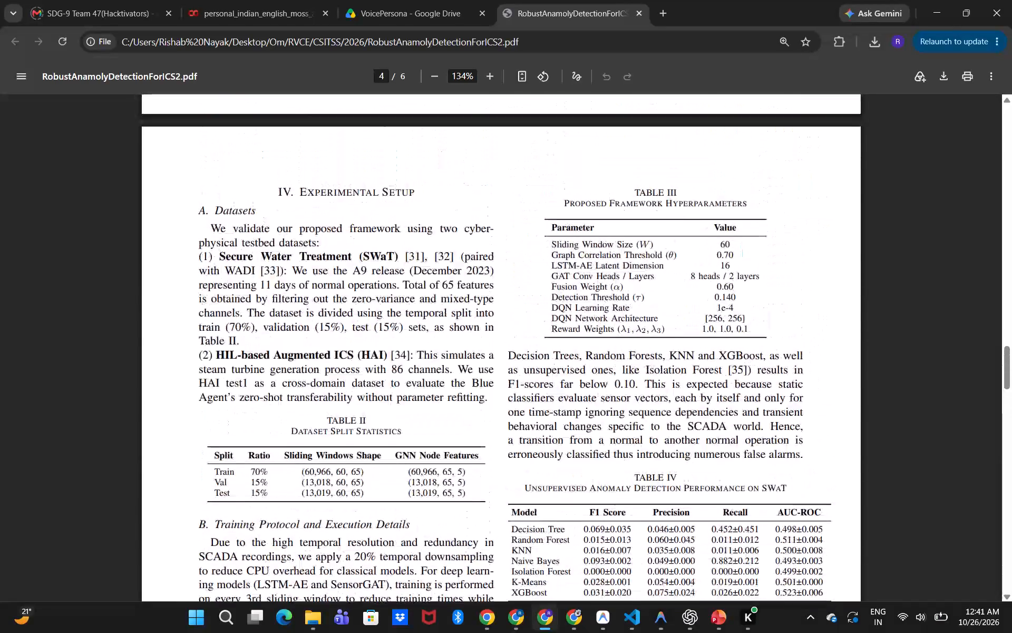
Examine the Experimental Setup section on page 4 up close, including the Proposed Framework Hyperparameters table, and close the paper.
scroll(342, 411, right, 1)
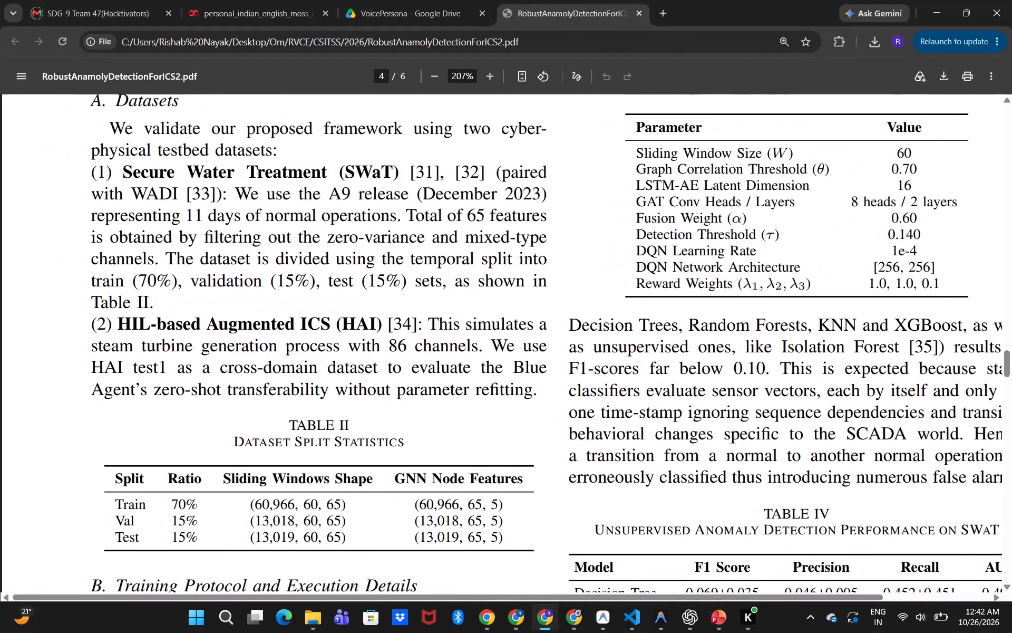
scroll(342, 411, right, 2)
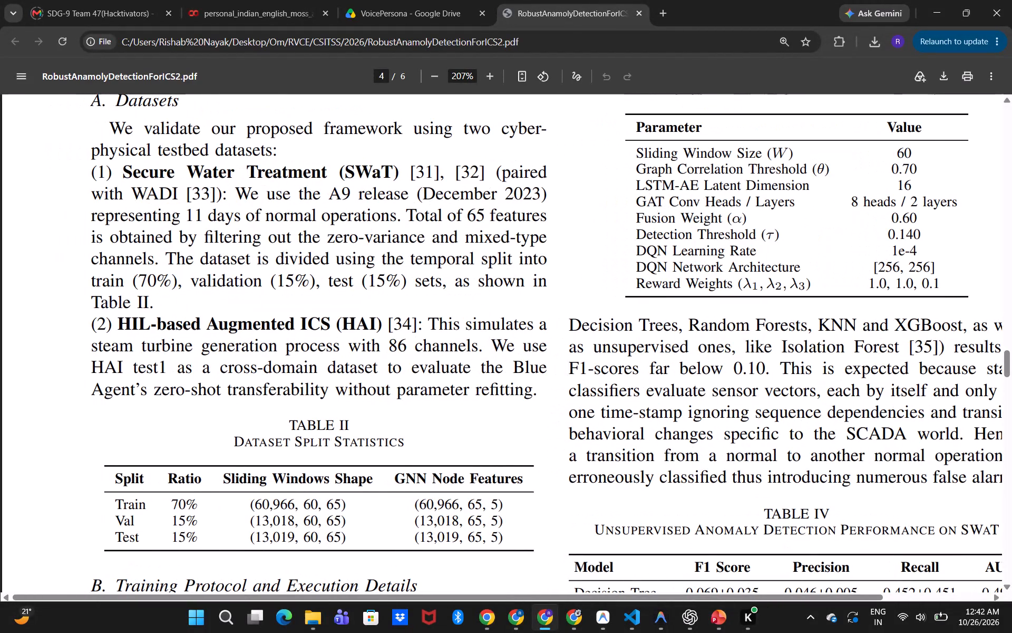
scroll(342, 411, right, 4)
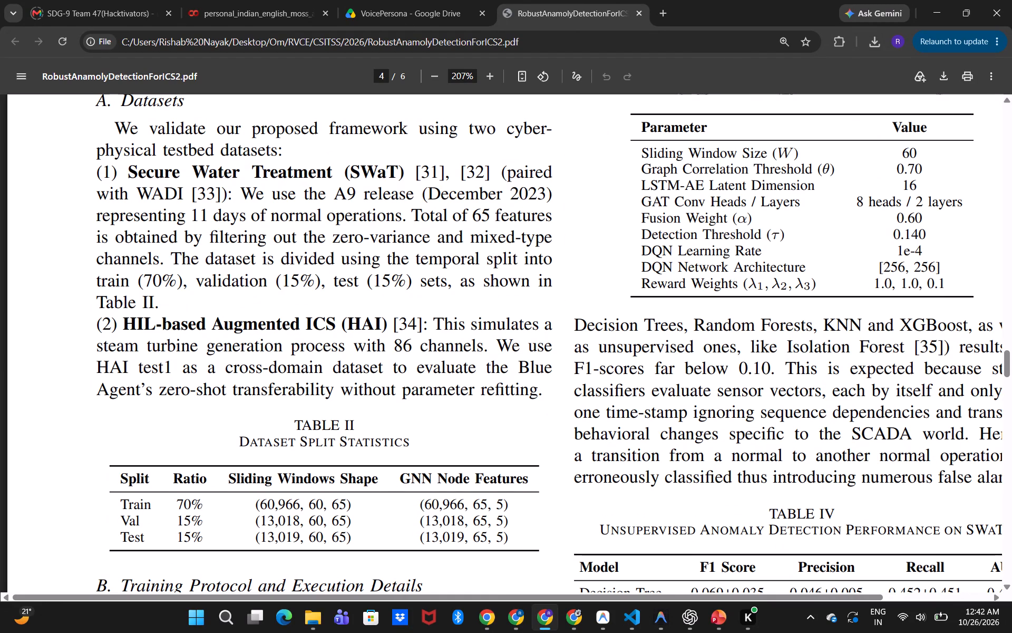
scroll(342, 411, up, 1)
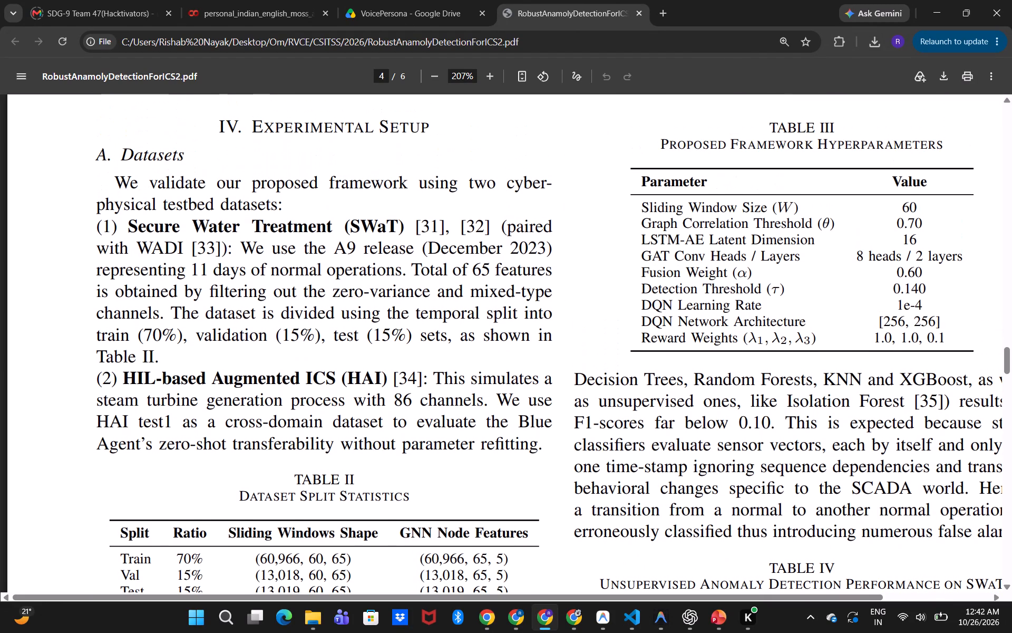
scroll(342, 411, up, 1)
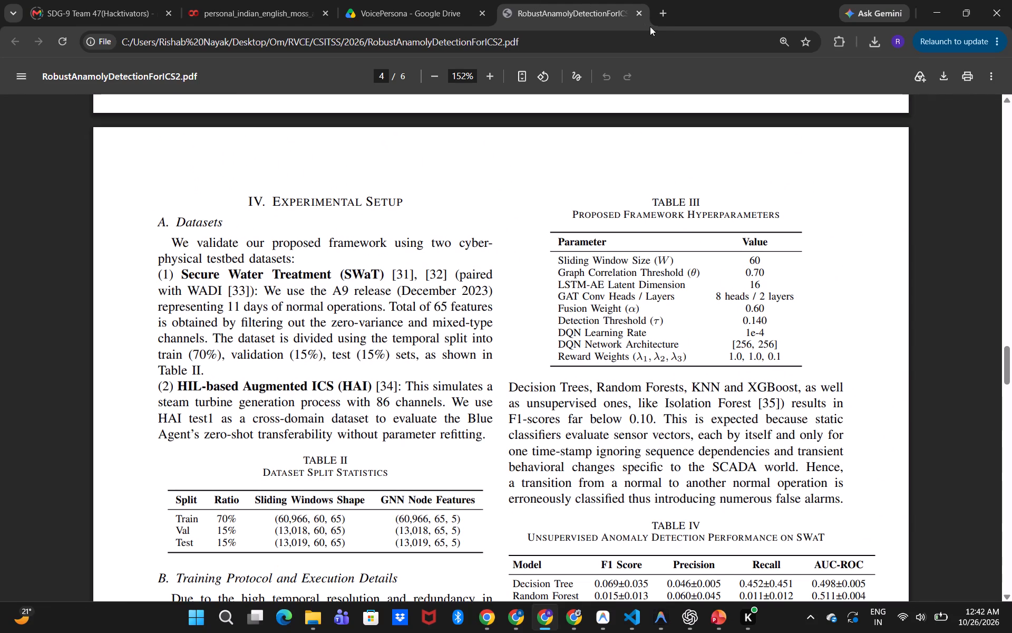
click(641, 13)
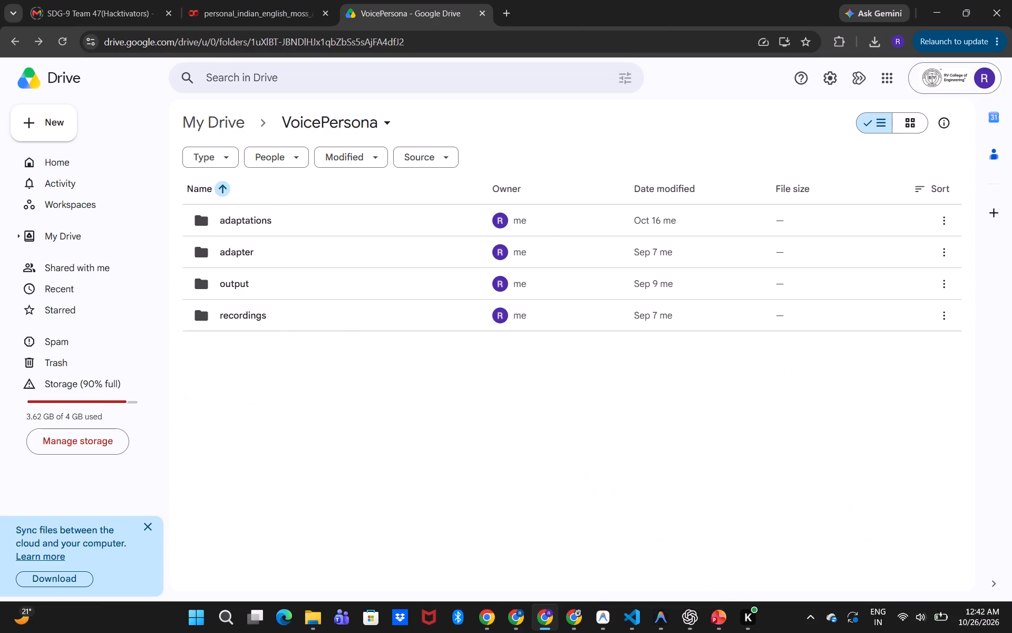
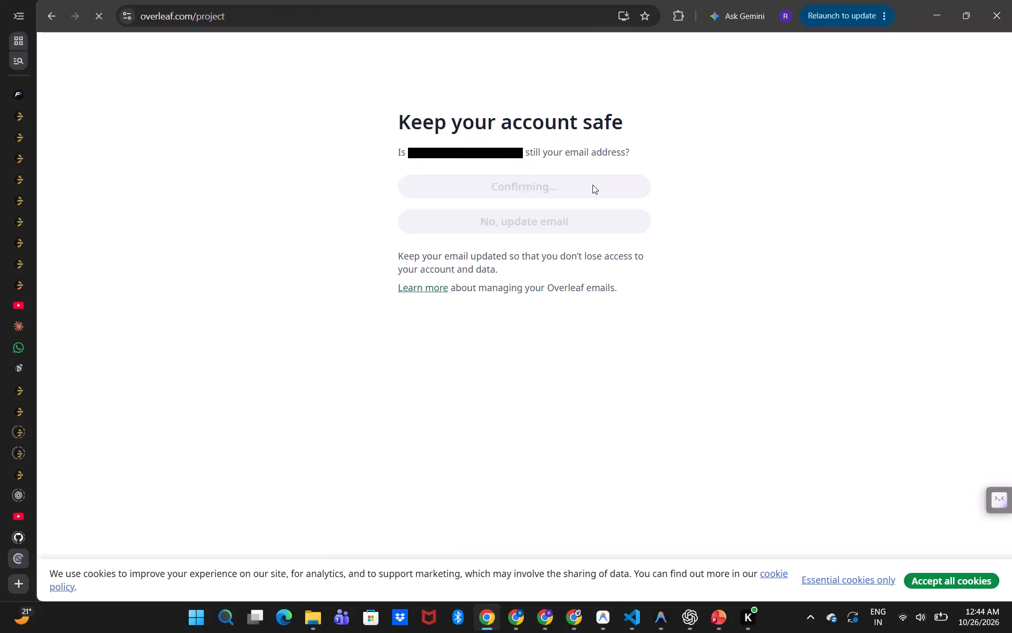
Open the RakshakICS_final project in Overleaf and widen its PDF preview.
click(556, 398)
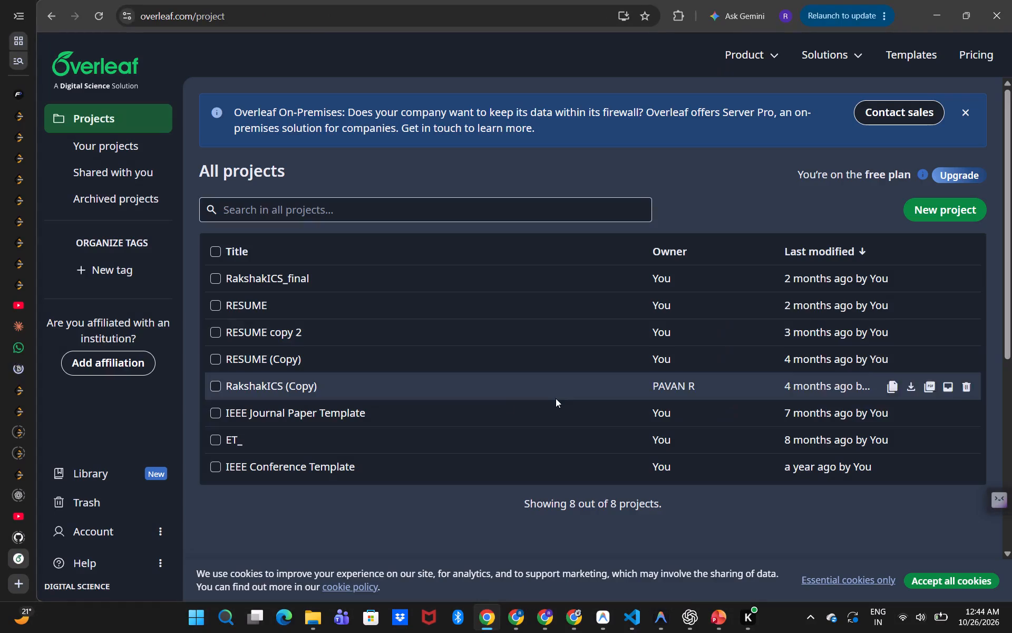
double_click(279, 276)
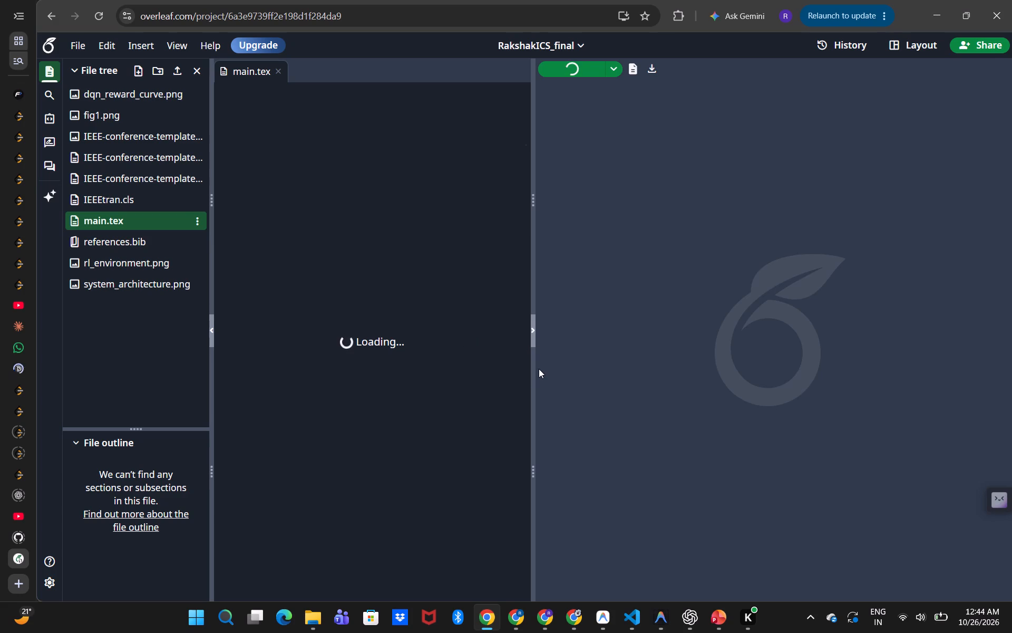
drag(533, 368, 450, 368)
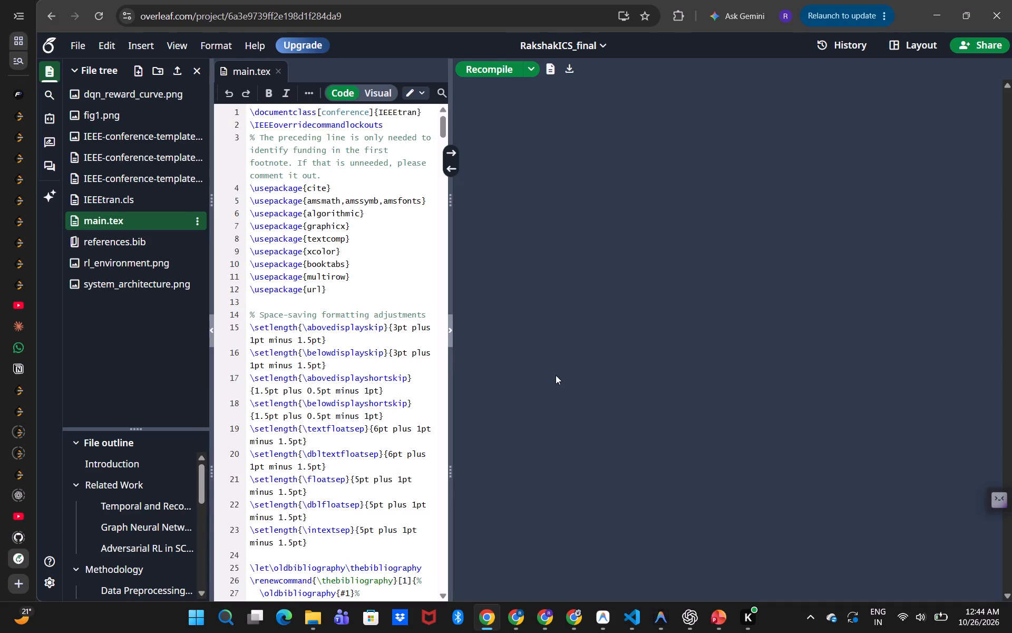
Capture a screenshot of the Dataset Split Statistics table with its title from page 4 of the PDF preview.
scroll(582, 449, up, 3)
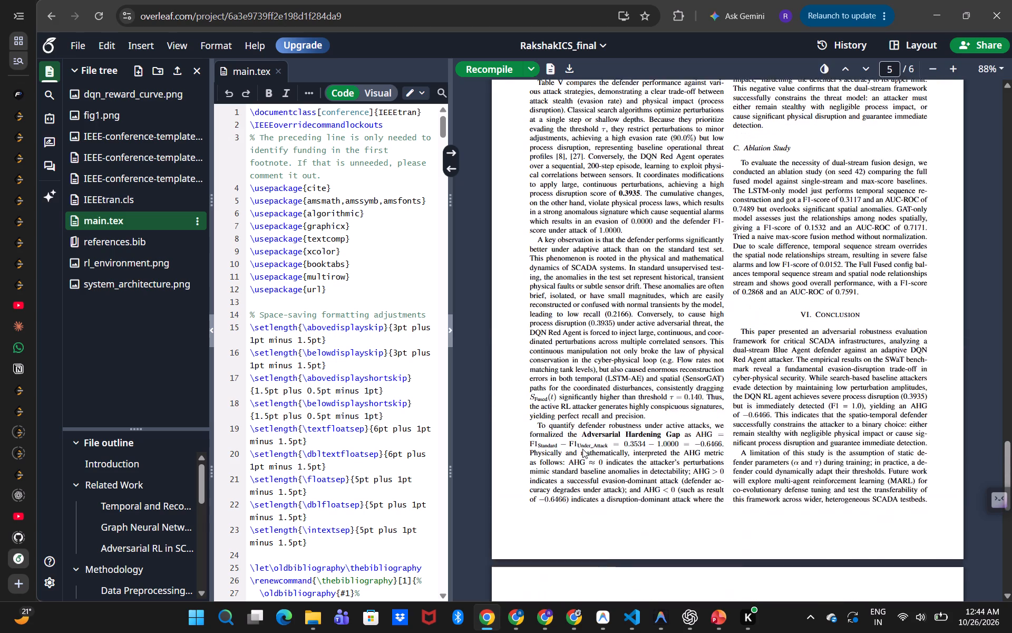
scroll(582, 449, up, 4)
scroll(582, 449, down, 3)
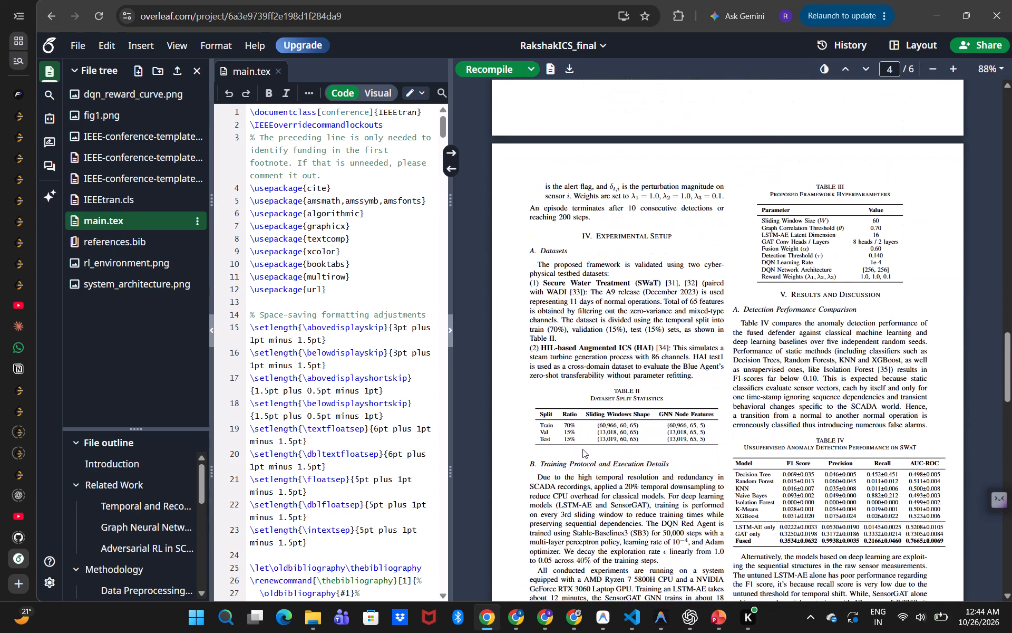
scroll(582, 449, right, 1)
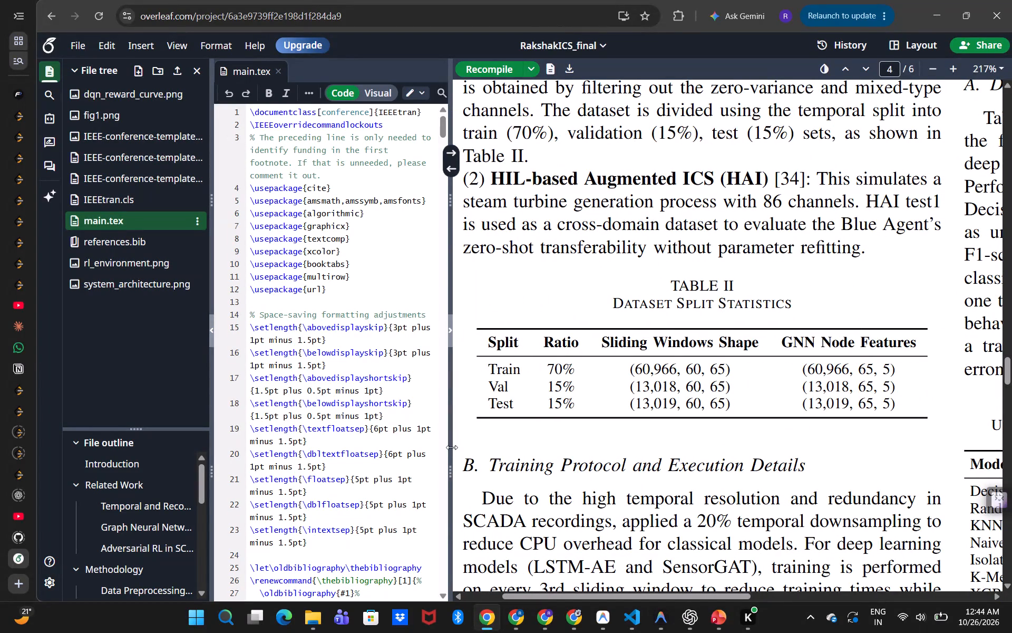
drag(451, 447, 286, 444)
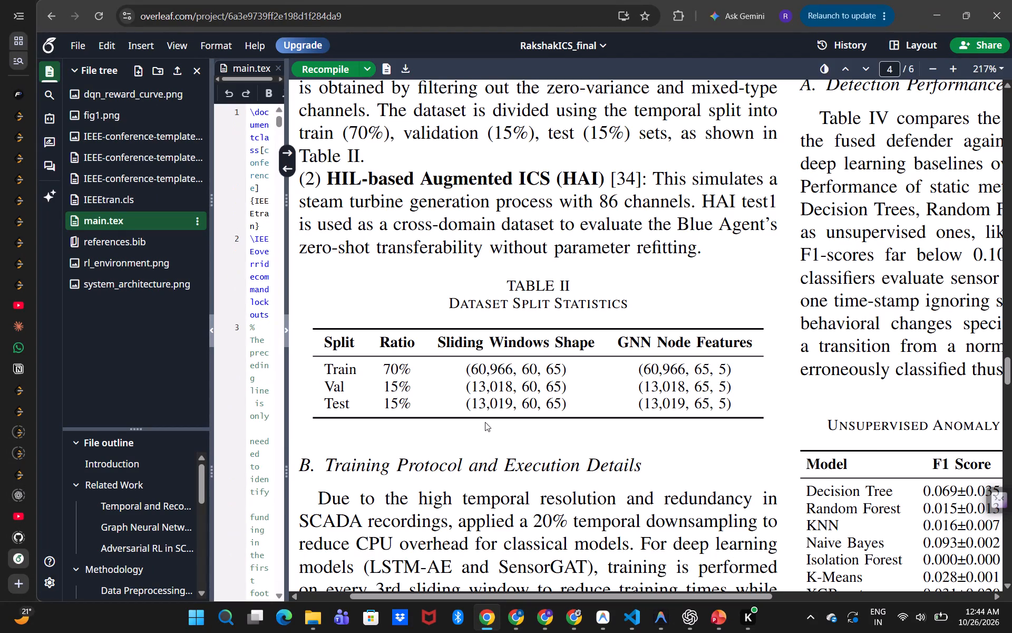
scroll(498, 422, right, 1)
scroll(498, 422, up, 1)
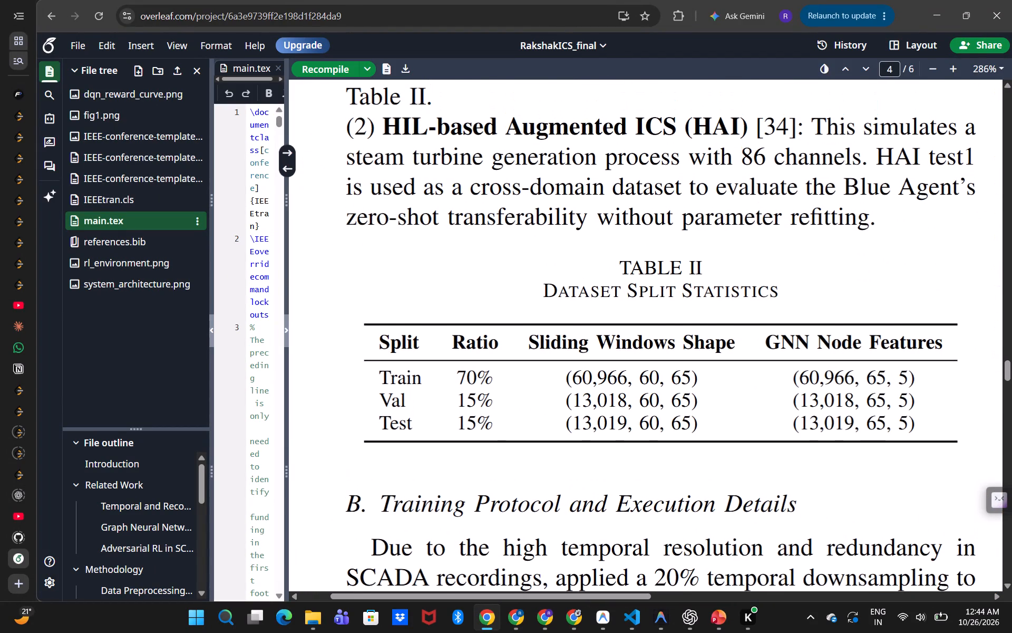
scroll(498, 422, up, 1)
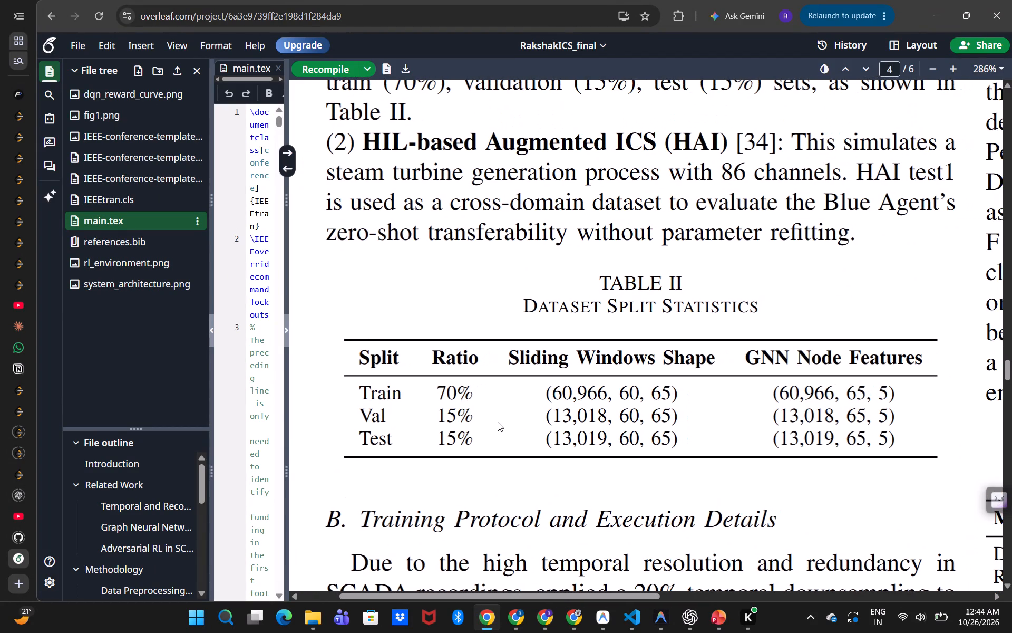
scroll(498, 422, up, 1)
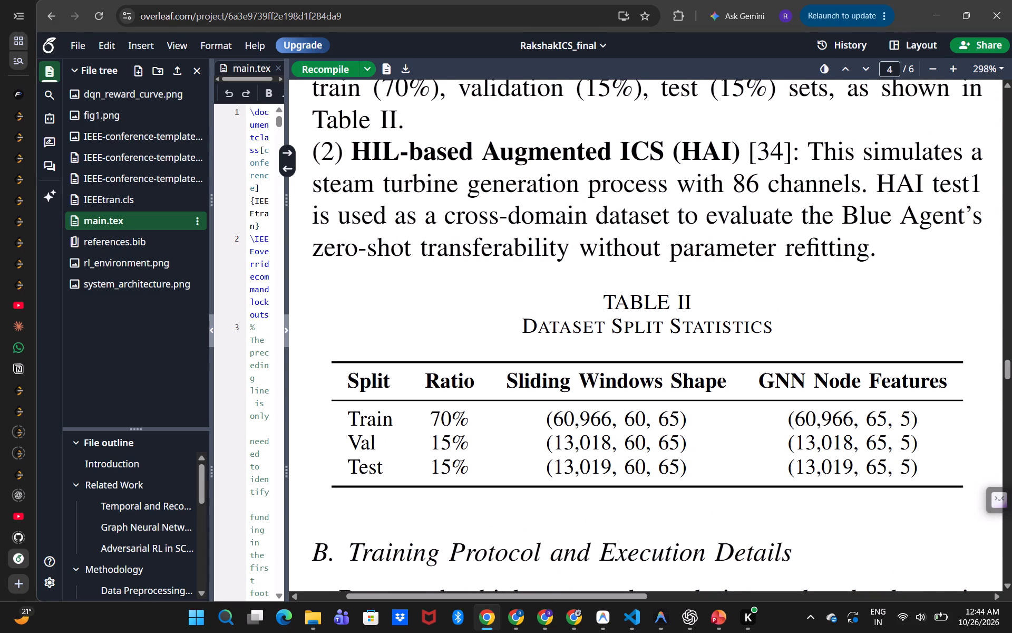
scroll(544, 229, left, 1)
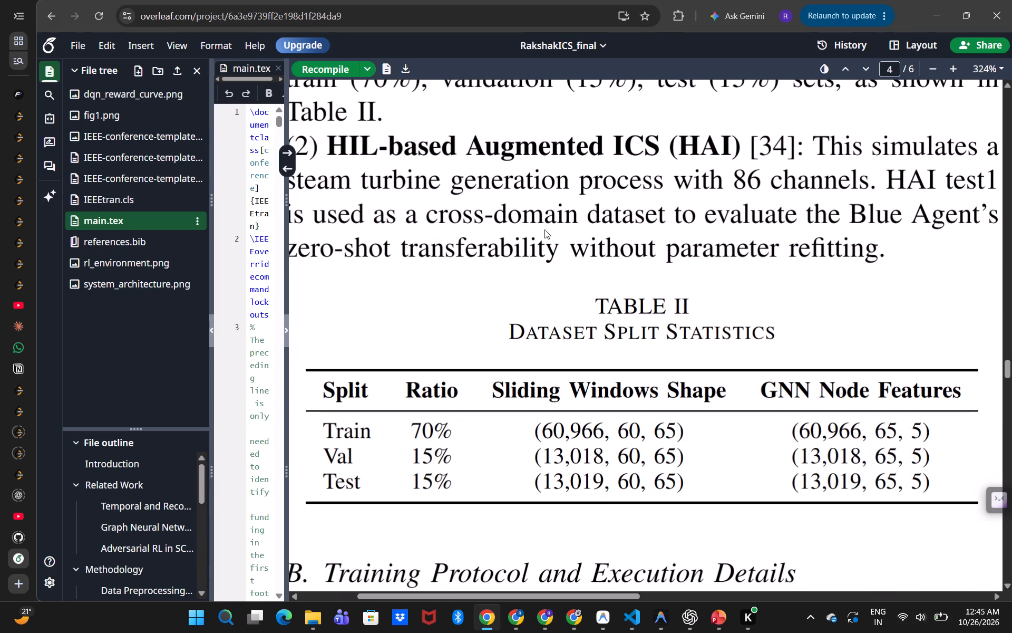
scroll(544, 229, left, 1)
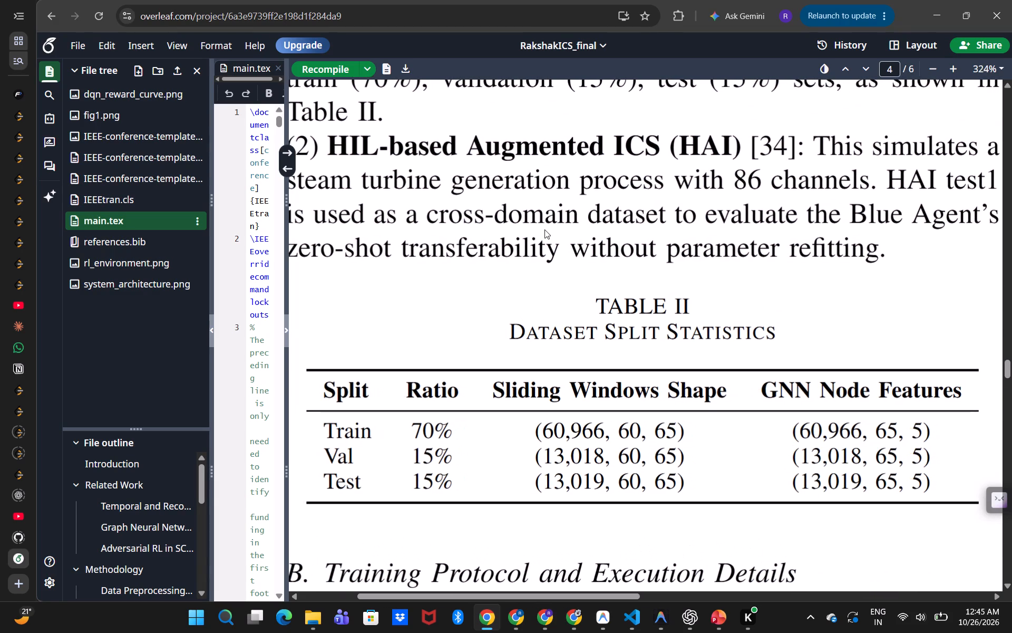
key(Print)
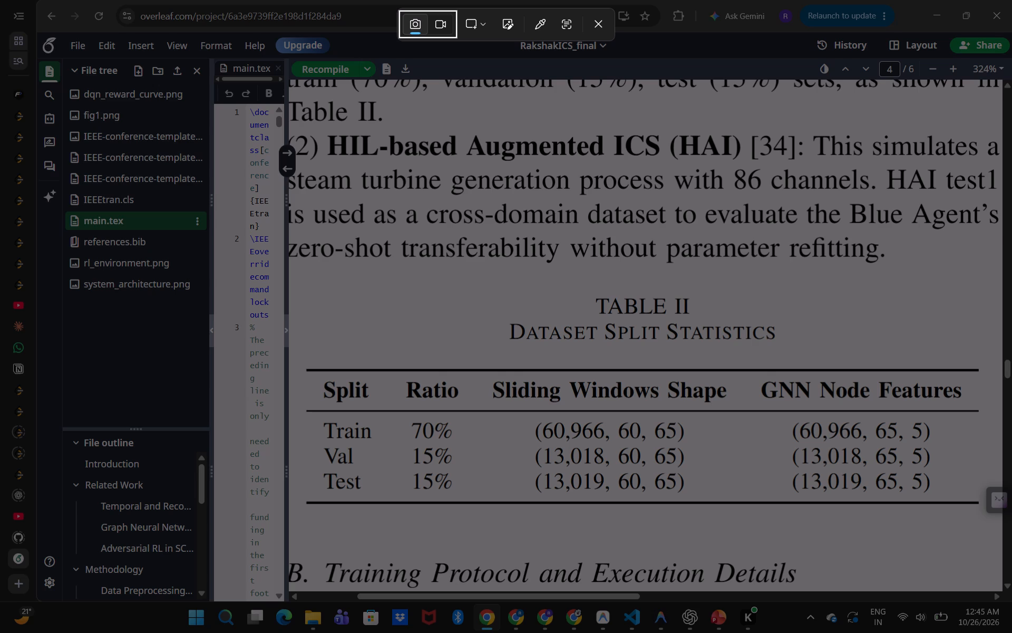
drag(302, 315, 720, 474)
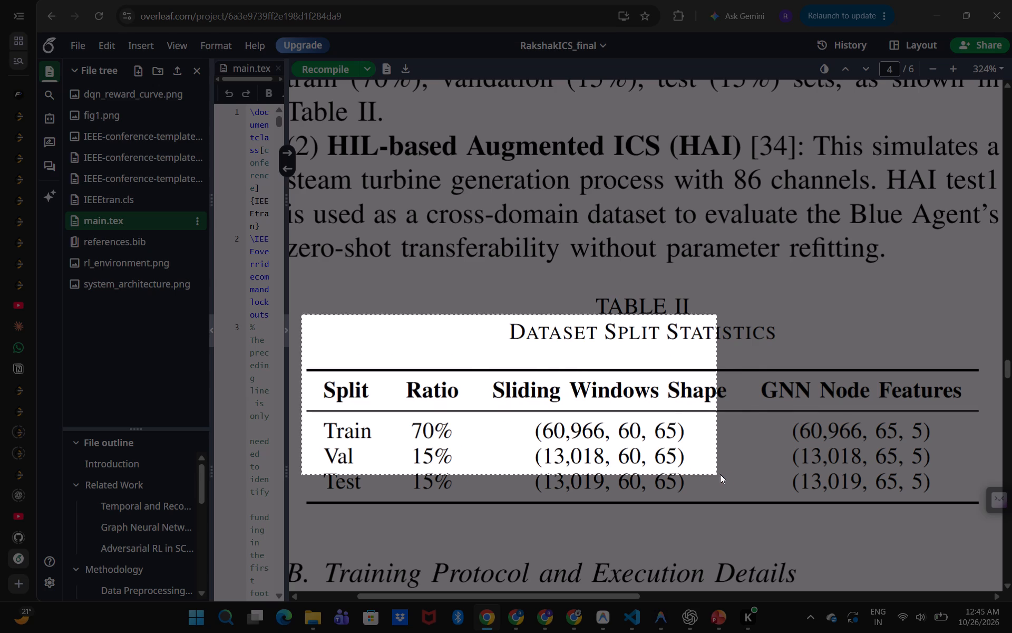
drag(720, 474, 958, 477)
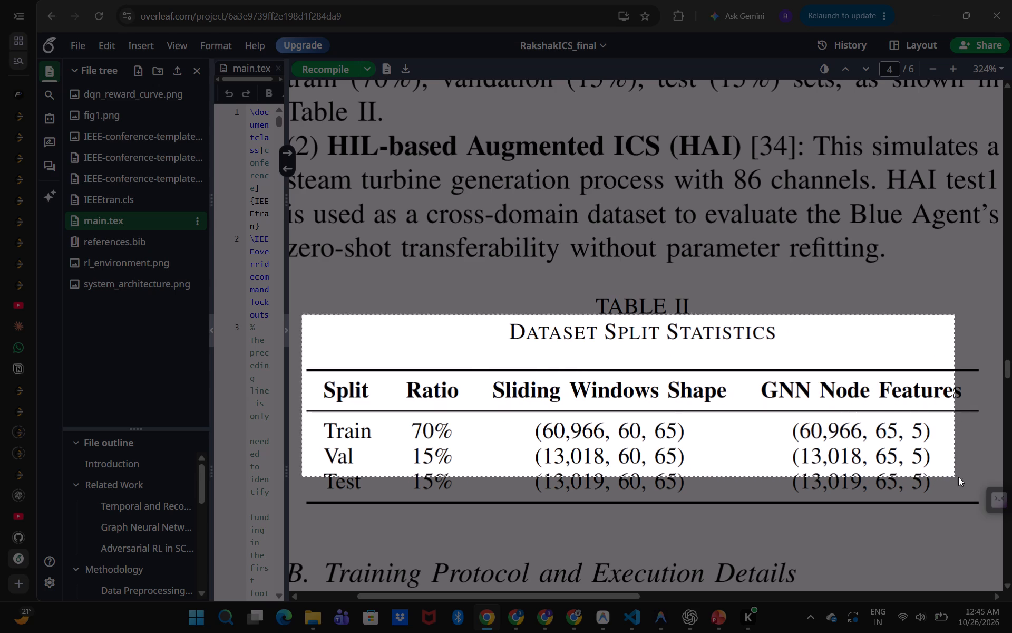
drag(958, 477, 986, 521)
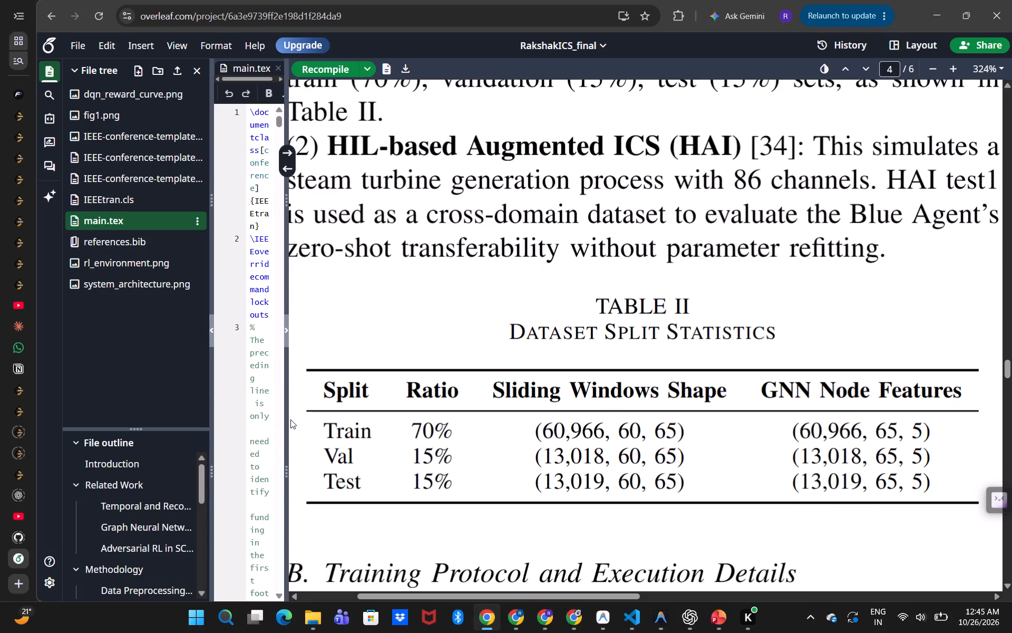
Widen the code editor and look through main.tex for the source of the results, hyperparameter and dataset tables.
drag(287, 419, 502, 436)
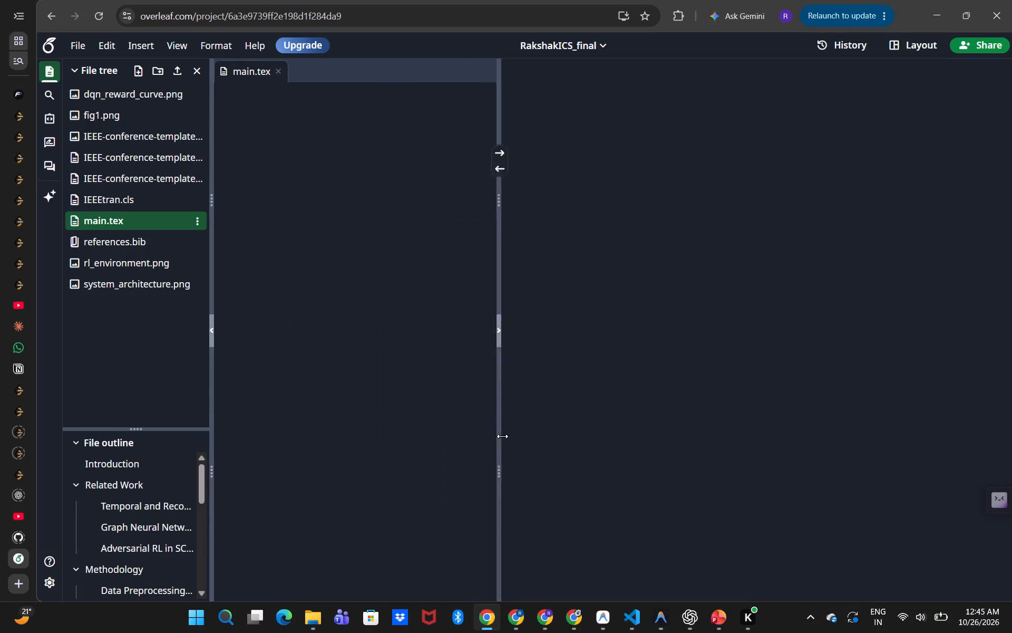
drag(502, 436, 565, 446)
scroll(412, 425, down, 3)
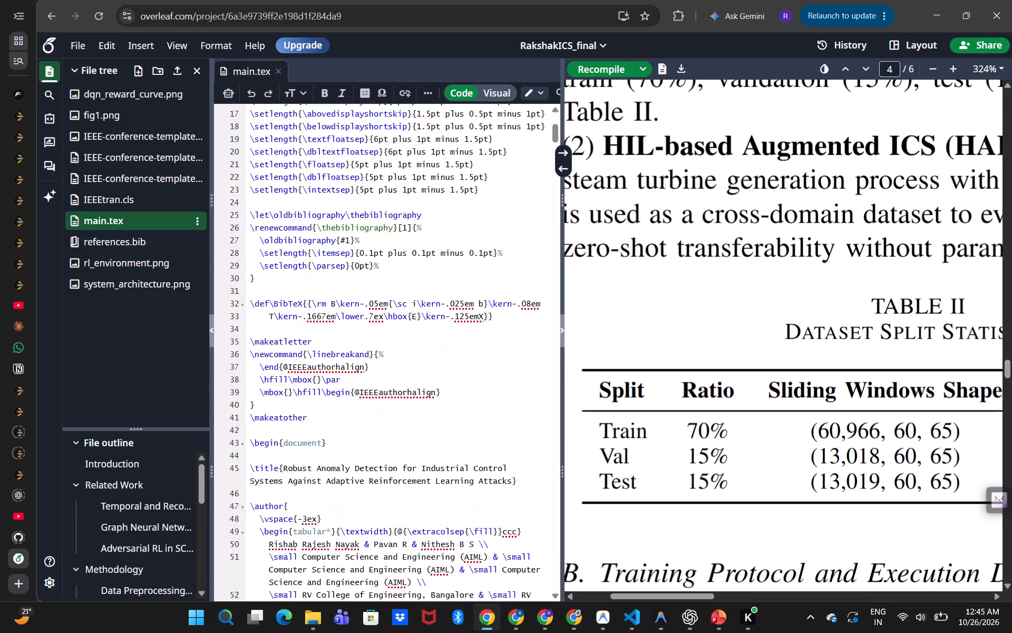
scroll(412, 425, down, 12)
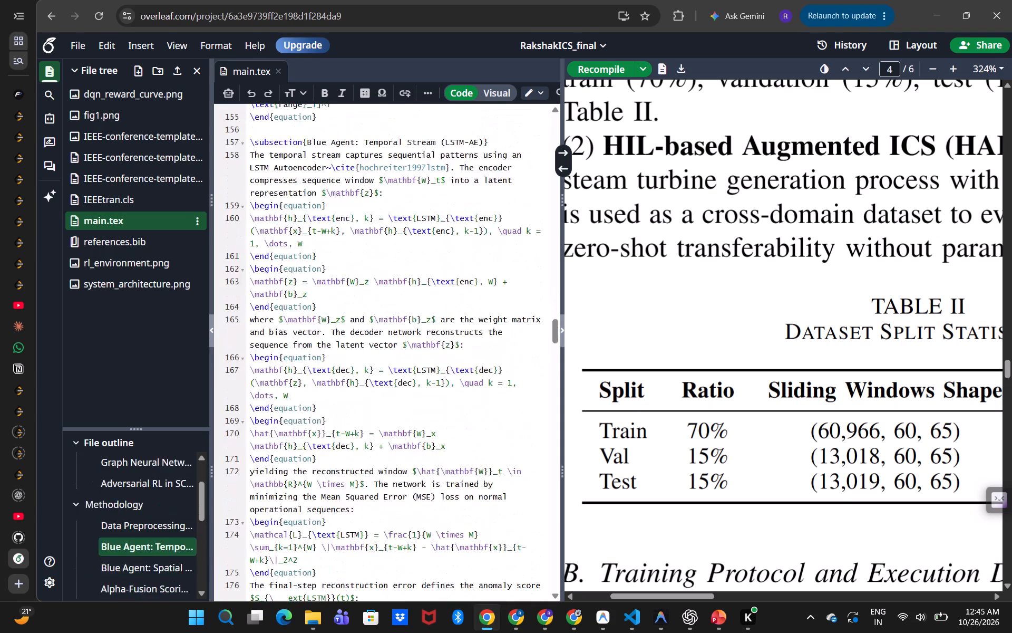
scroll(412, 425, down, 6)
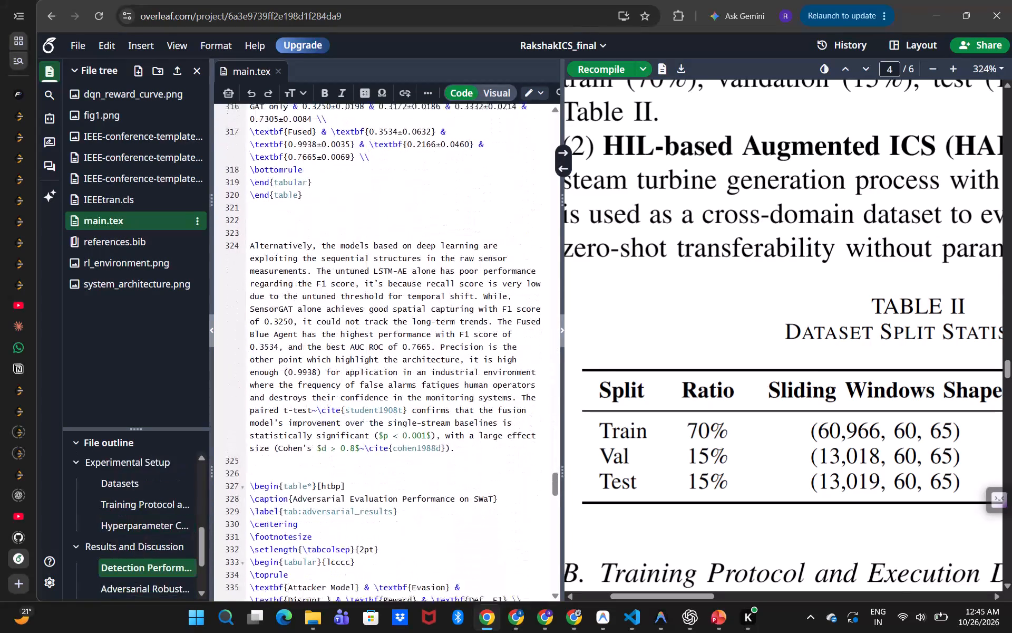
scroll(412, 425, down, 1)
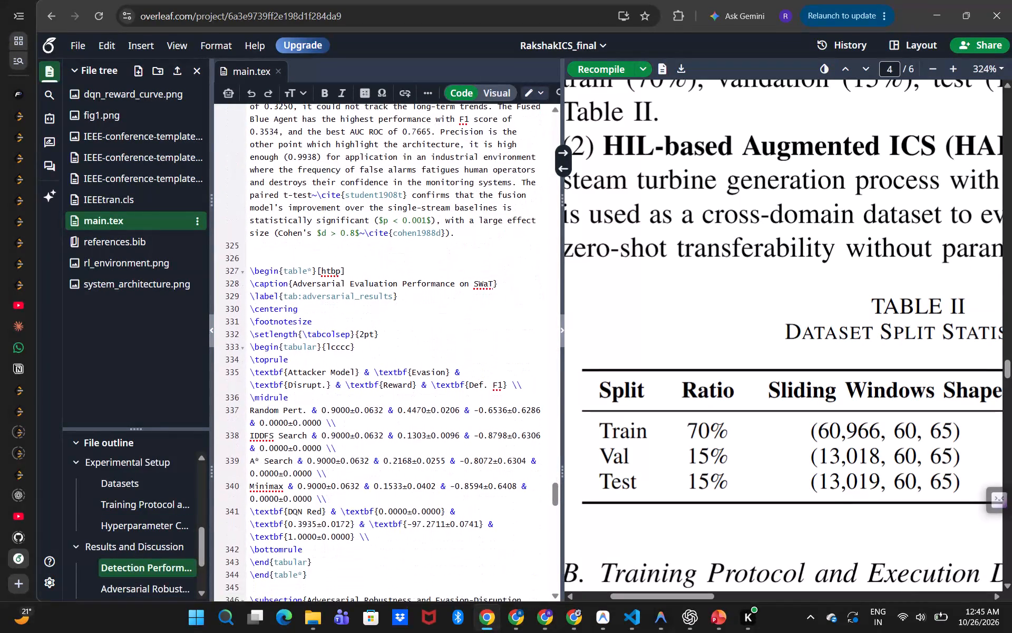
scroll(412, 425, down, 1)
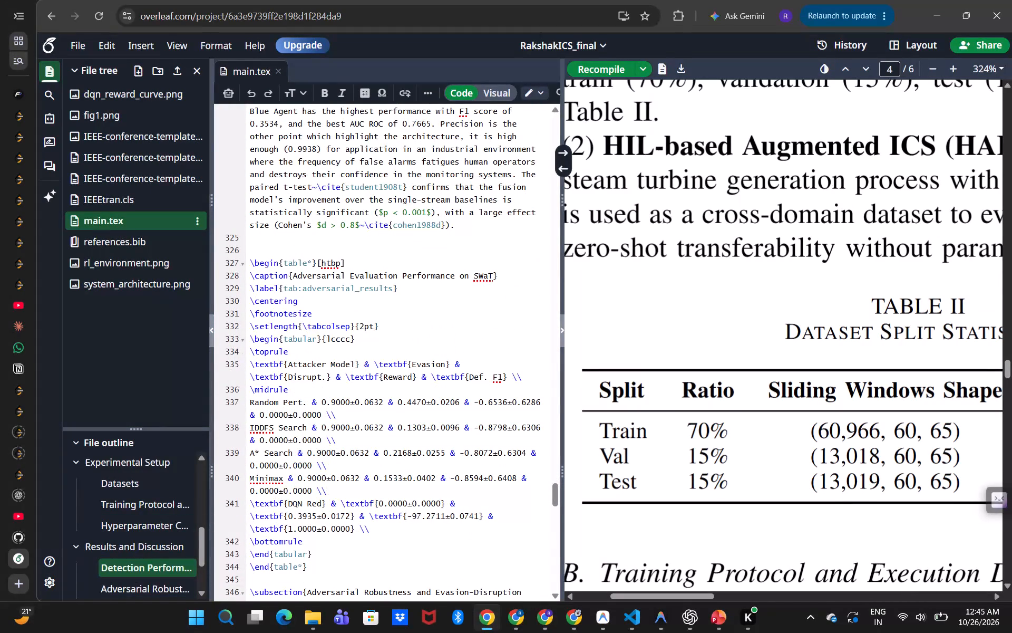
scroll(489, 342, up, 5)
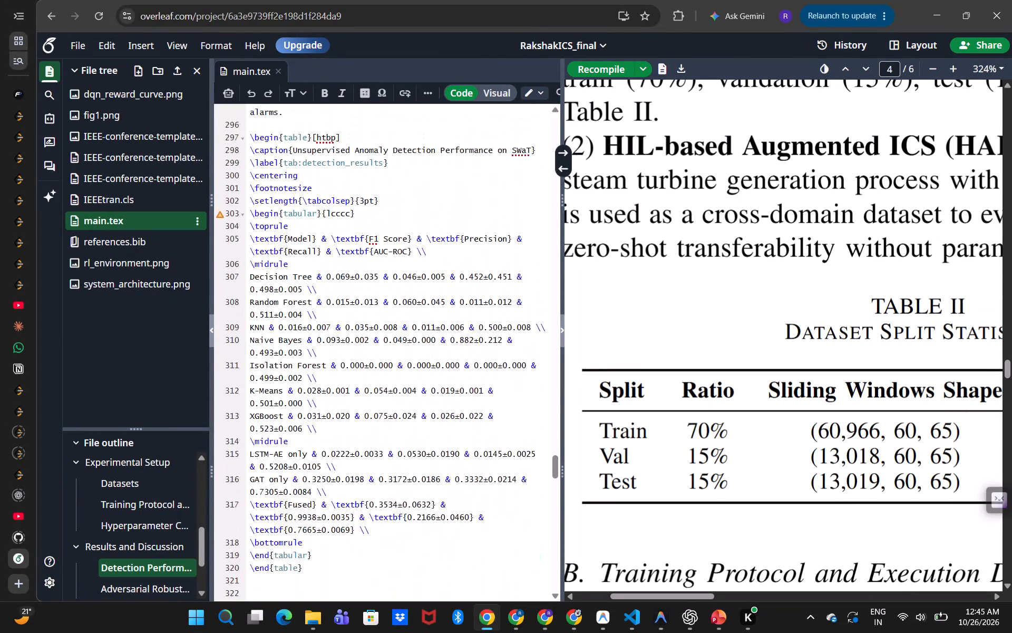
scroll(489, 342, up, 4)
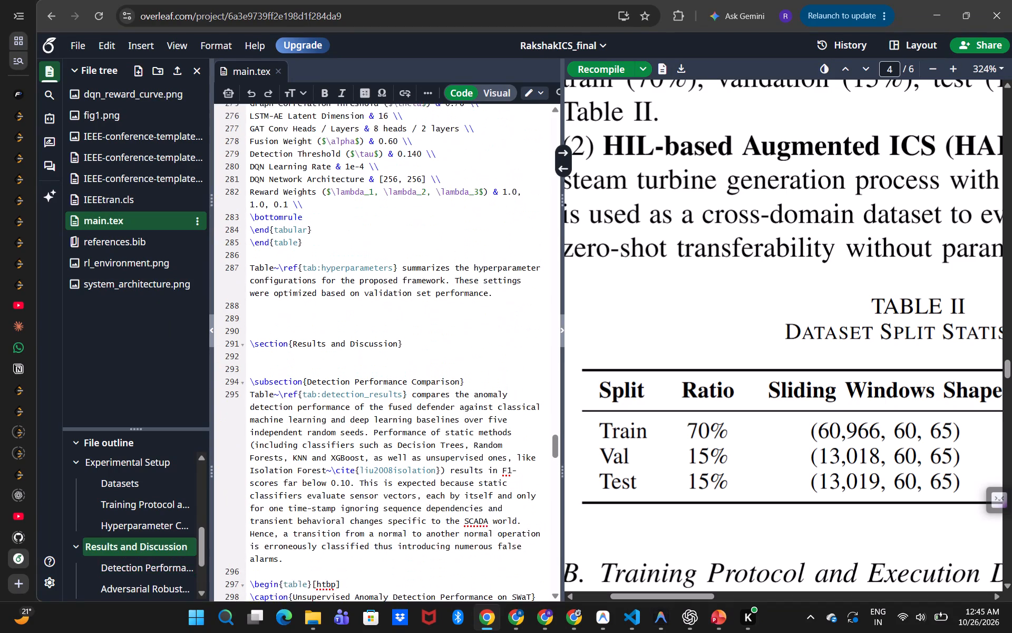
scroll(489, 342, up, 6)
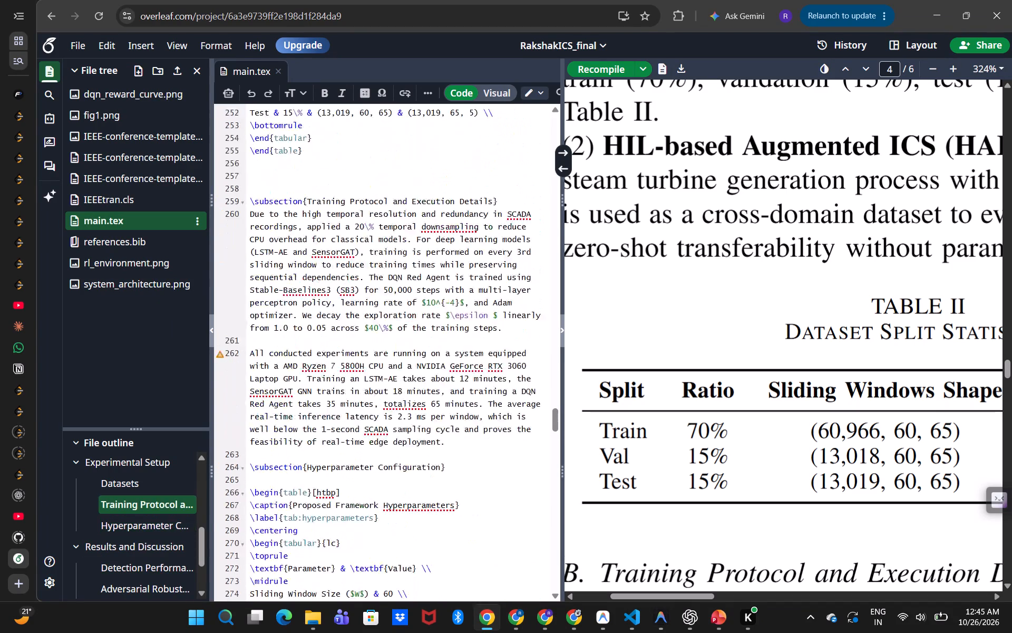
scroll(489, 342, up, 3)
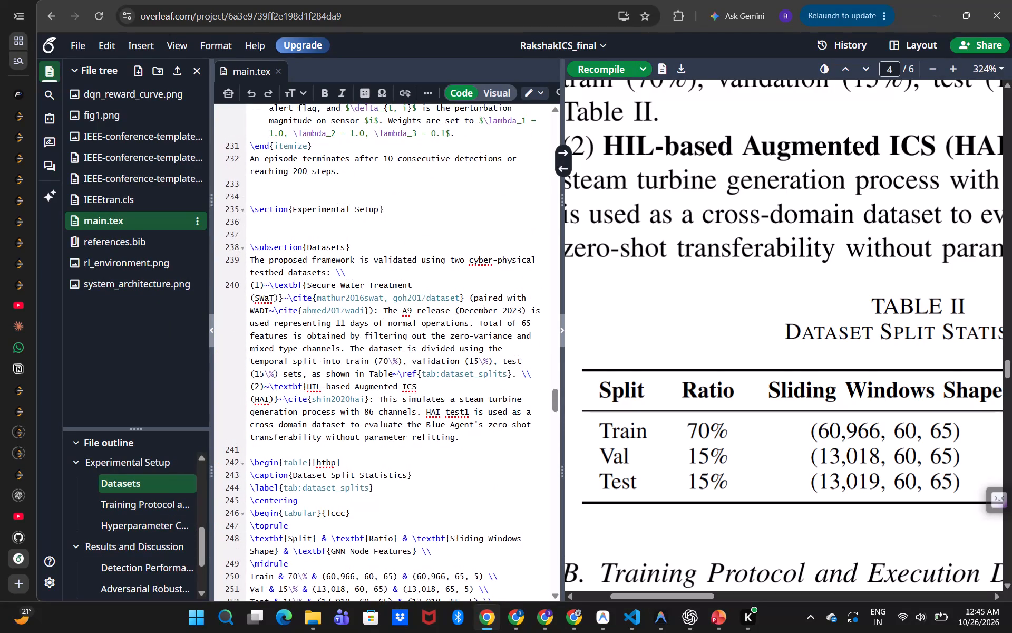
Cut the DQN Learning Rate, DQN Network Architecture and Reward Weights rows from the Proposed Framework Hyperparameters table and recompile.
scroll(489, 342, down, 5)
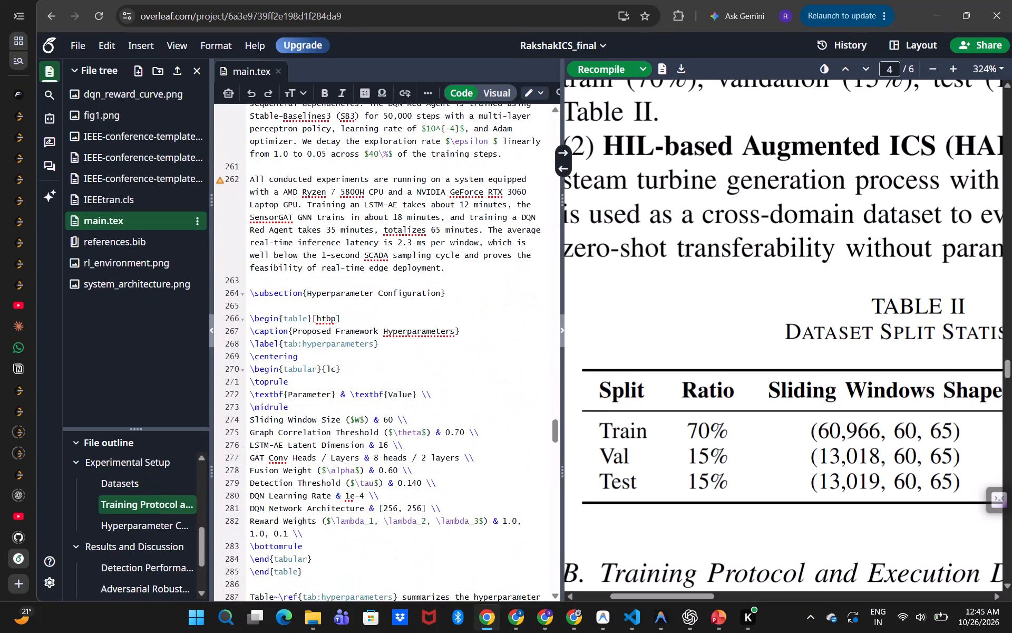
scroll(489, 342, down, 2)
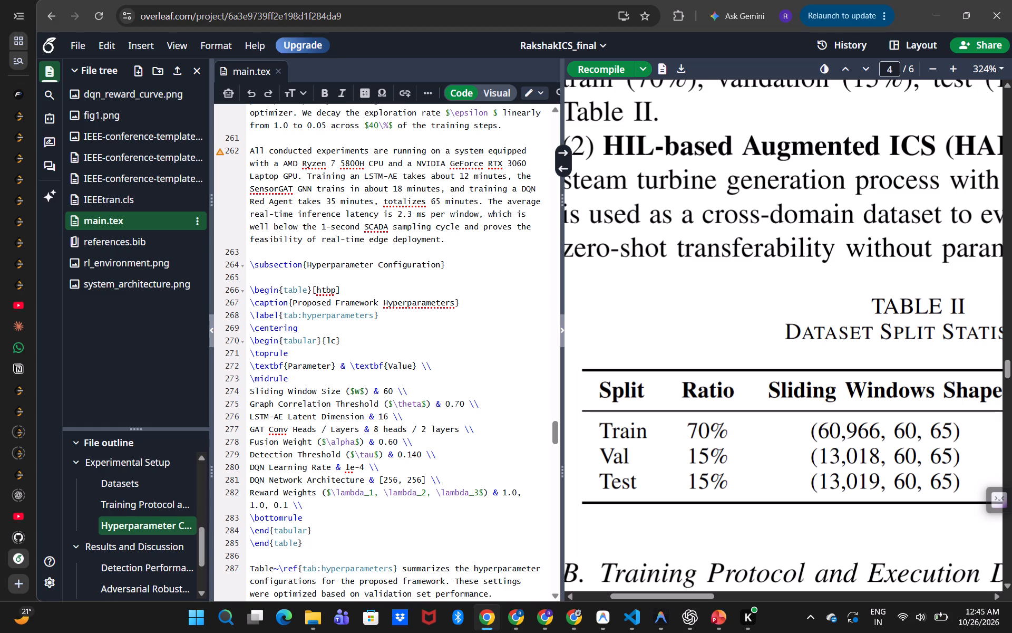
drag(250, 465, 308, 502)
key(ctrl+x)
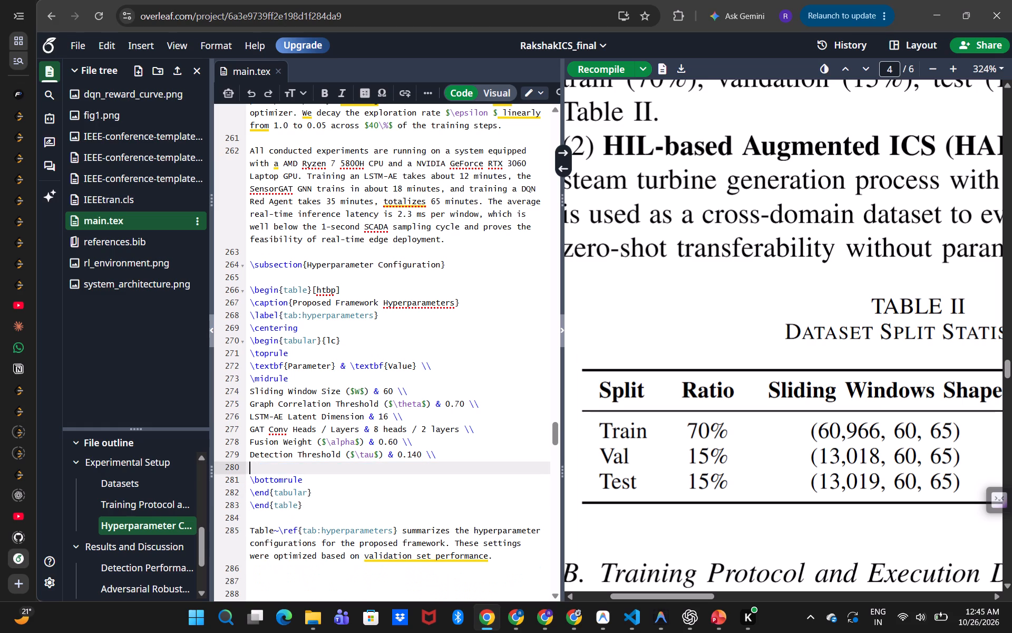
click(596, 71)
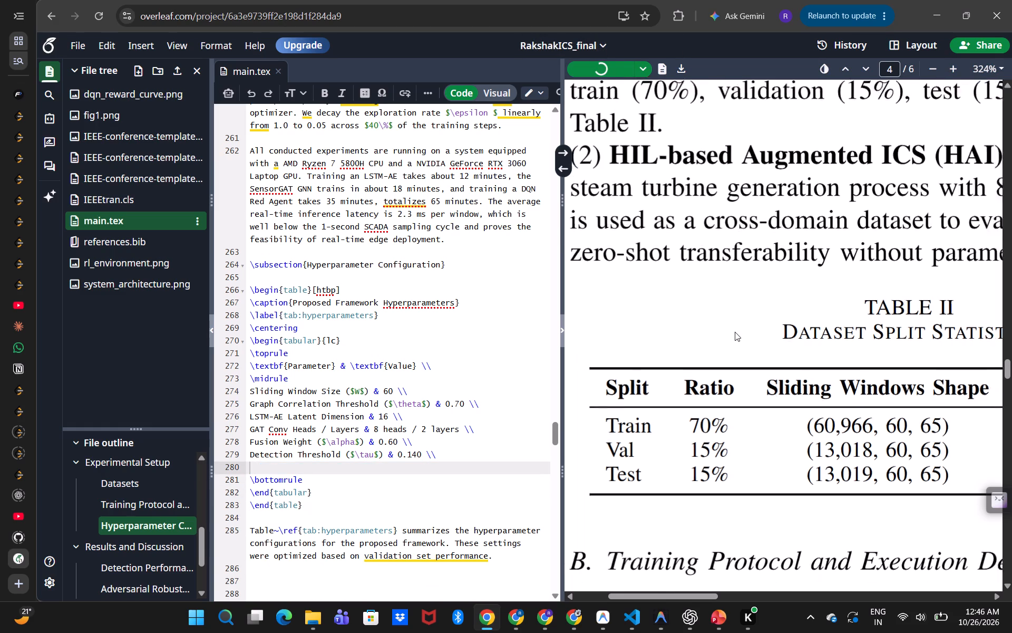
Capture a screenshot of the six-row Proposed Framework Hyperparameters table with its title, excluding the Table III label, from a widened PDF preview.
scroll(735, 332, left, 6)
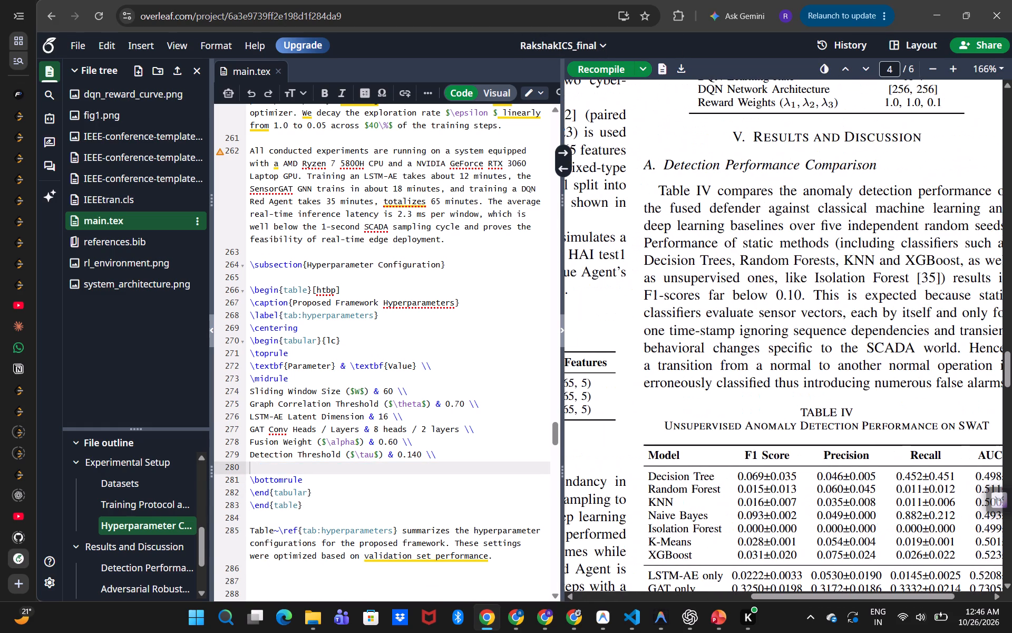
scroll(735, 332, up, 5)
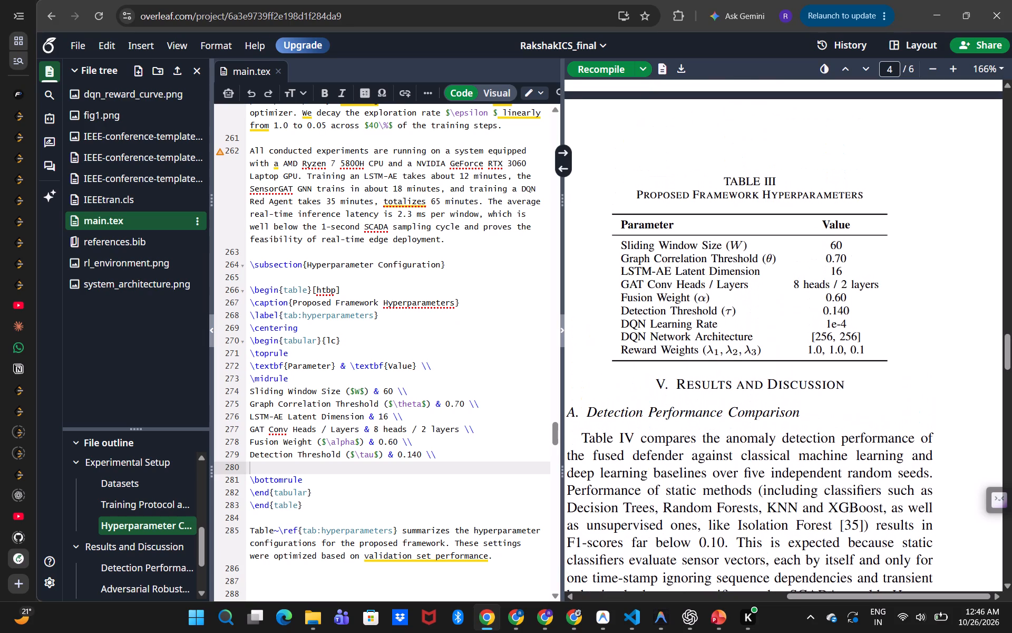
scroll(735, 293, left, 4)
scroll(735, 293, up, 2)
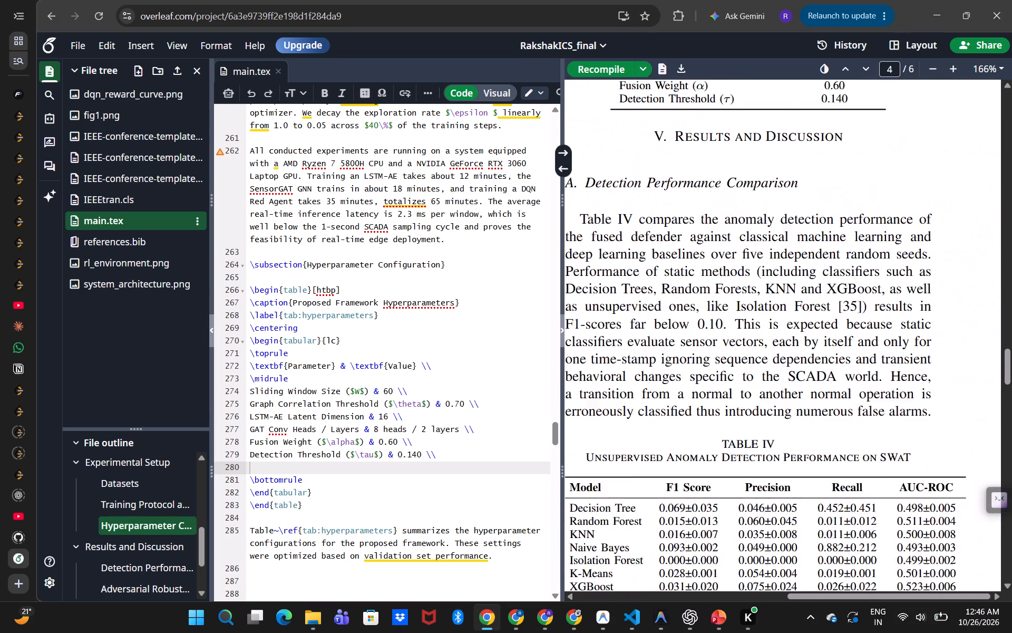
scroll(735, 293, up, 2)
scroll(735, 293, right, 1)
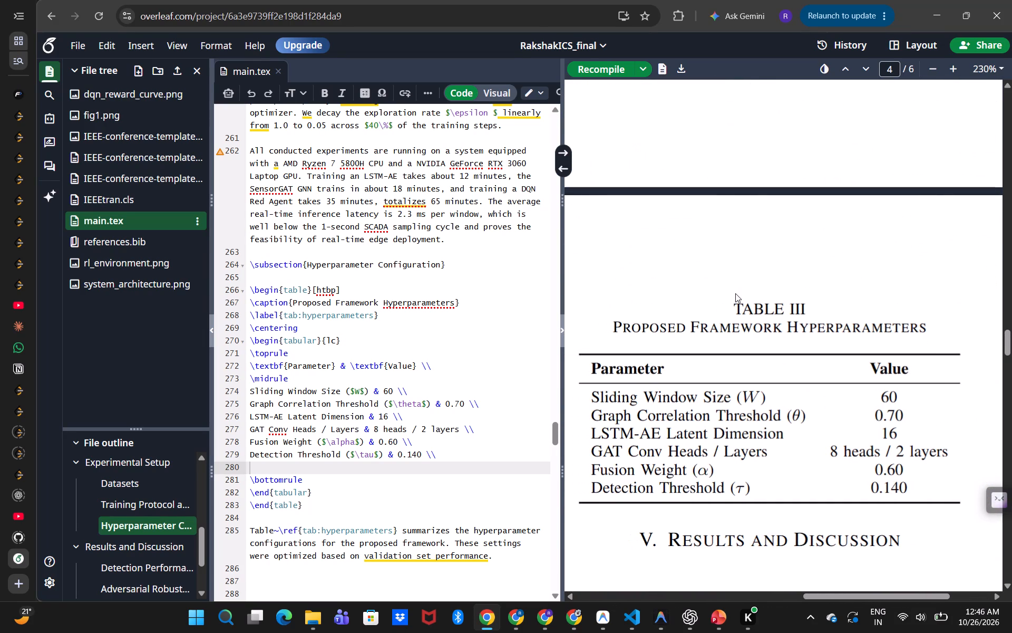
scroll(735, 293, right, 1)
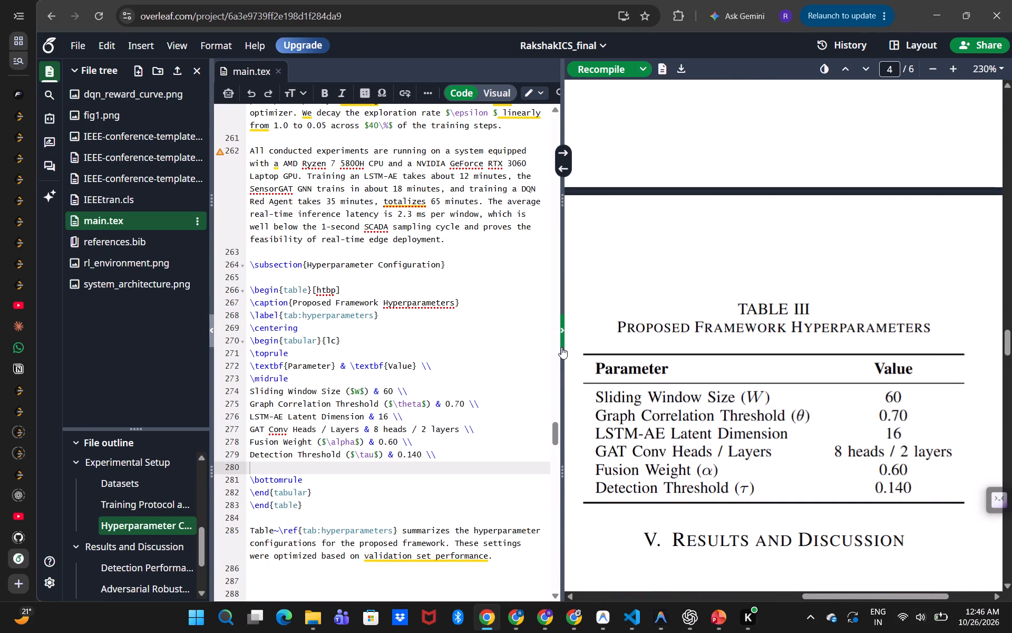
drag(561, 354, 303, 293)
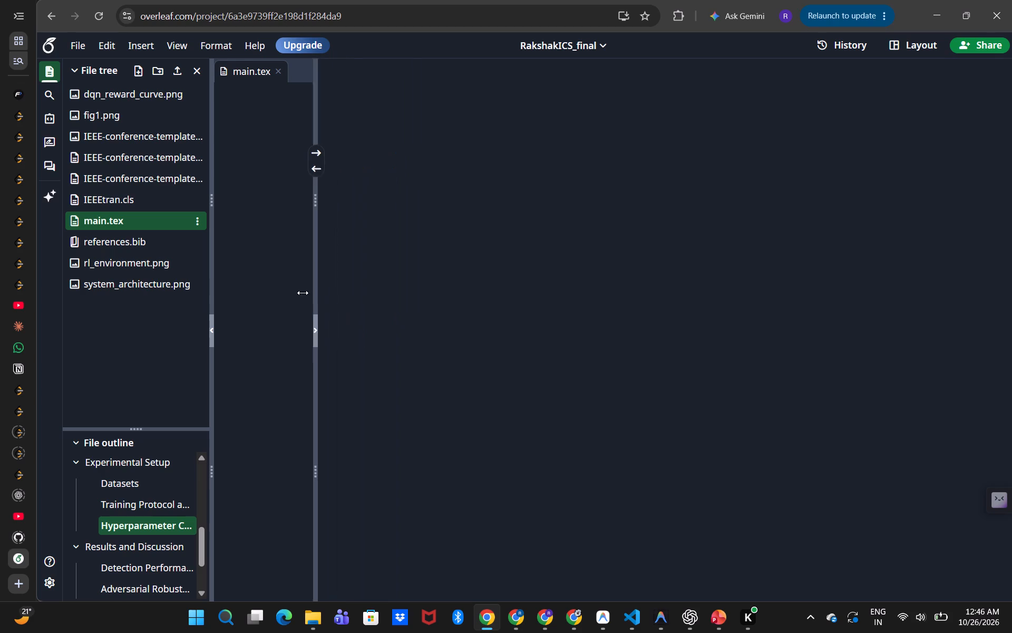
drag(303, 293, 244, 279)
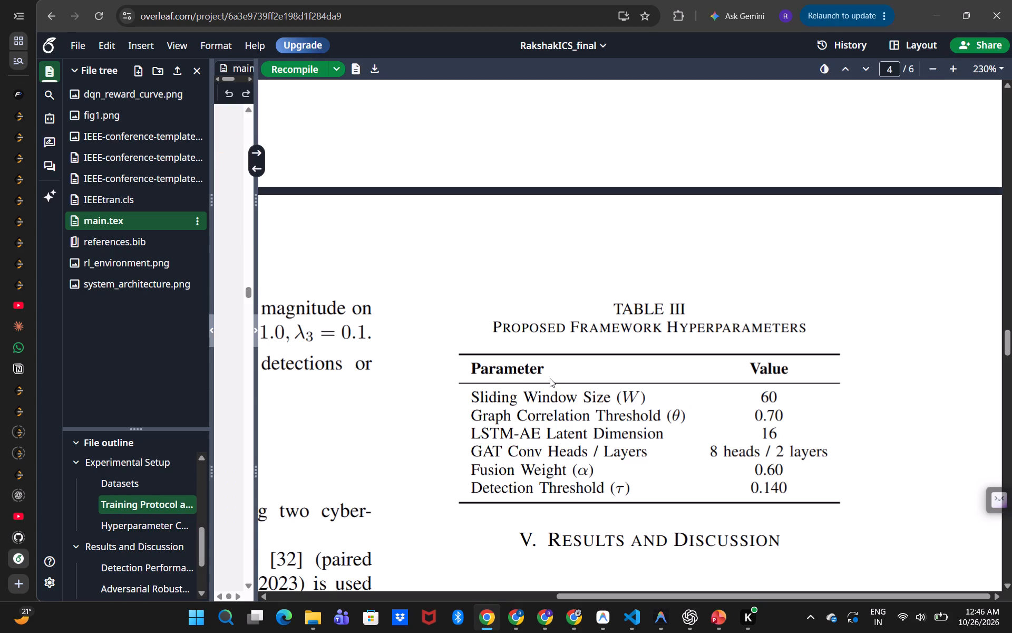
scroll(550, 378, down, 2)
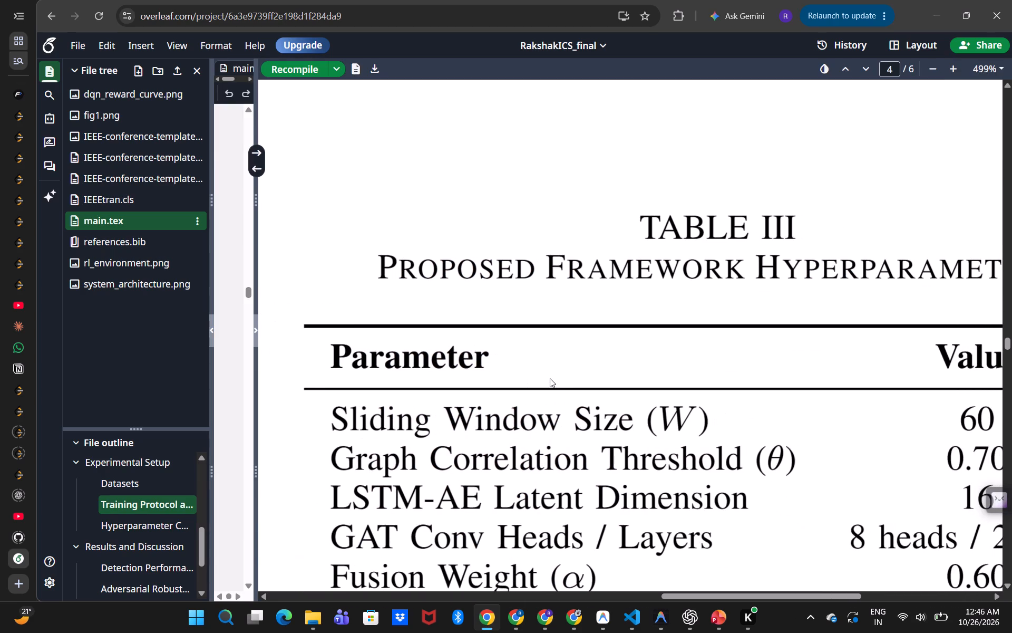
scroll(550, 378, left, 2)
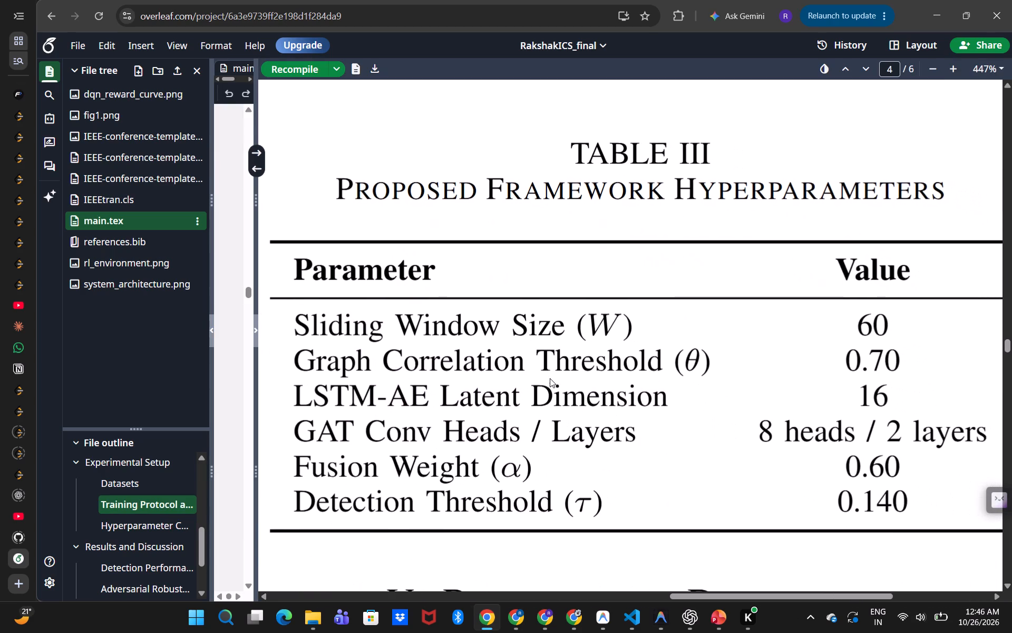
scroll(550, 378, left, 1)
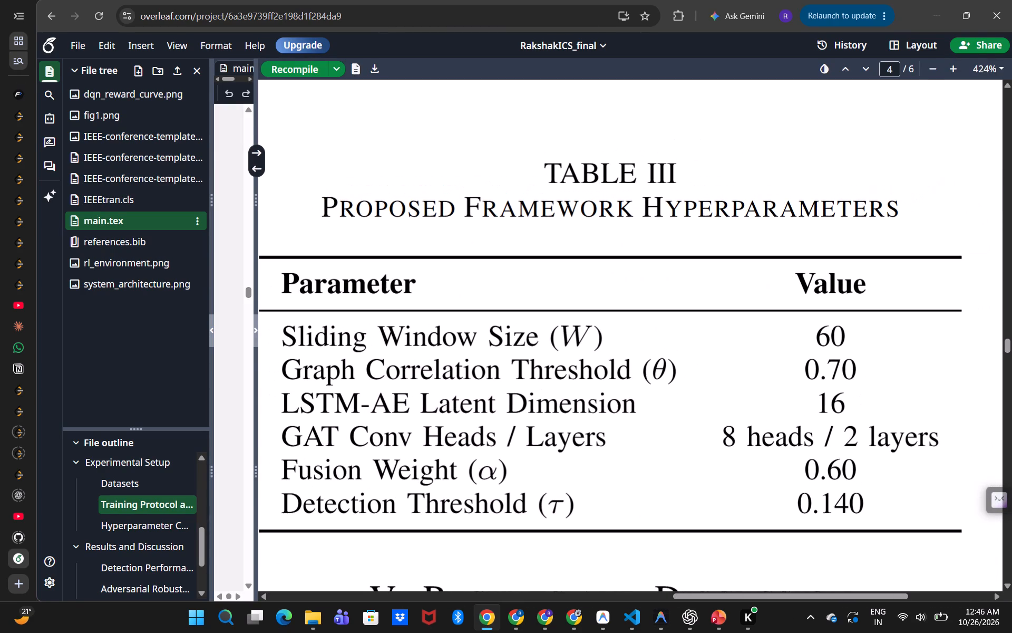
scroll(550, 378, right, 1)
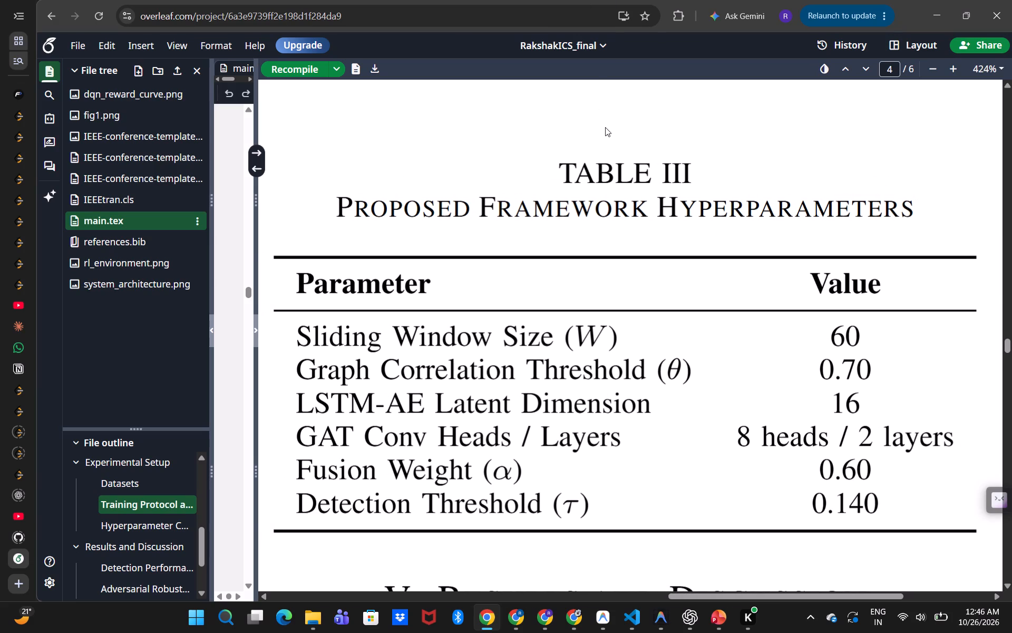
key(Print)
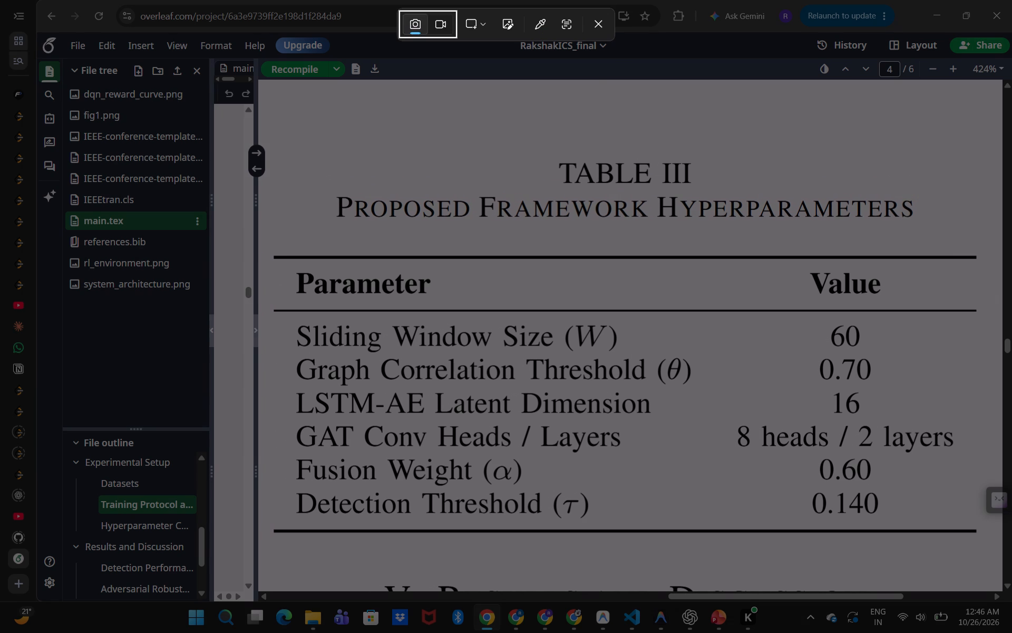
drag(268, 180, 604, 499)
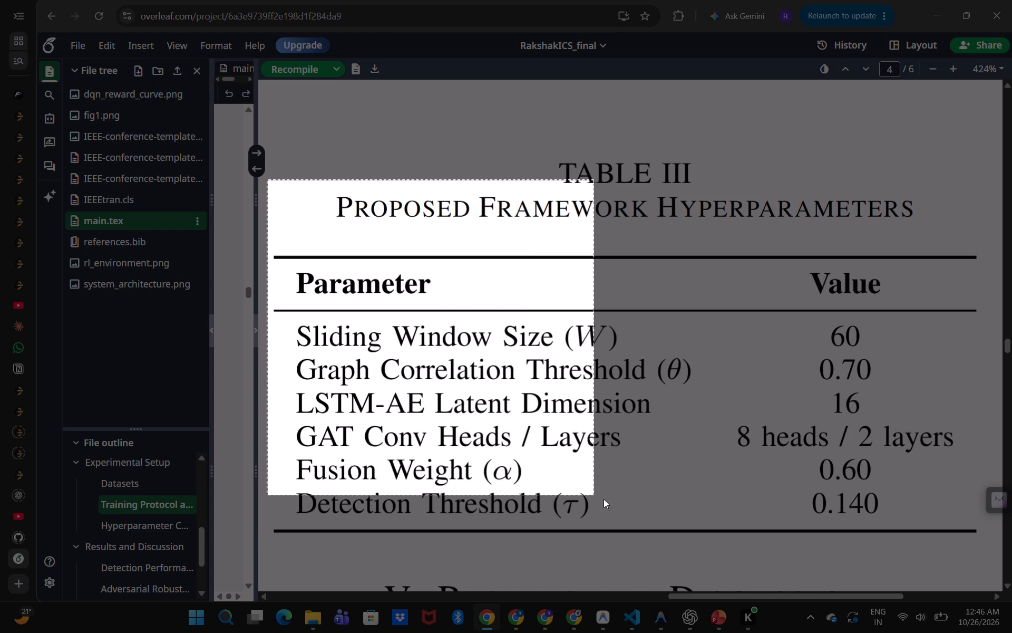
drag(604, 499, 842, 563)
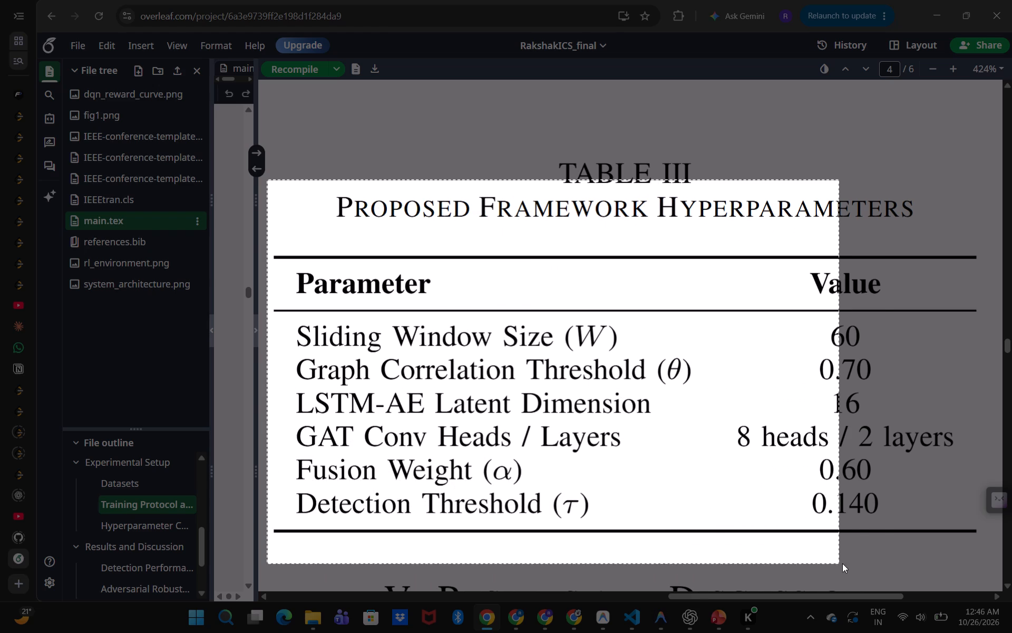
drag(842, 563, 1007, 558)
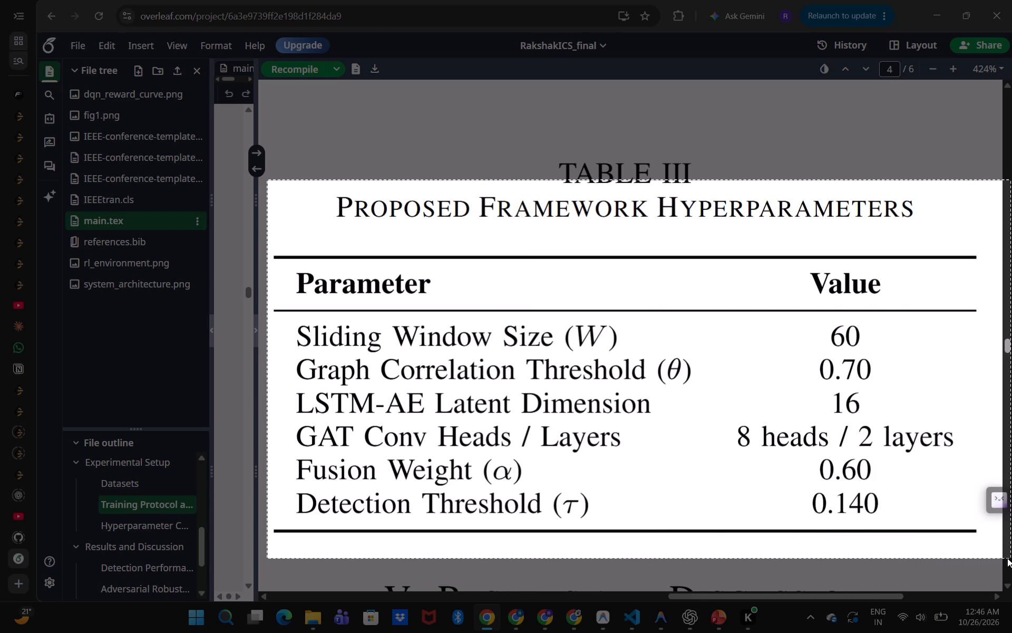
drag(1007, 558, 995, 545)
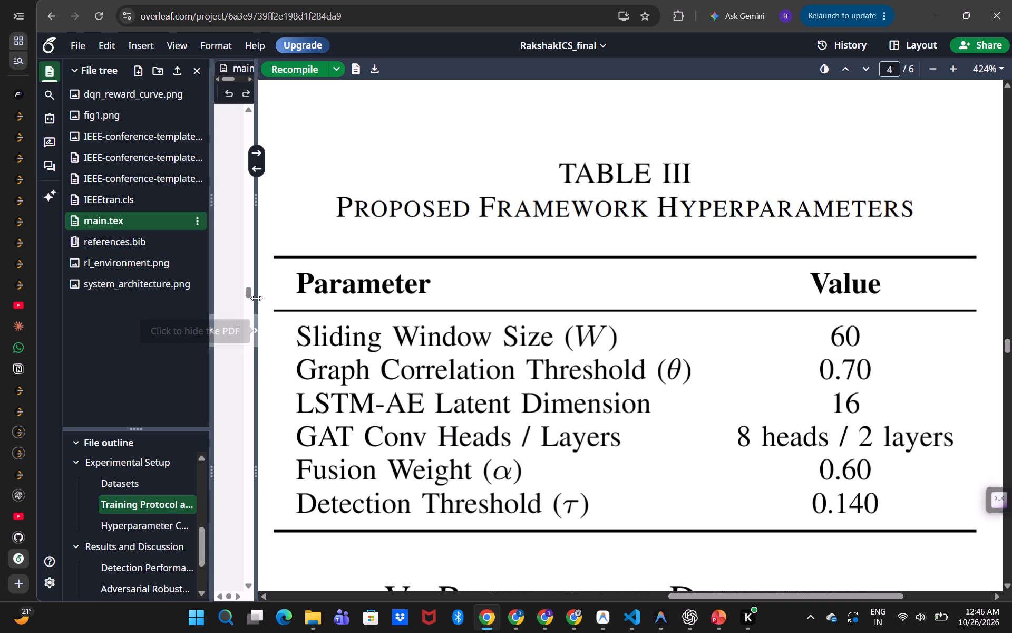
Widen the code editor and undo the cut of the three DQN and reward rows in main.tex.
drag(256, 298, 512, 340)
click(390, 404)
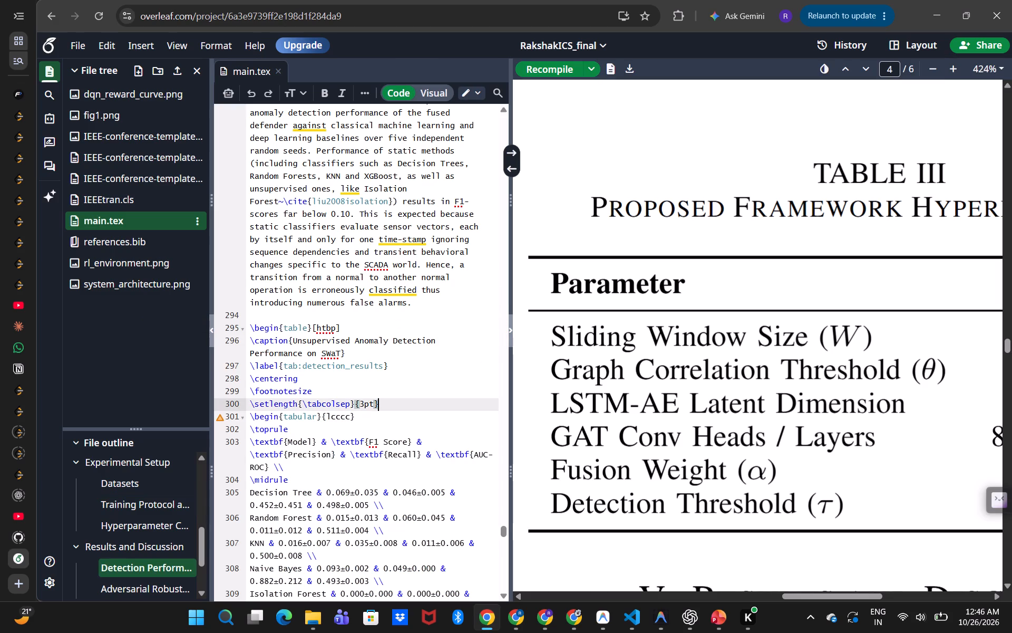
key(ctrl+z)
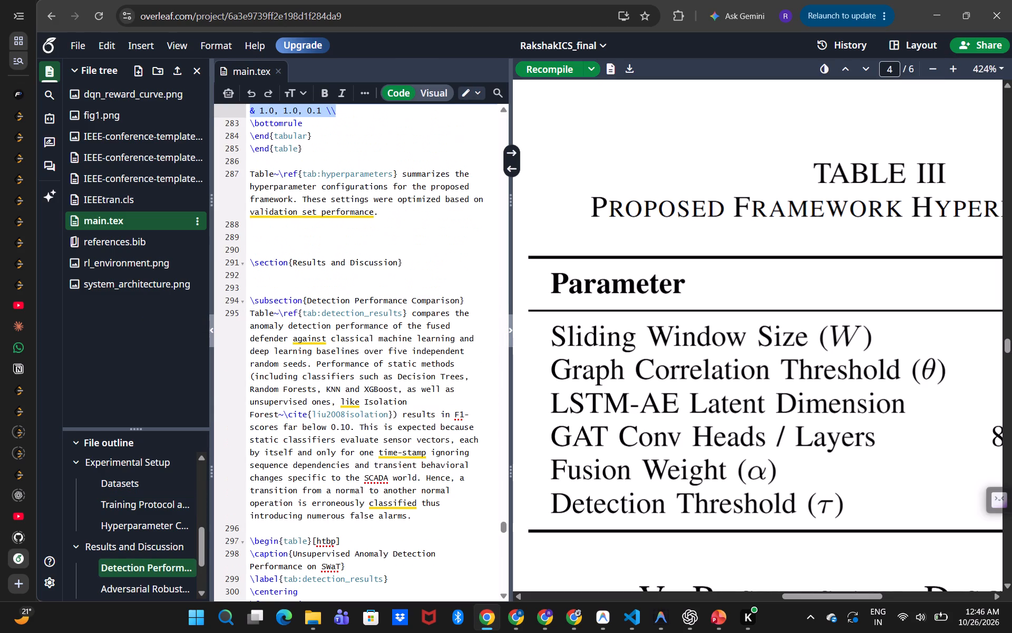
Cut the Sliding Window Size through Detection Threshold rows from the Proposed Framework Hyperparameters table and recompile.
scroll(271, 273, up, 4)
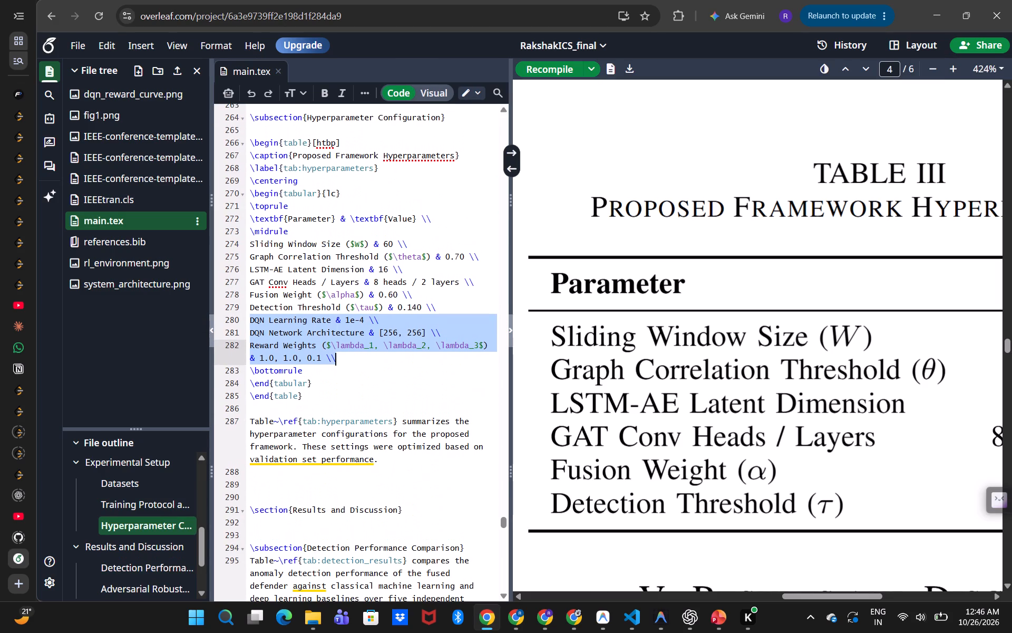
click(249, 243)
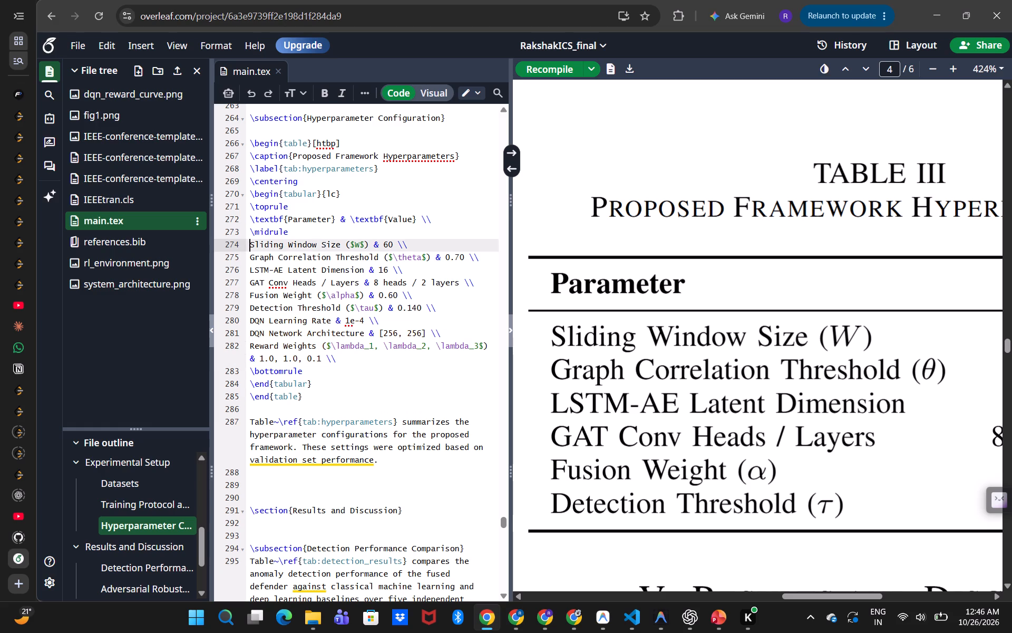
drag(249, 243, 431, 305)
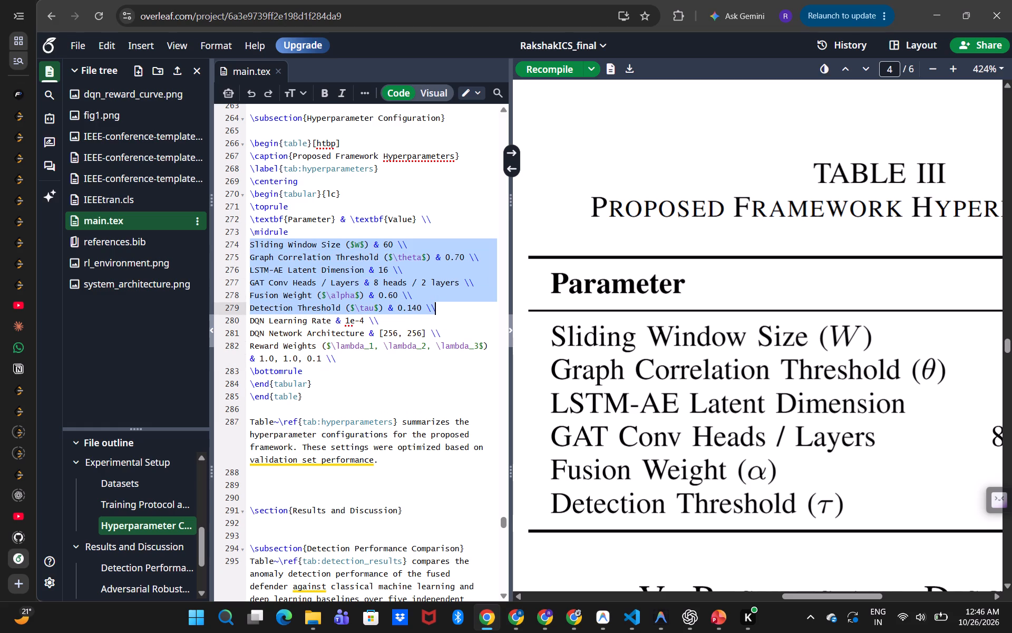
drag(431, 305, 439, 306)
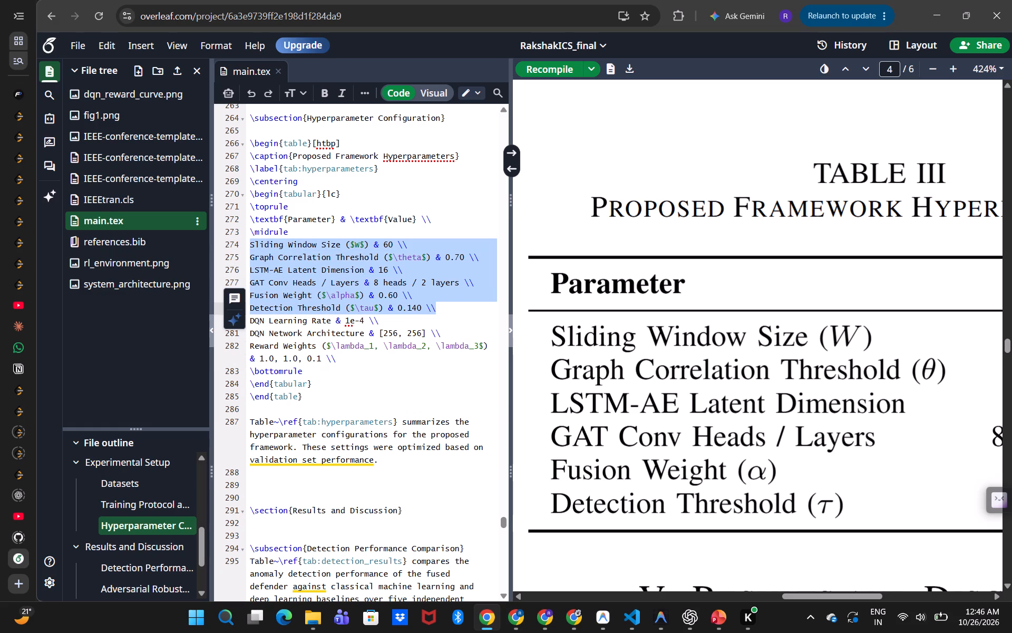
key(ctrl+x)
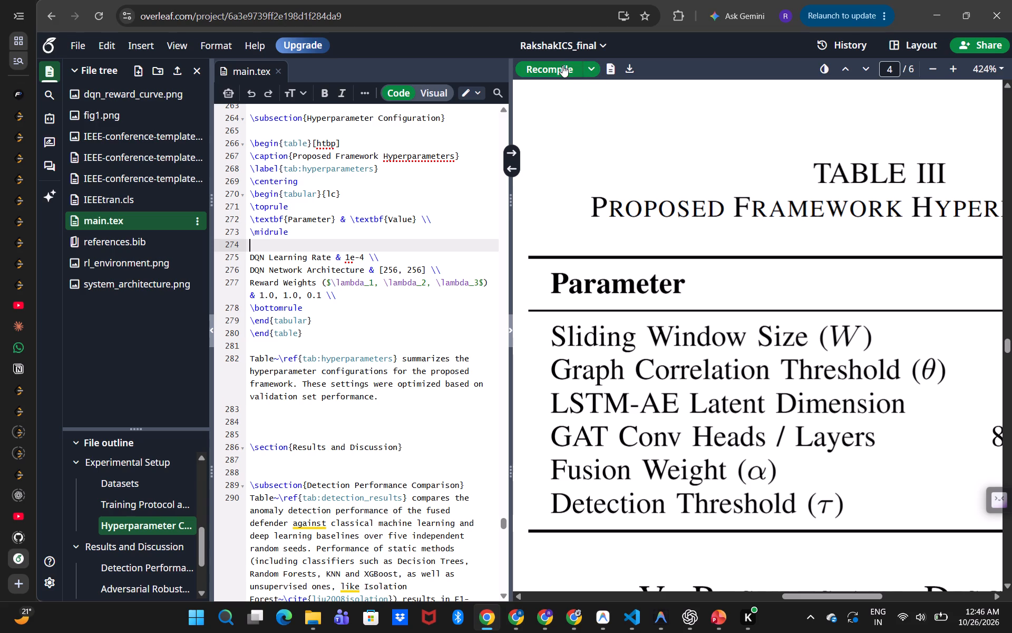
click(561, 65)
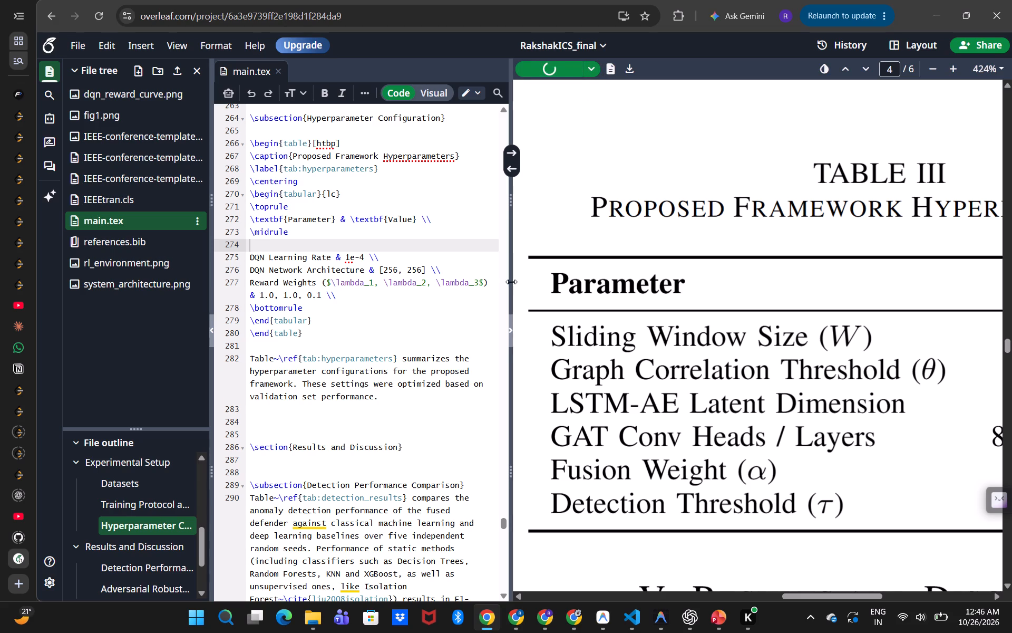
Capture a screenshot of the three-row DQN and reward hyperparameters table with its title from a widened PDF preview.
drag(510, 282, 285, 289)
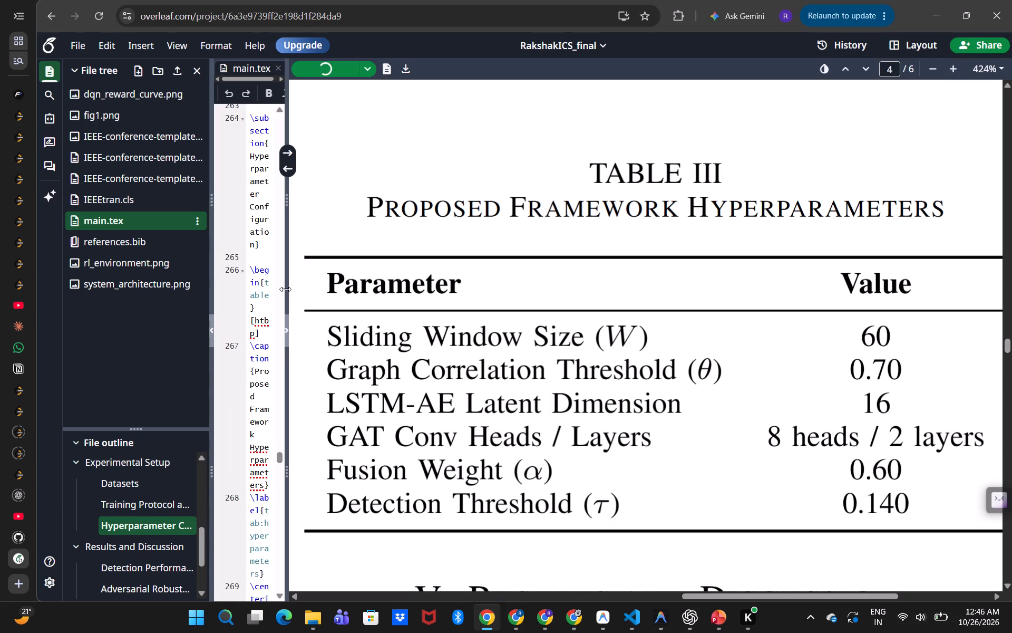
drag(287, 285, 276, 284)
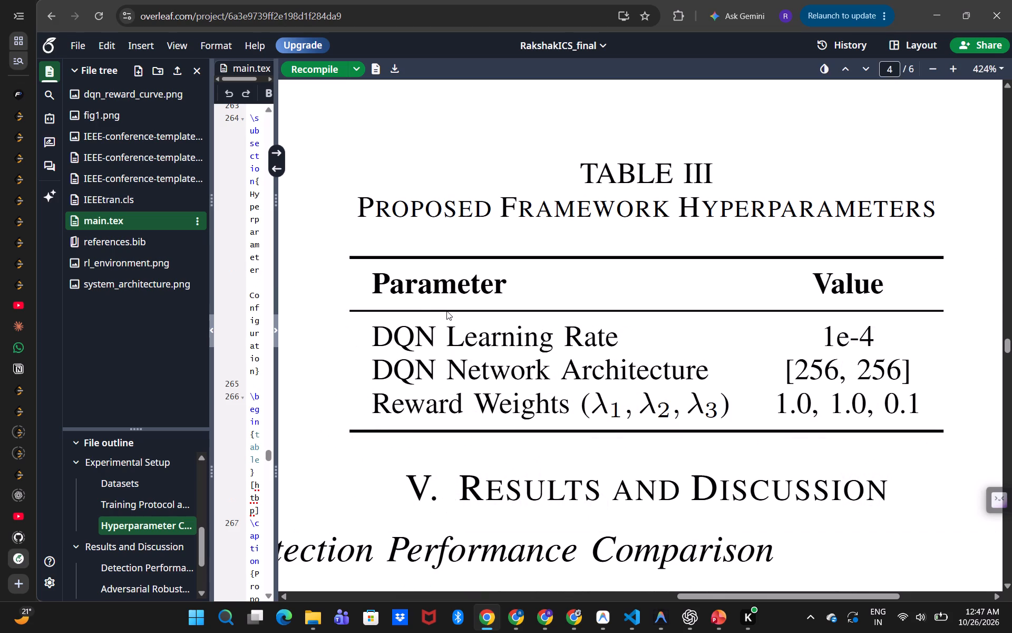
scroll(499, 320, up, 1)
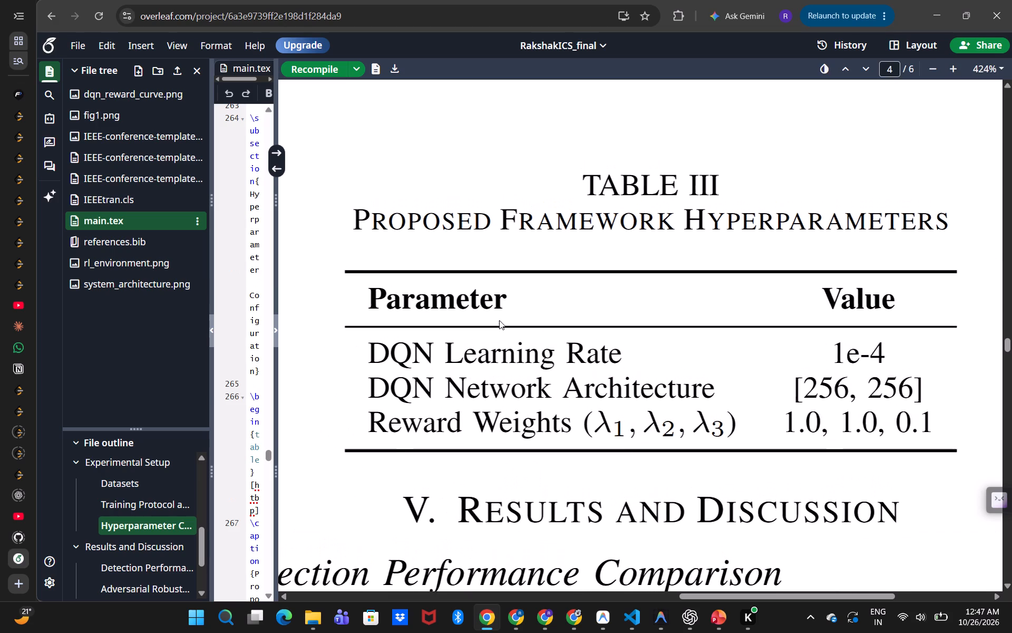
scroll(499, 320, left, 1)
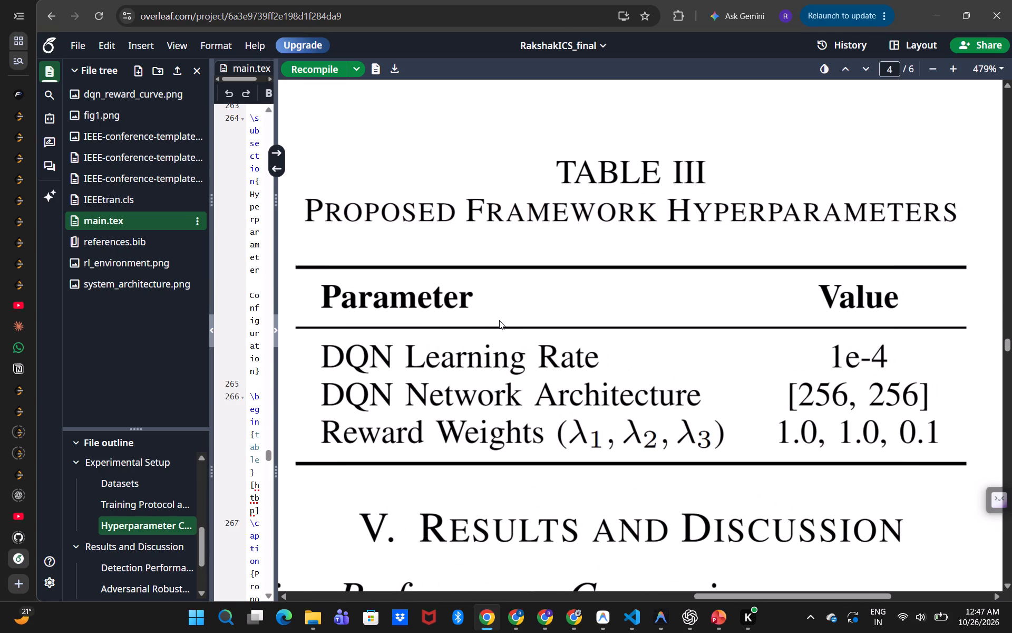
scroll(499, 320, left, 1)
key(Print)
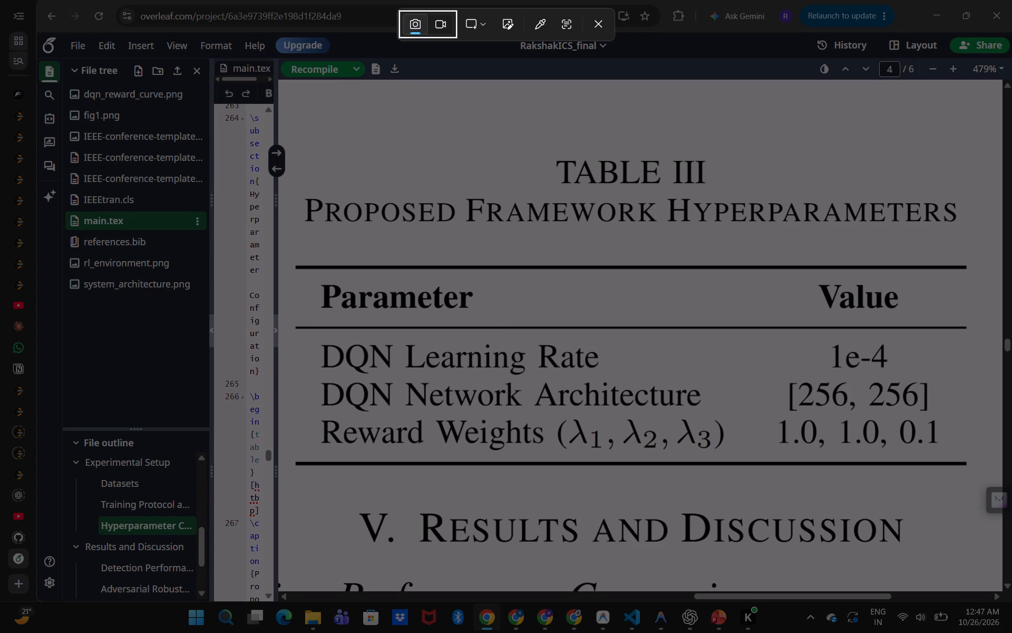
drag(289, 190, 652, 440)
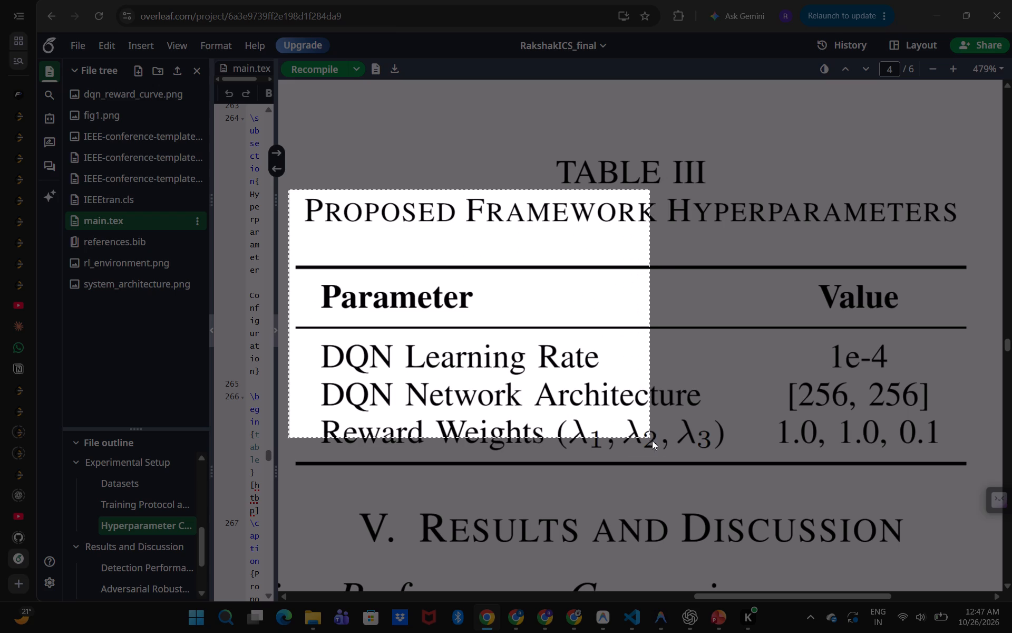
drag(652, 440, 900, 477)
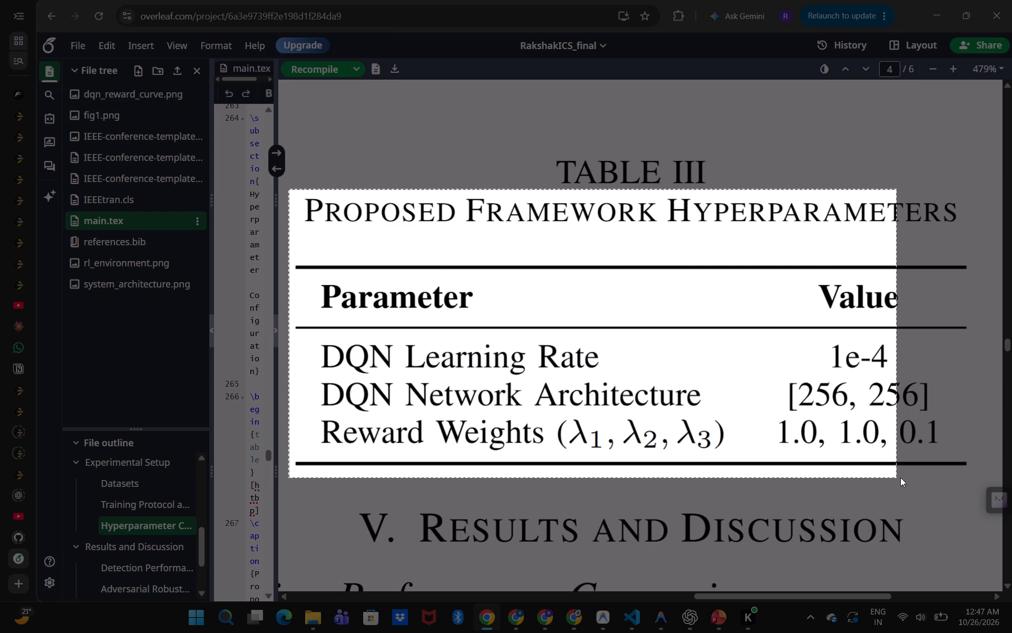
drag(900, 477, 988, 477)
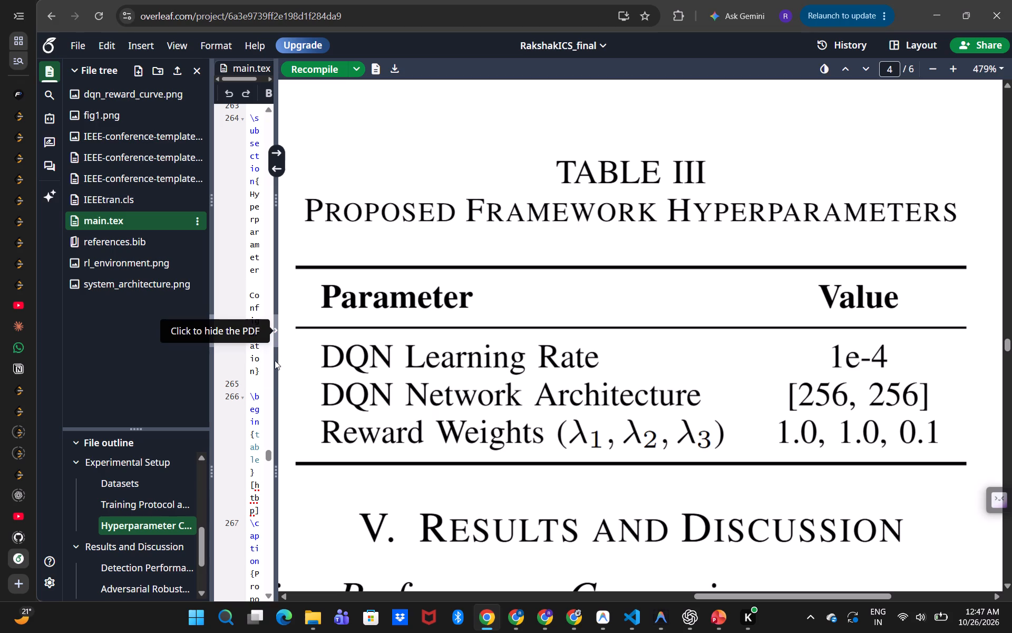
Widen the code editor and undo the cut of the Sliding Window Size through Detection Threshold rows.
drag(275, 372, 636, 392)
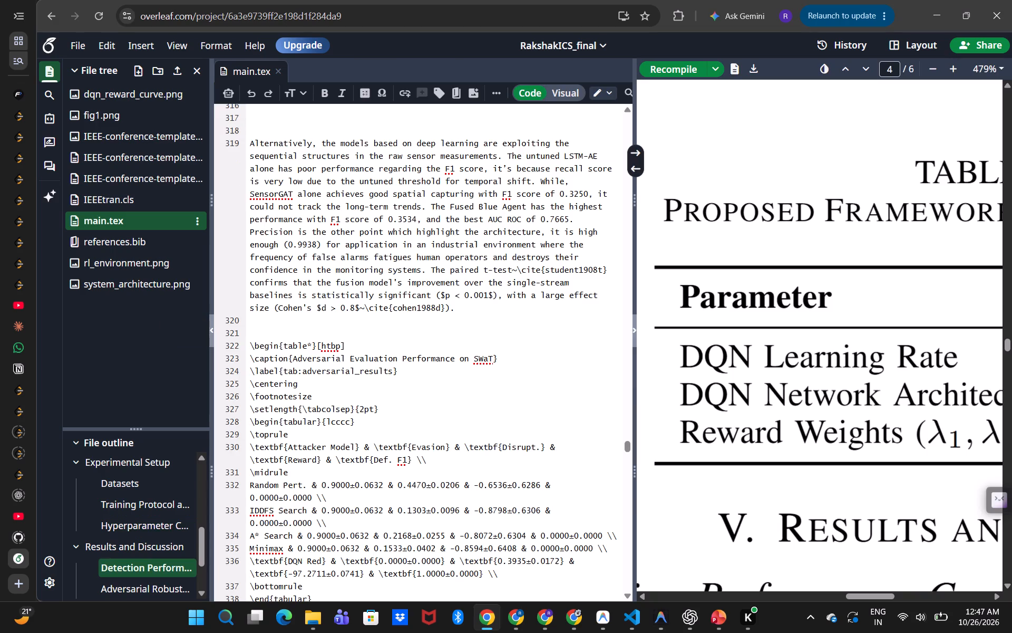
click(453, 384)
key(ctrl+z)
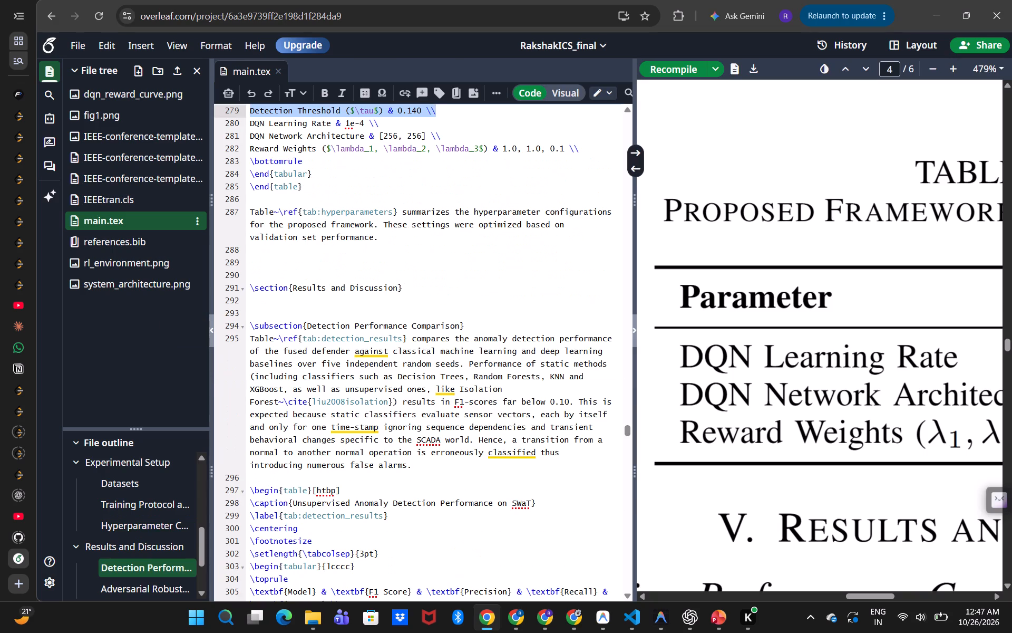
Reload the Overleaf project and bring the restored Proposed Framework Hyperparameters table into view in the PDF preview.
click(453, 384)
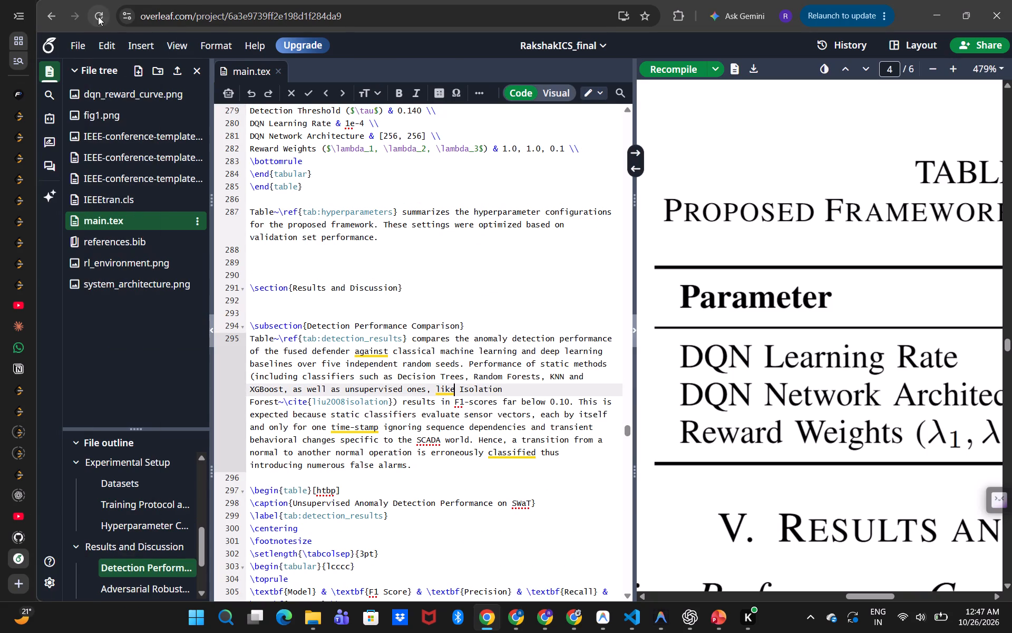
click(99, 16)
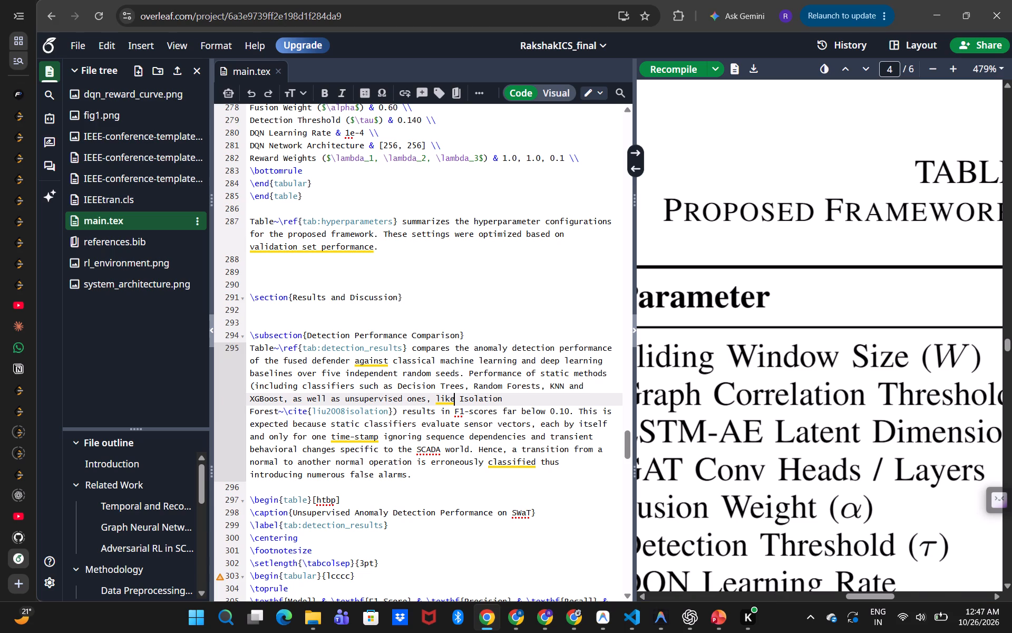
scroll(780, 437, right, 1)
scroll(780, 437, down, 1)
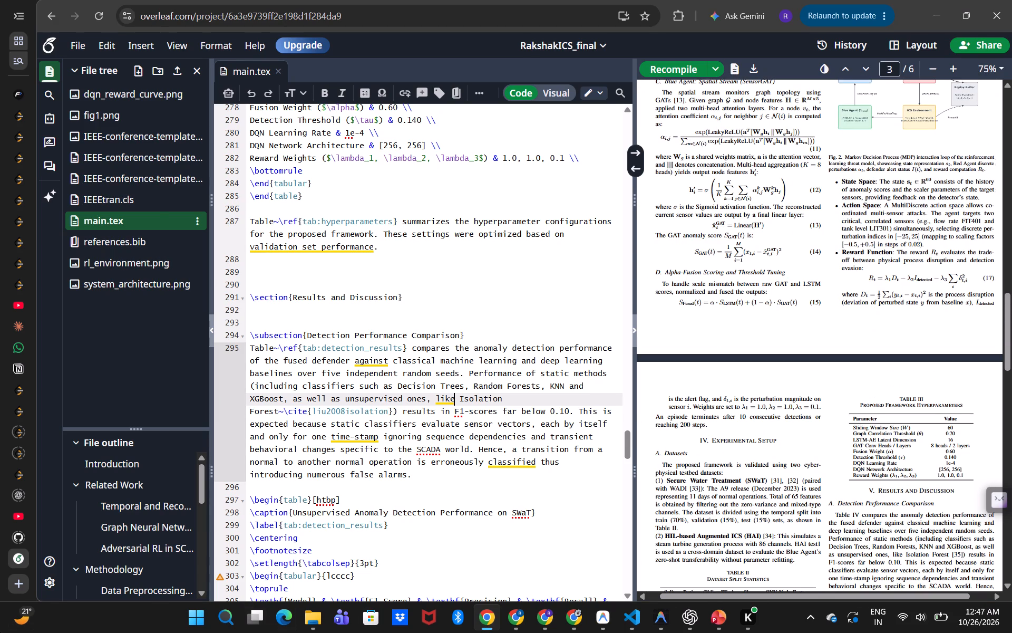
click(142, 559)
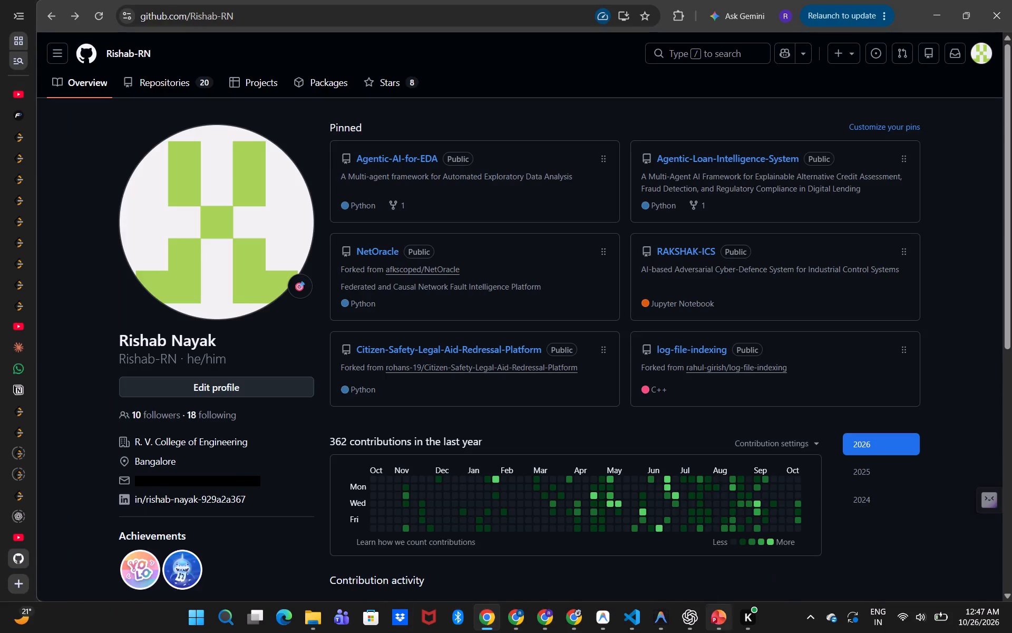
Switch to PowerPoint and insert the captured three-row DQN hyperparameters table picture from the Gallery onto Implementation slide 8.
click(722, 631)
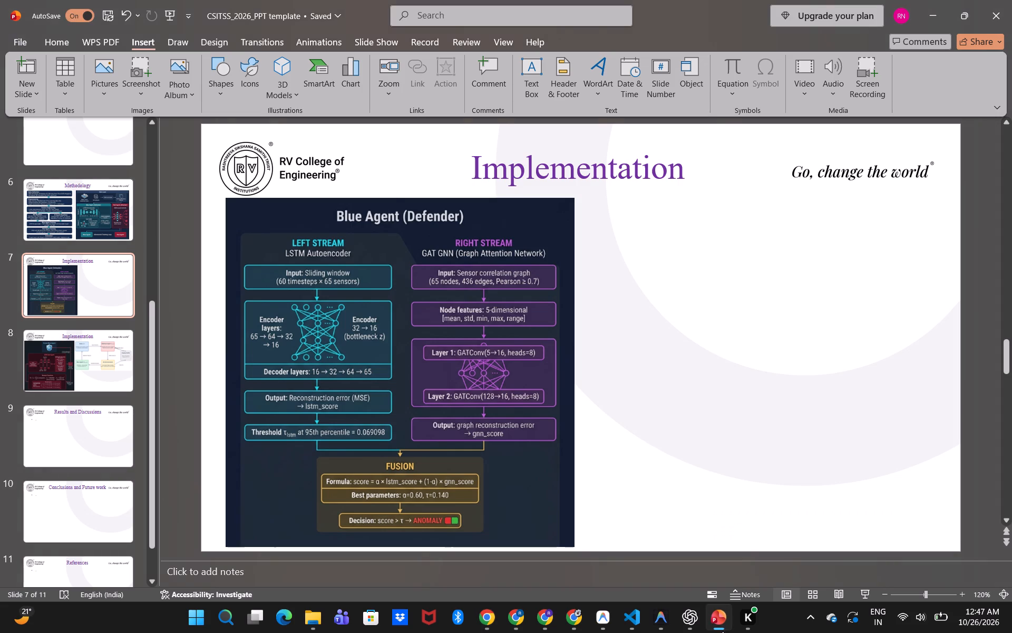
click(99, 368)
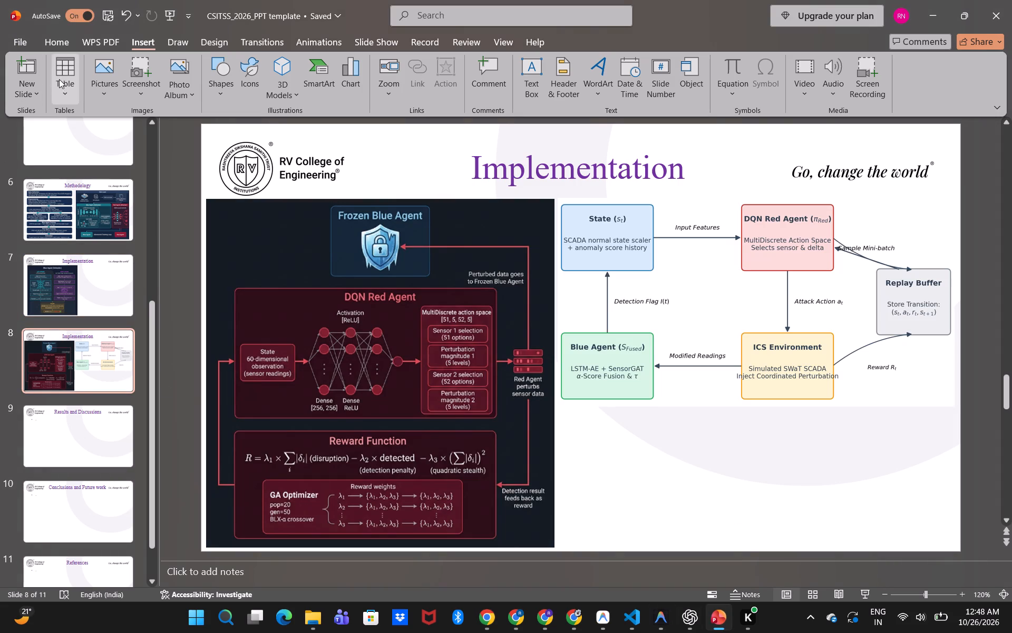
click(104, 69)
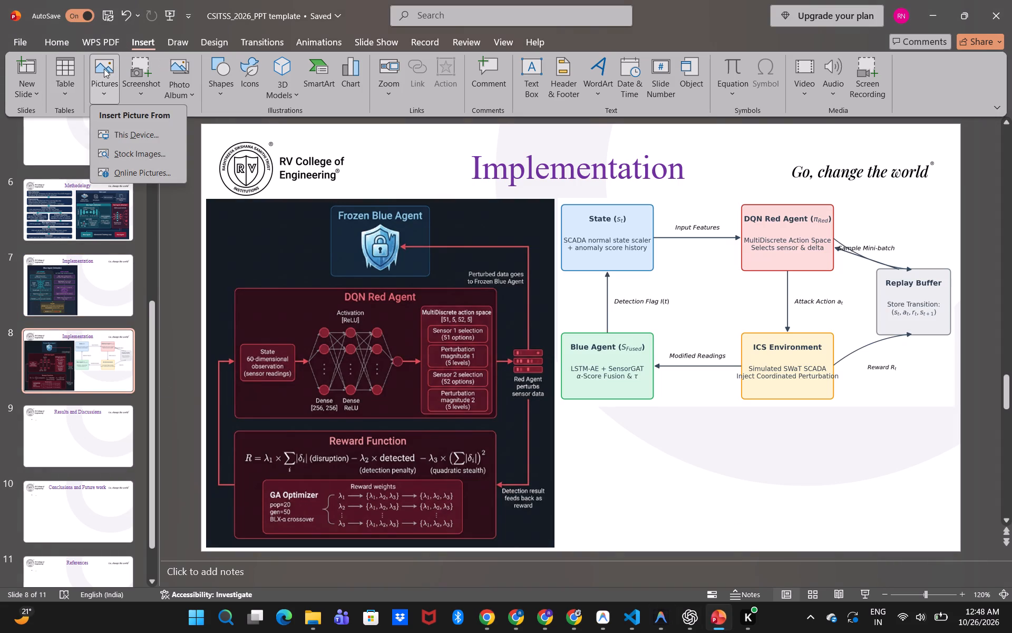
click(120, 136)
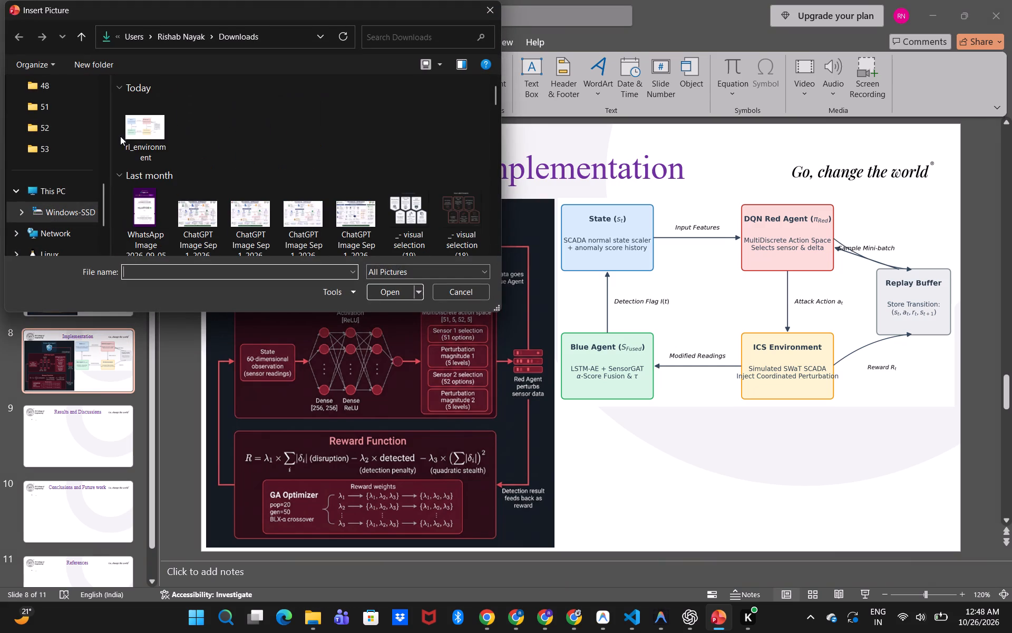
scroll(60, 148, up, 8)
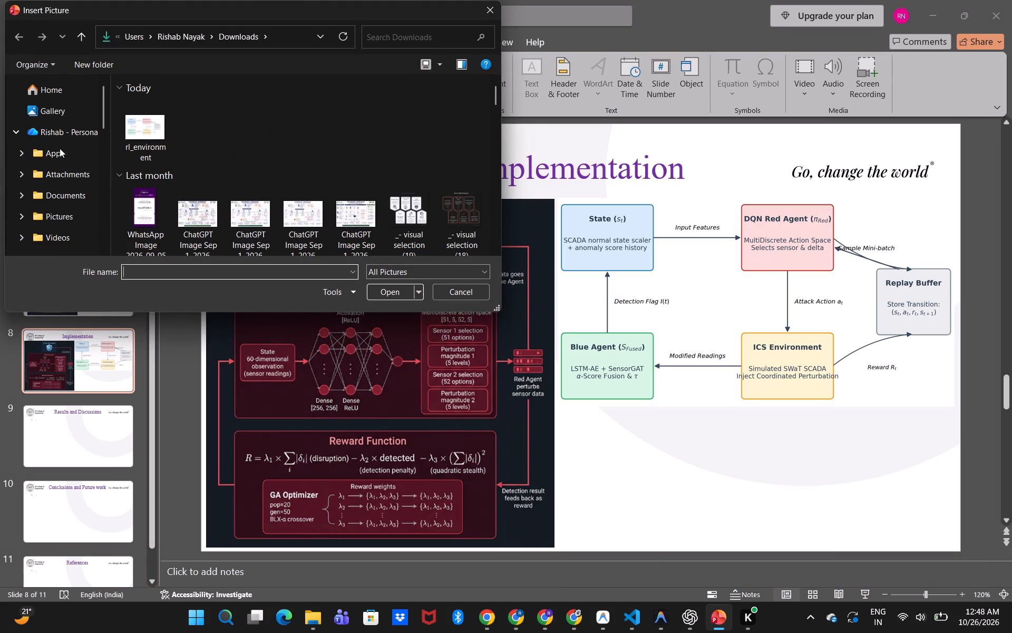
scroll(60, 148, up, 1)
double_click(60, 111)
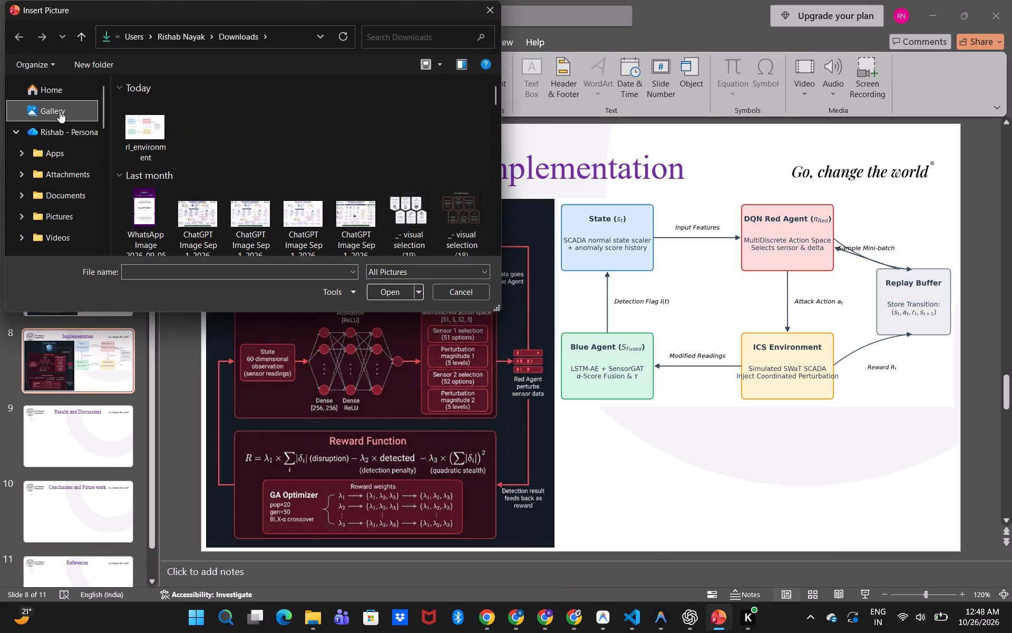
double_click(163, 150)
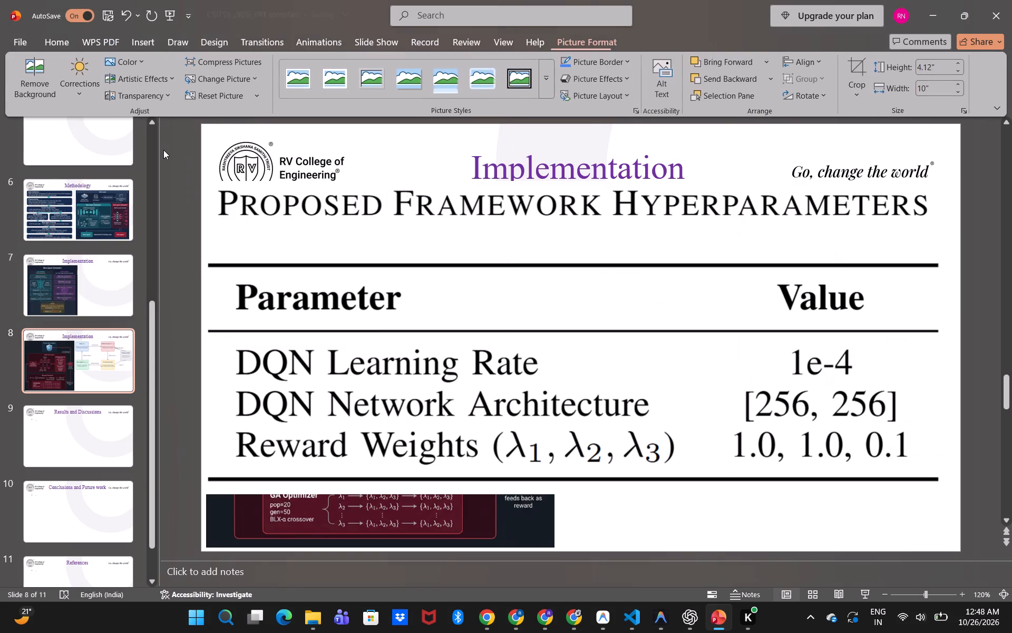
Scale the hyperparameters table picture down to about 5.3" by 2.18" so it fits beside the DQN Red Agent diagram.
click(470, 265)
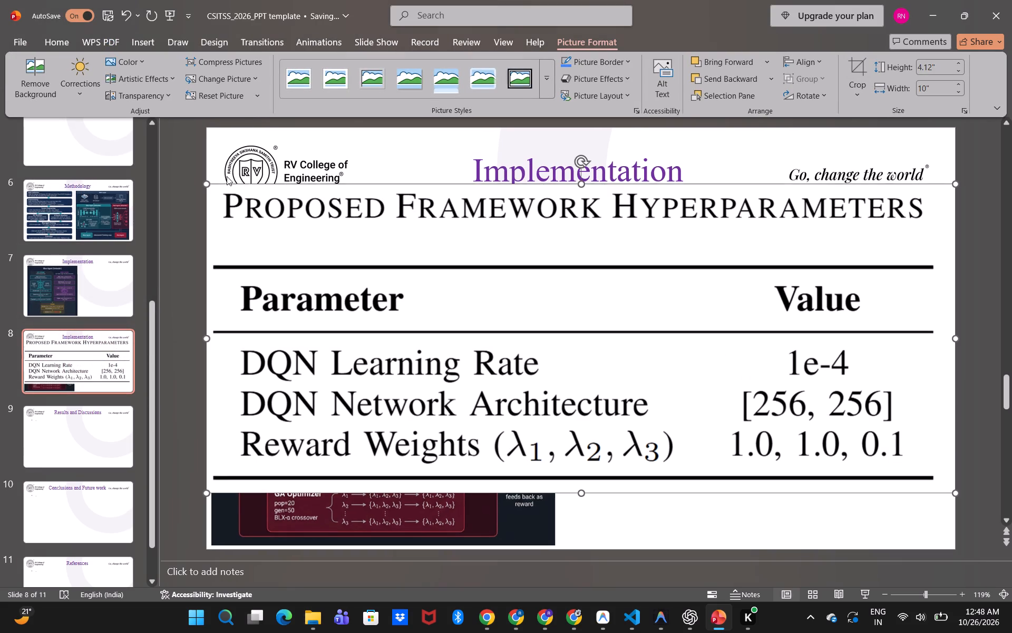
drag(207, 183, 554, 376)
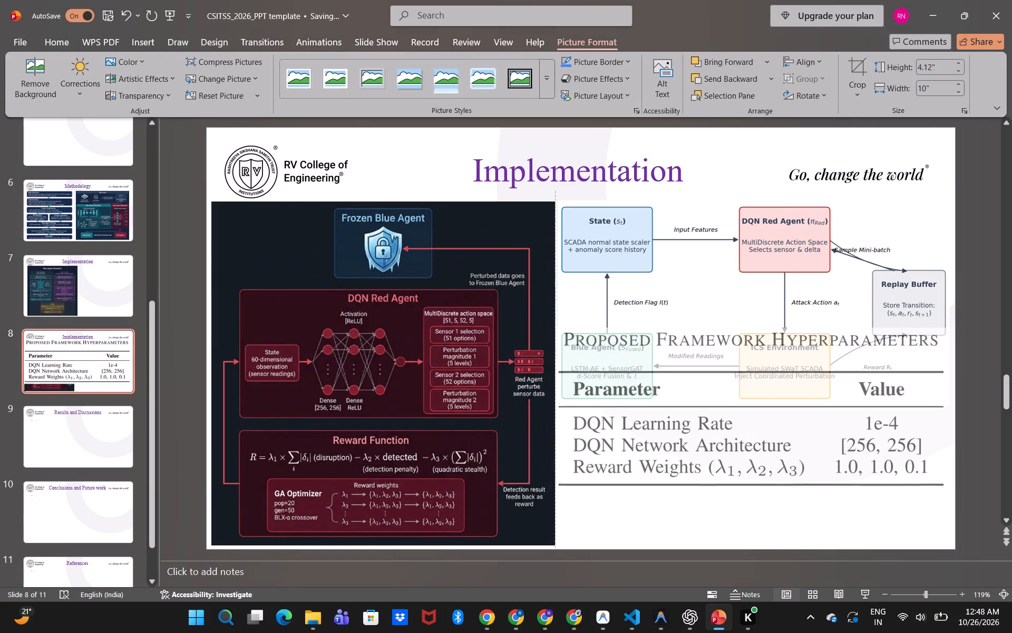
drag(554, 376, 558, 381)
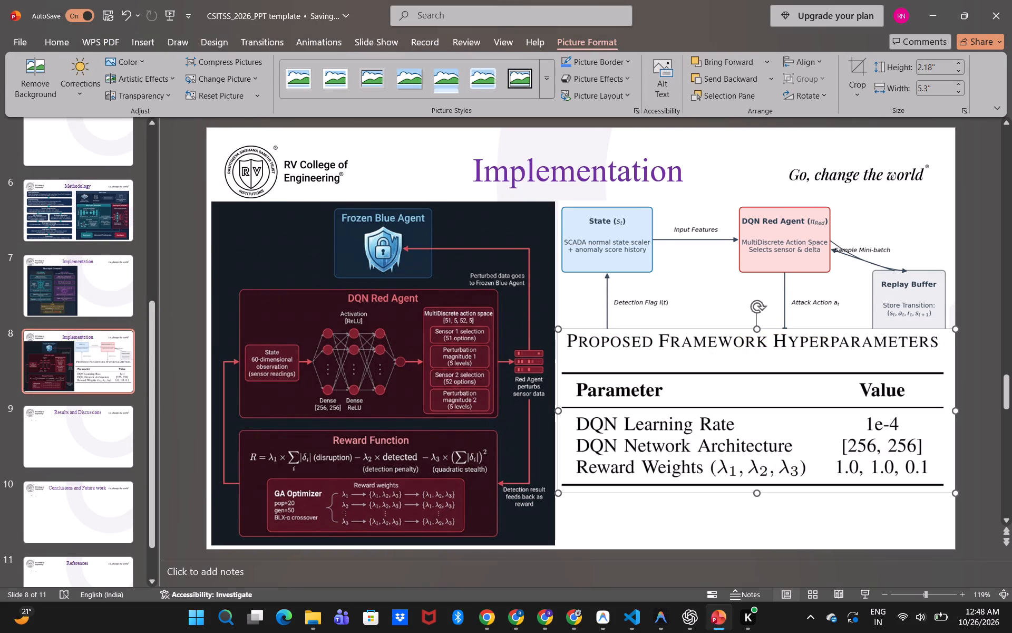
Move the table picture down to the slide's bottom edge and shrink it to about 5.23" by 2.15".
key(Down)
key(Down)
key(Down)
key(Down)
key(Down)
key(Down)
key(Down)
key(Down)
key(Down)
key(Down)
key(Down)
key(Down)
key(Down)
key(Down)
key(Down)
key(Down)
key(Down)
key(Down)
key(Down)
key(Down)
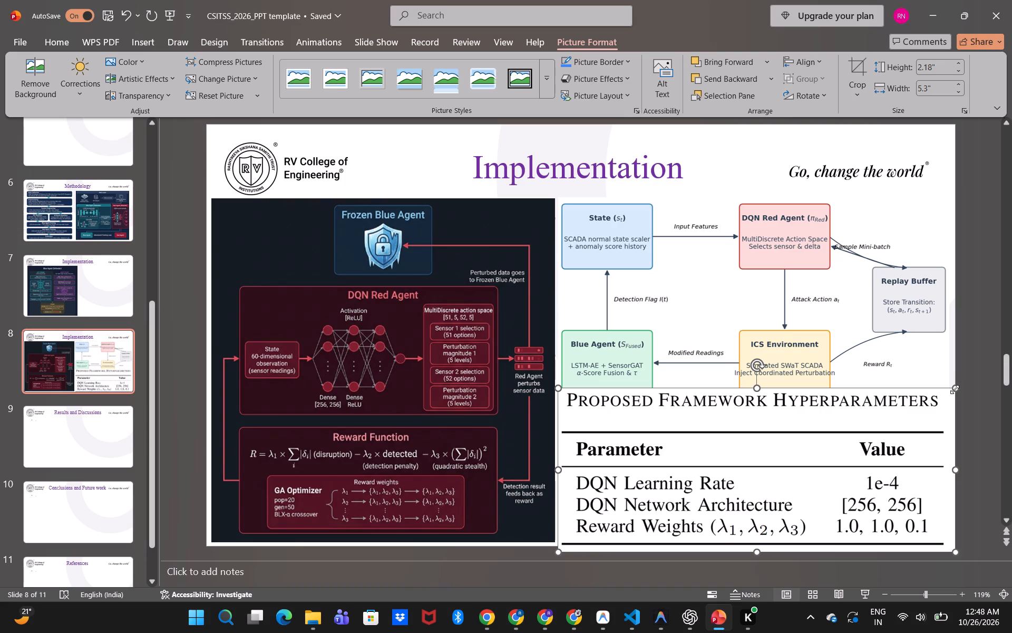
drag(955, 389, 948, 391)
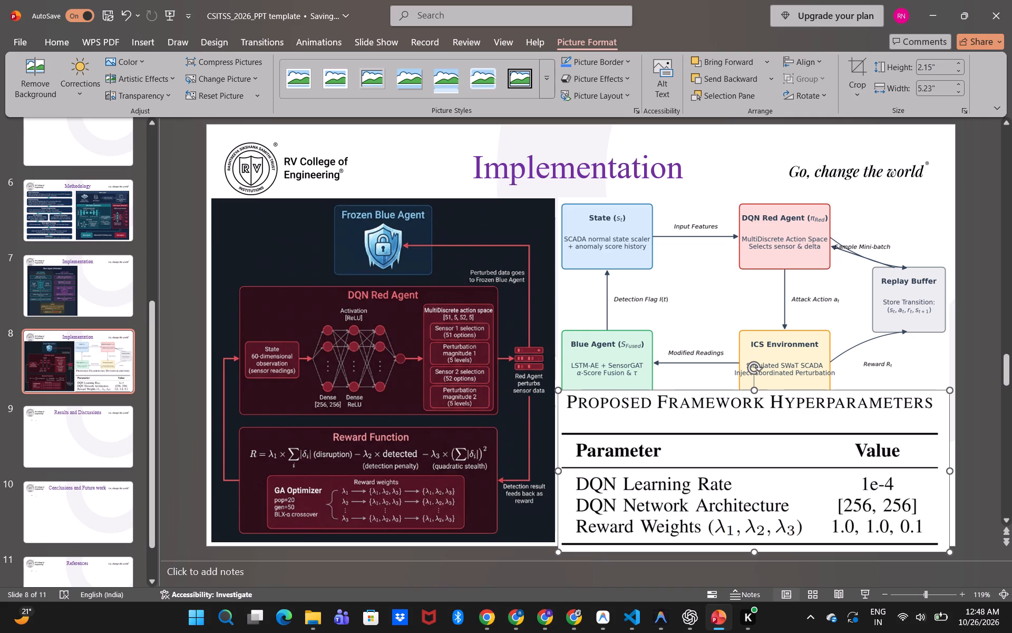
Nudge the RL environment flow diagram slightly upward to make room above the hyperparameters table picture.
click(806, 323)
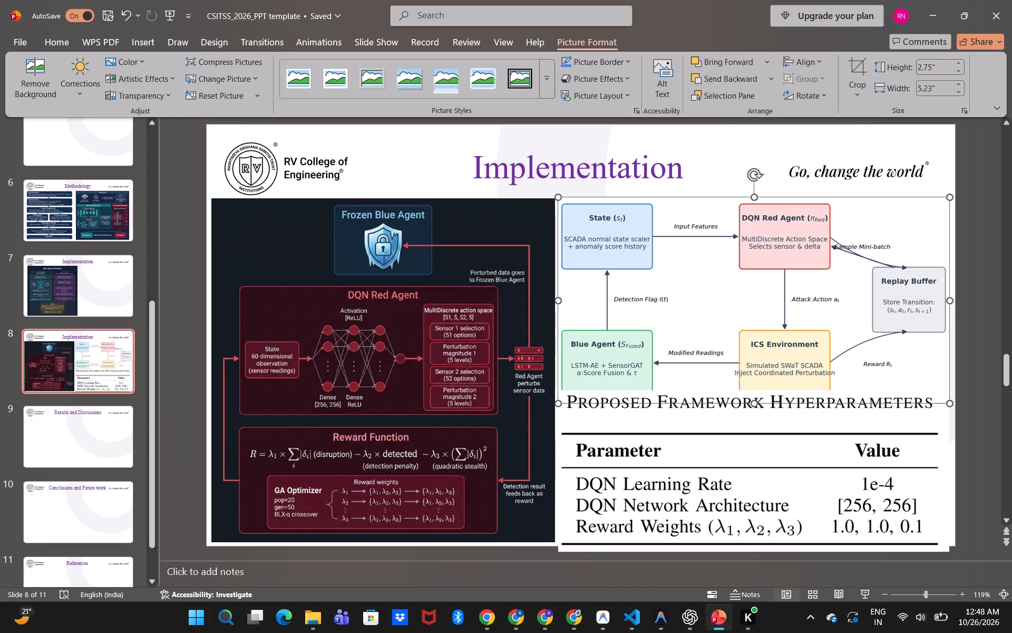
key(Up)
key(Up)
key(Up)
key(Up)
key(Up)
key(Up)
key(Up)
key(Up)
key(Up)
key(Up)
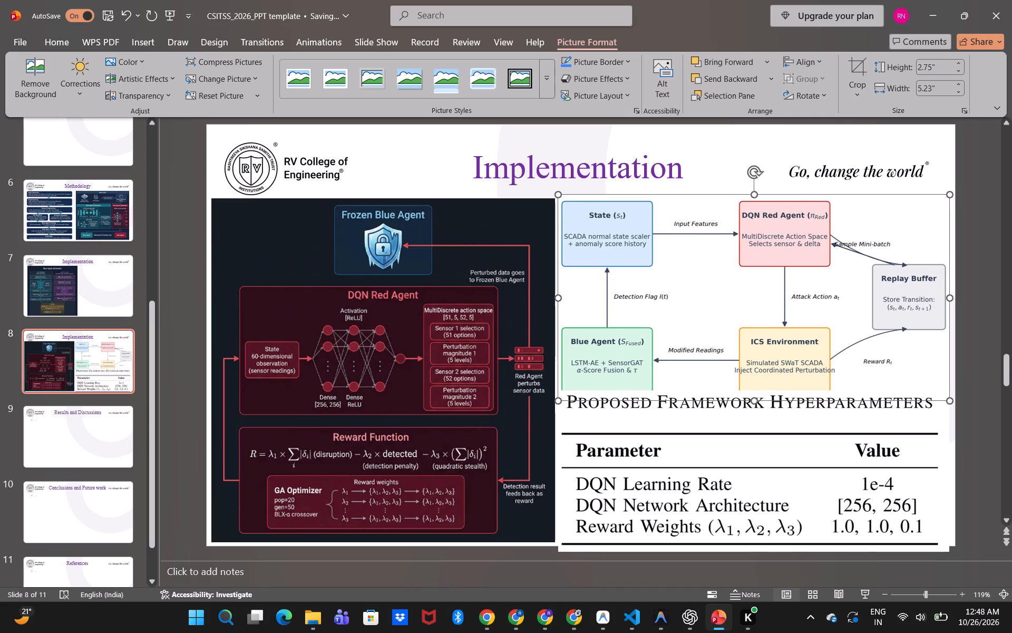
key(Up)
key(Up)
key(Up)
key(Up)
key(Up)
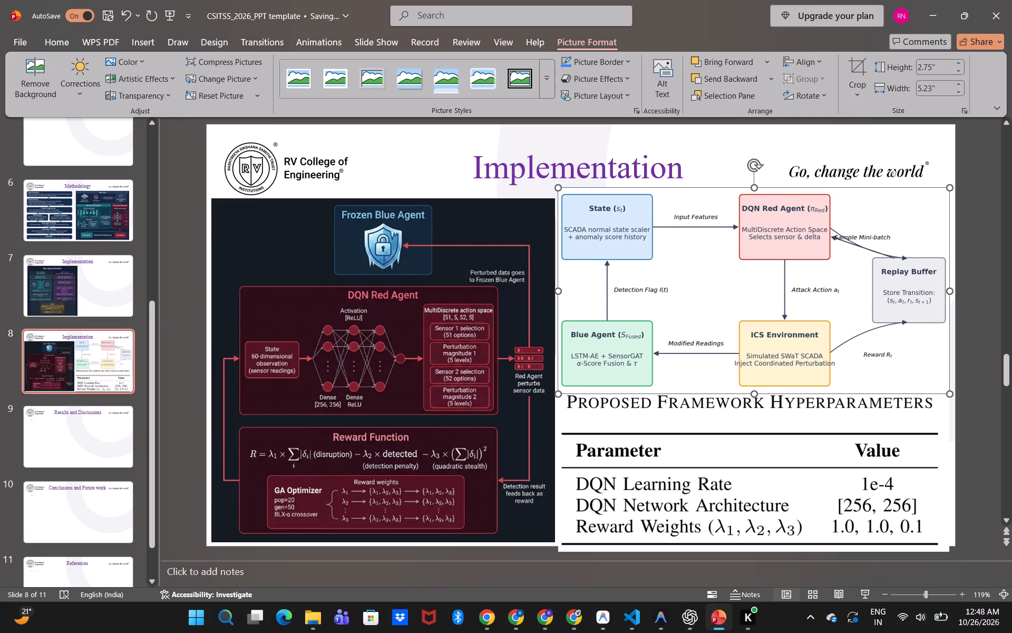
key(Down)
key(Down)
key(Down)
key(Down)
key(Down)
key(Down)
key(Down)
key(Down)
key(Up)
key(Up)
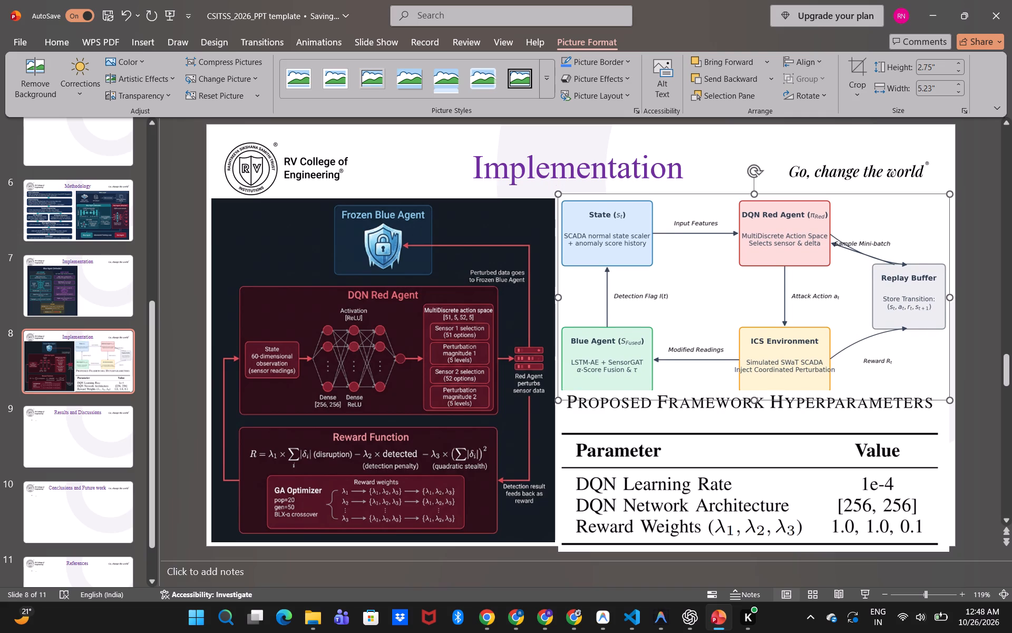
Crop the blank margins above and below the RL environment flow diagram to a height of about 2.62".
right_click(838, 267)
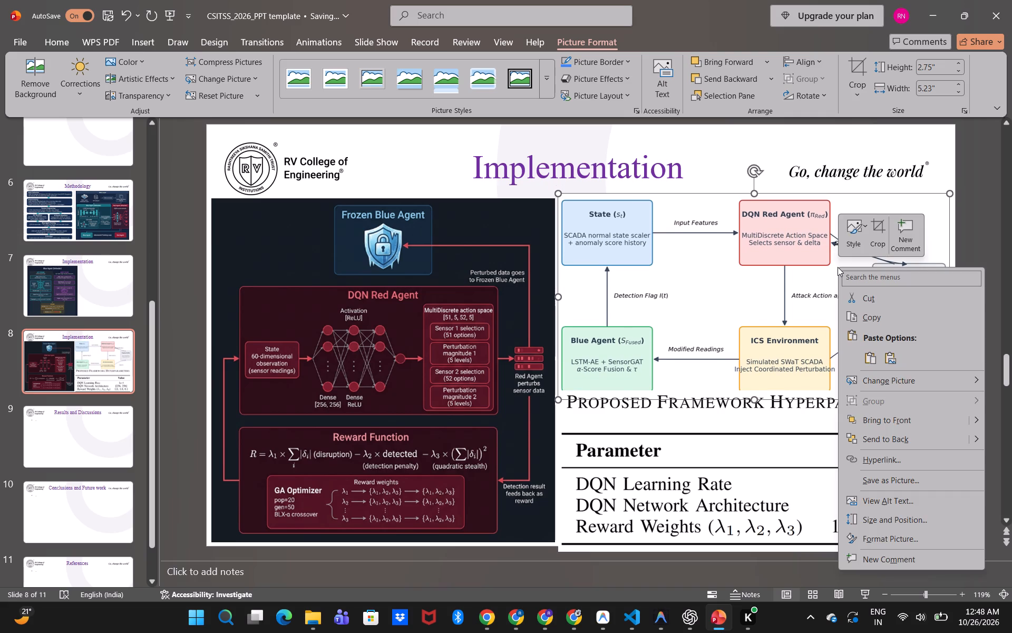
click(879, 237)
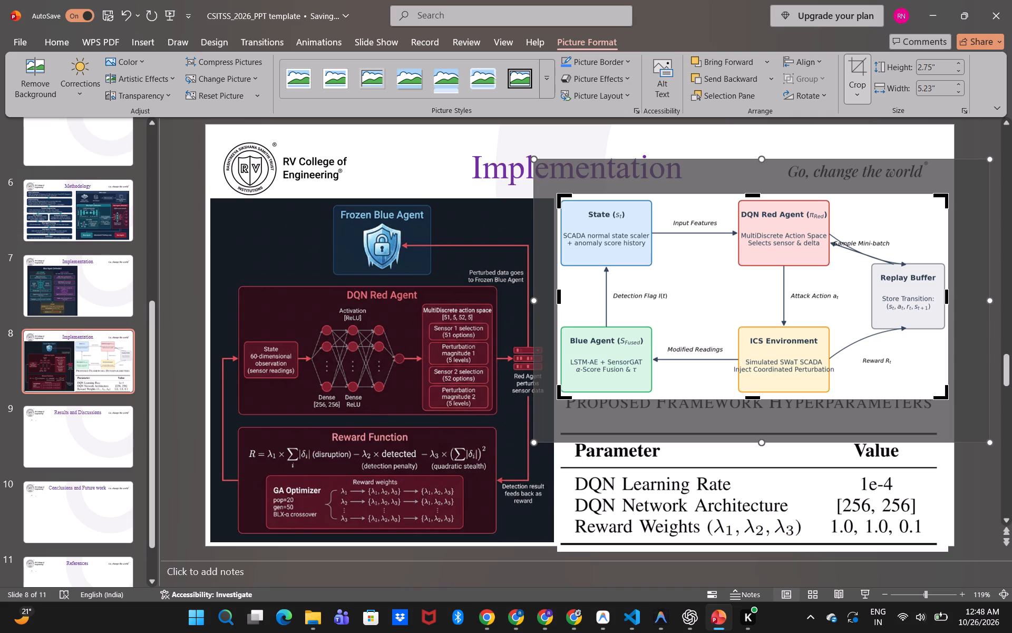
click(754, 396)
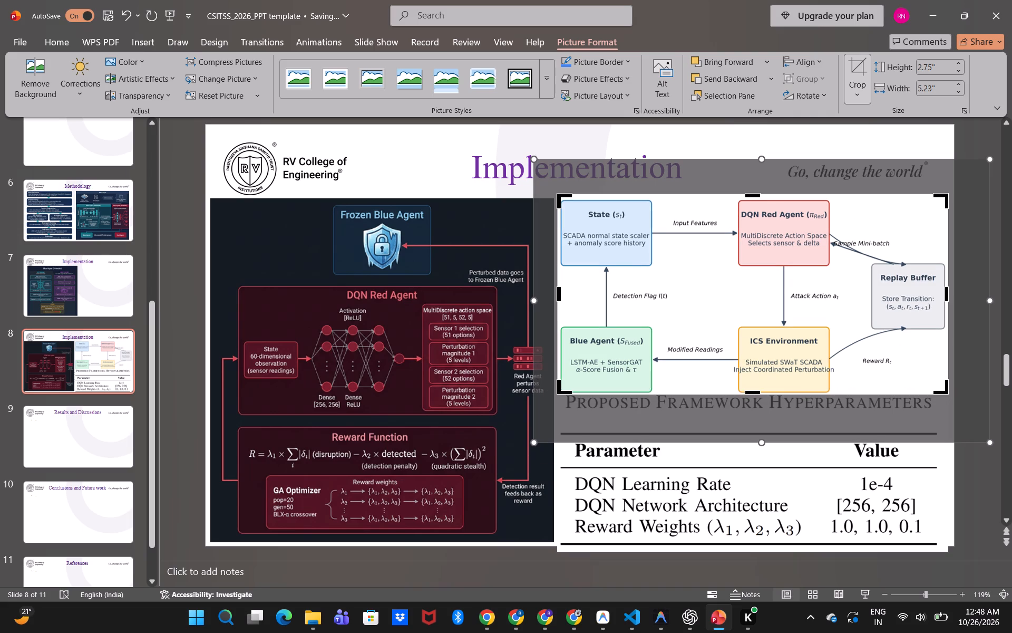
click(756, 195)
key(Return)
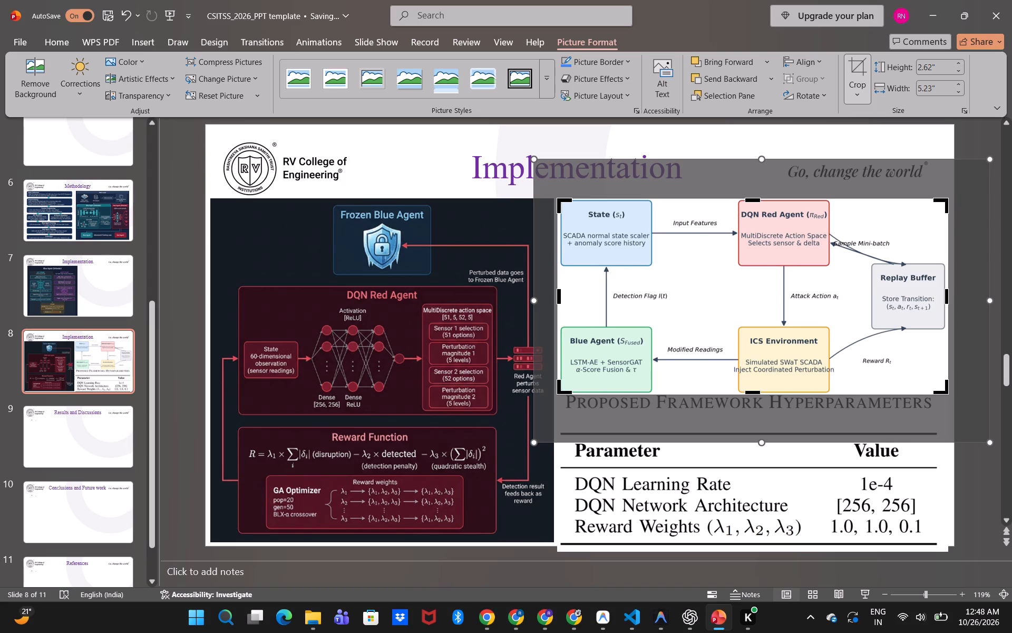
Crop the hyperparameters table picture to only its title line, about 0.28" high.
click(722, 488)
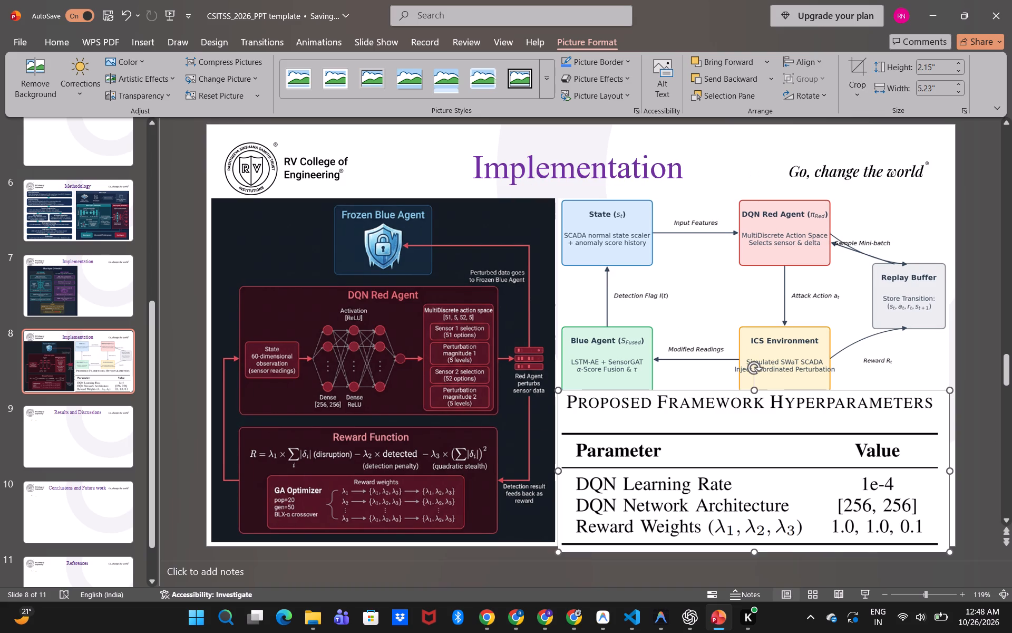
right_click(724, 458)
click(761, 483)
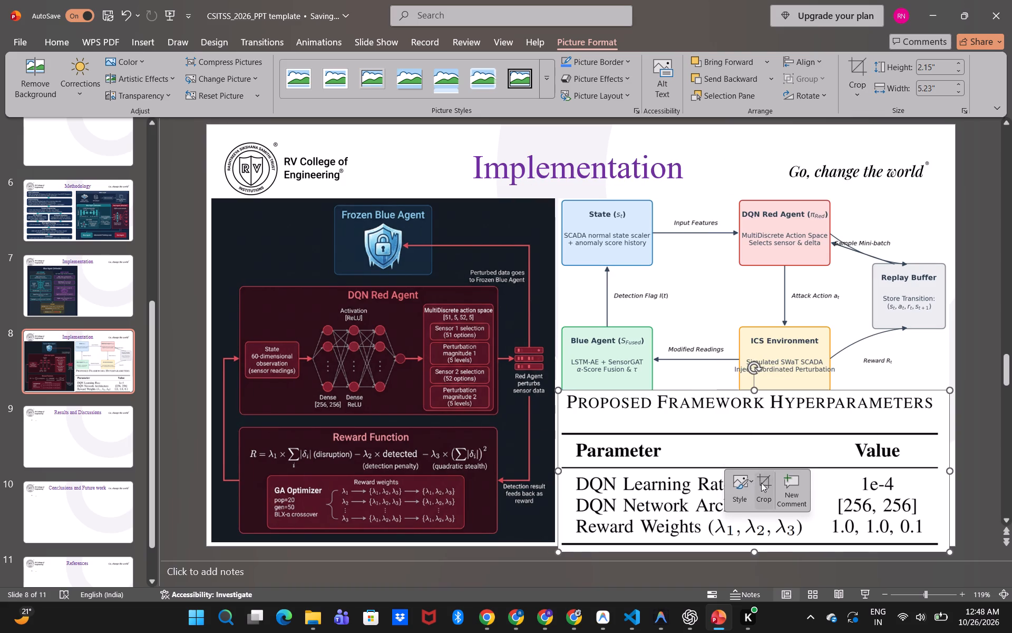
click(757, 390)
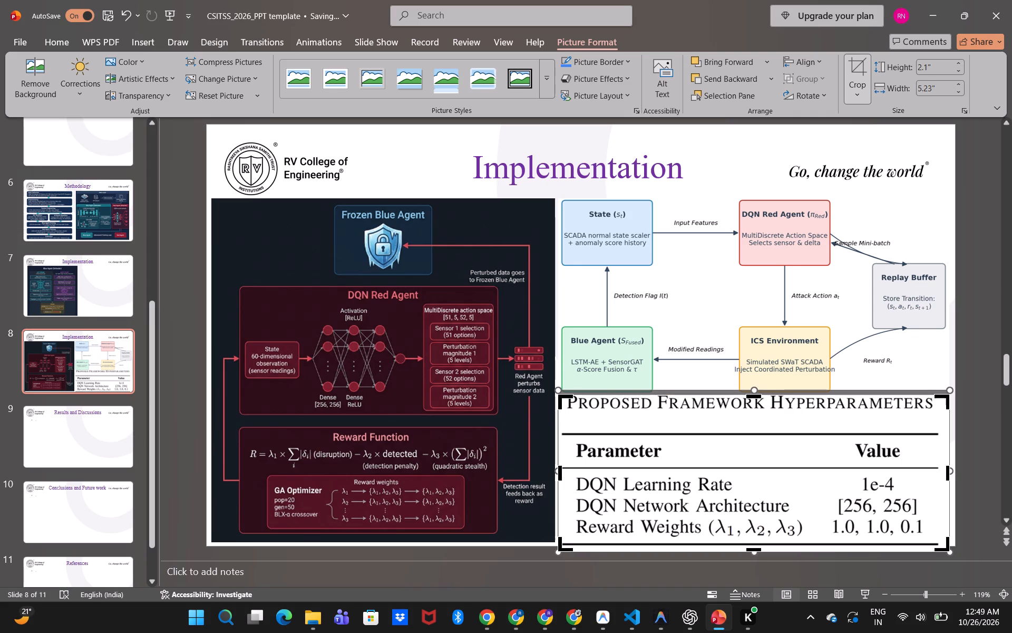
drag(756, 398, 759, 393)
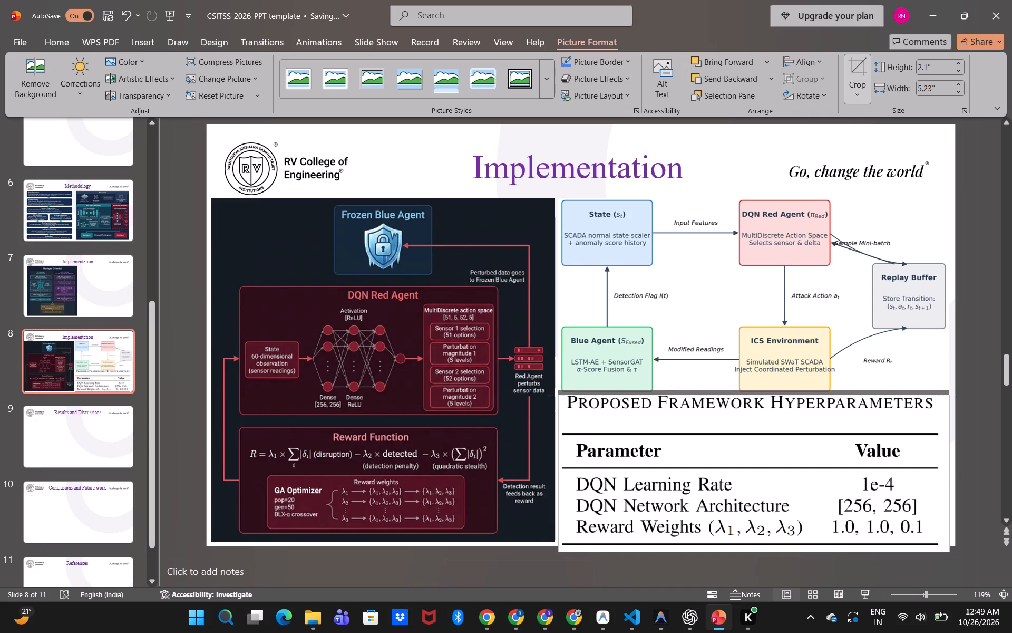
drag(759, 393, 761, 392)
drag(761, 392, 763, 390)
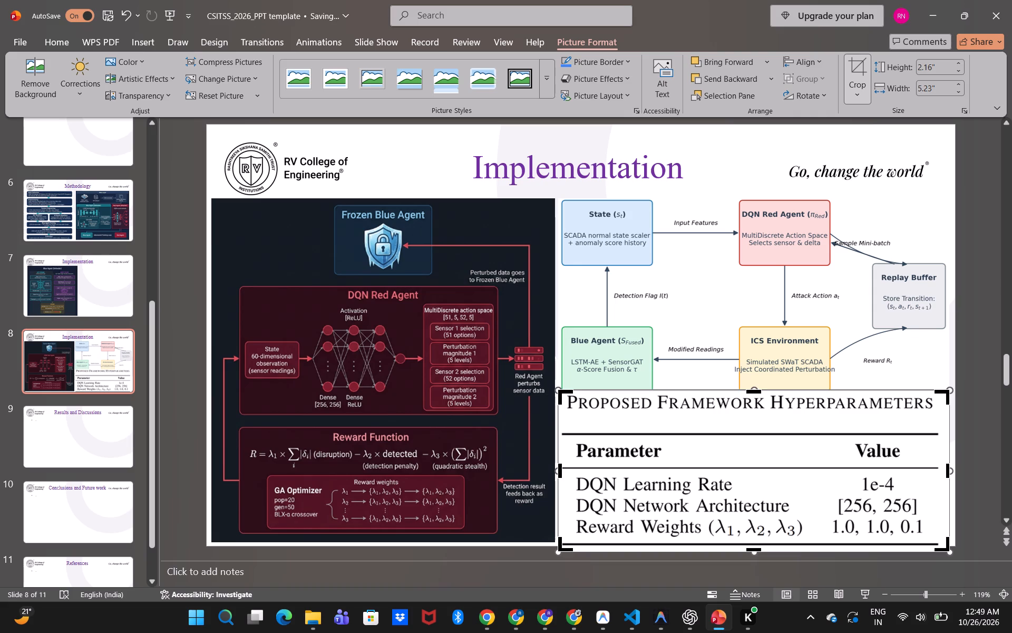
drag(756, 549, 755, 410)
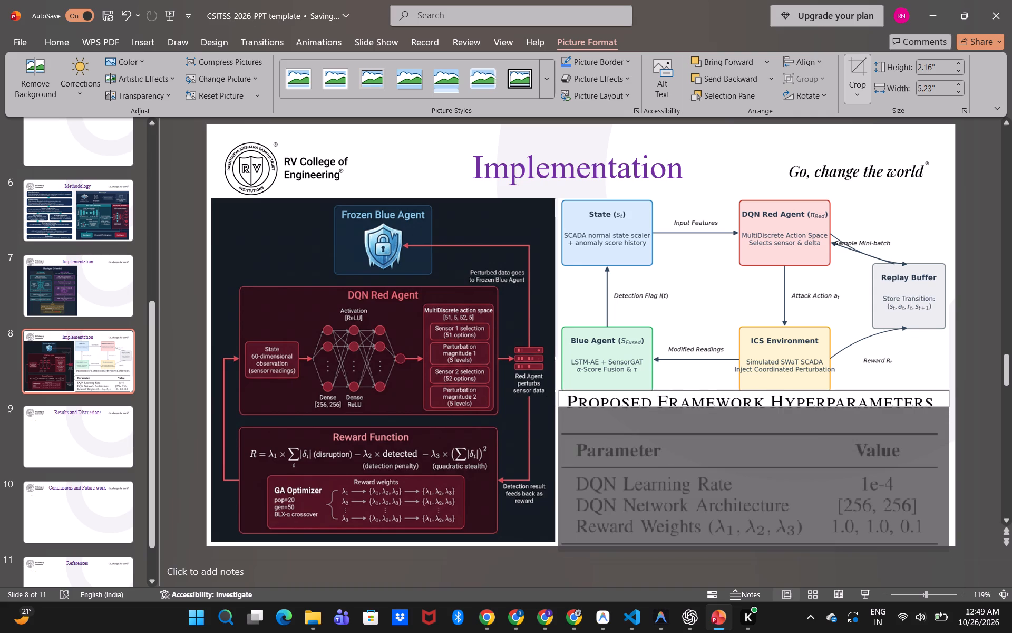
drag(755, 410, 755, 412)
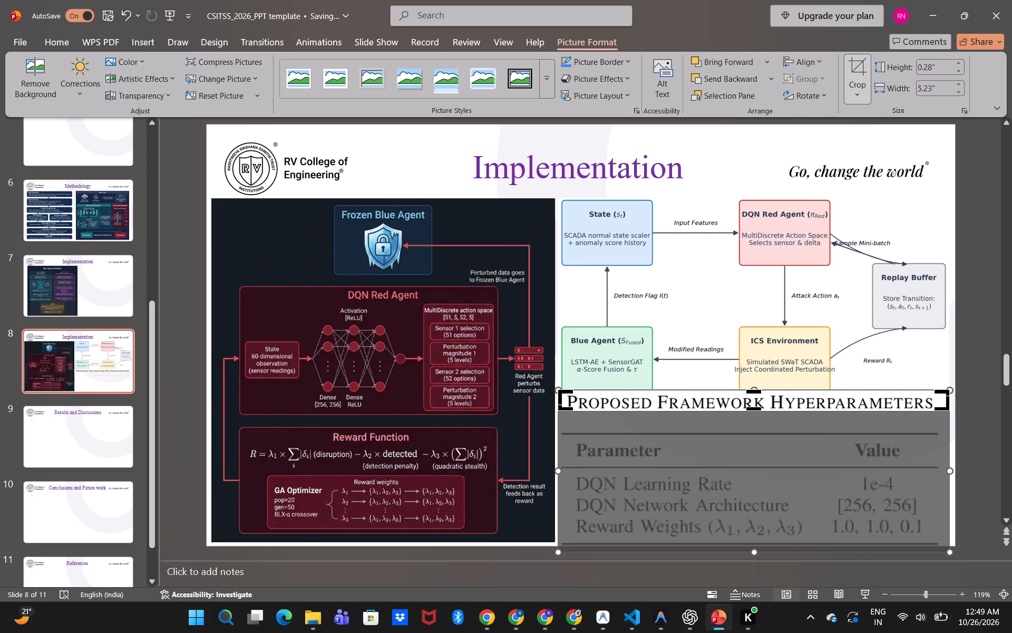
key(Return)
Nudge the cropped Proposed Framework Hyperparameters title strip down until it sits clear below the RL environment flow diagram.
key(Down)
key(Down)
key(Down)
key(Down)
key(Down)
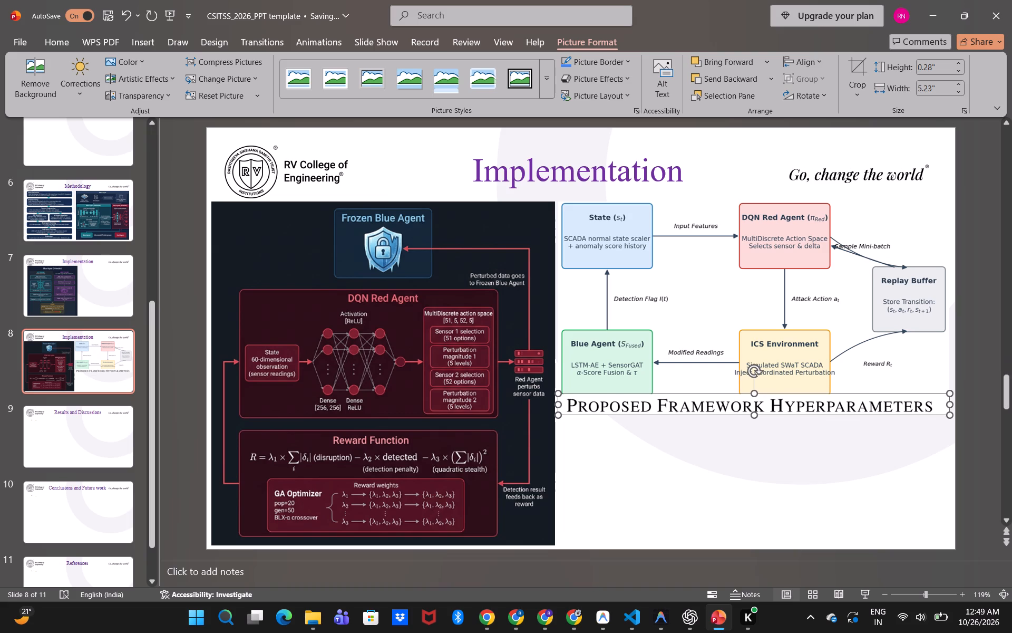
key(Down)
key(Down)
key(Down)
key(Down)
key(Down)
key(Down)
key(Down)
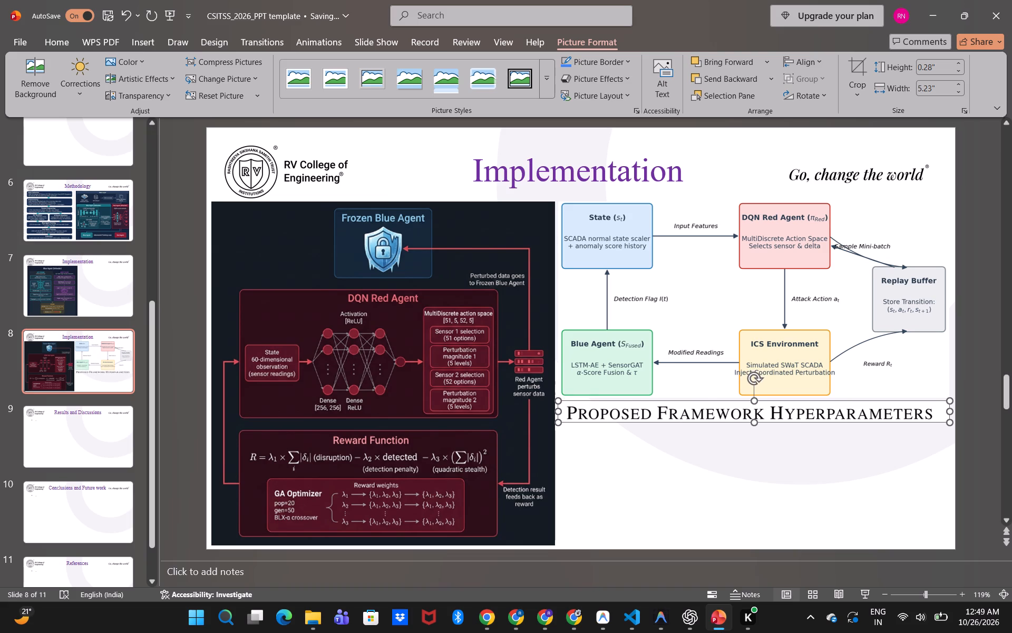
key(Down)
key(Down)
key(Down)
key(Down)
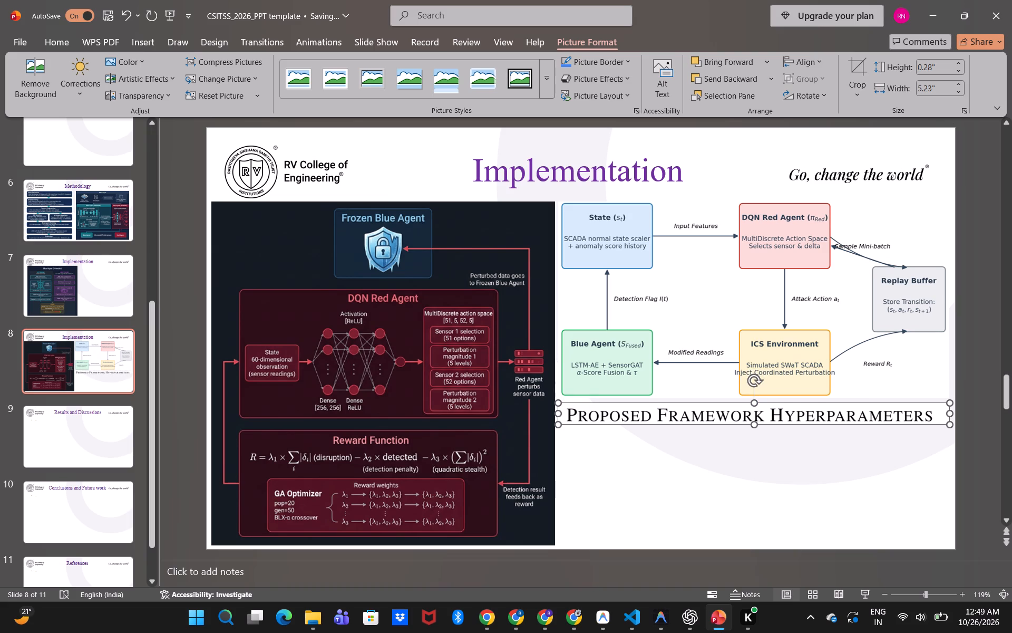
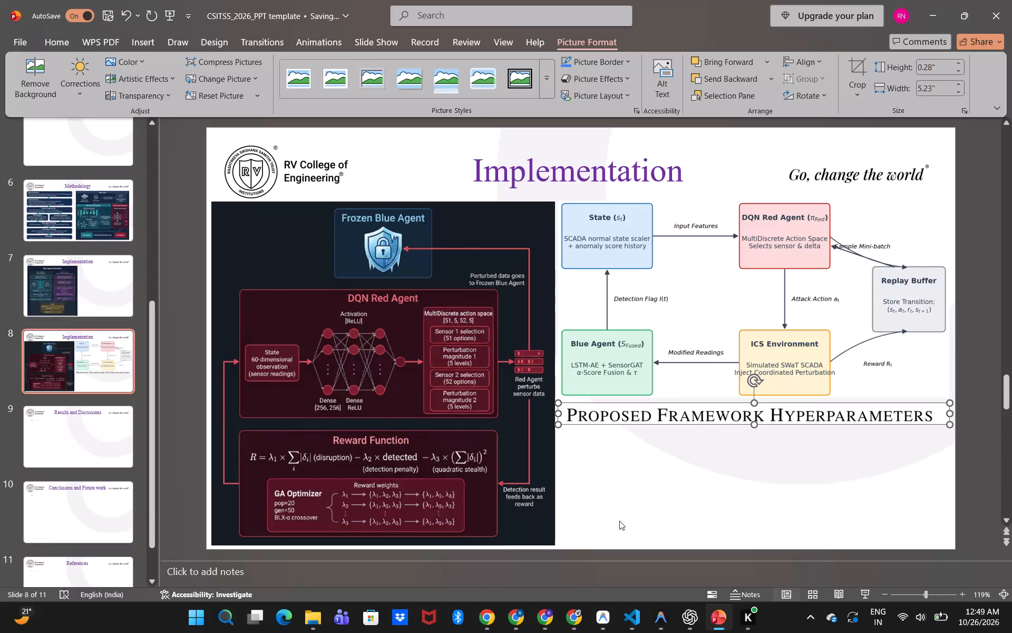
click(619, 521)
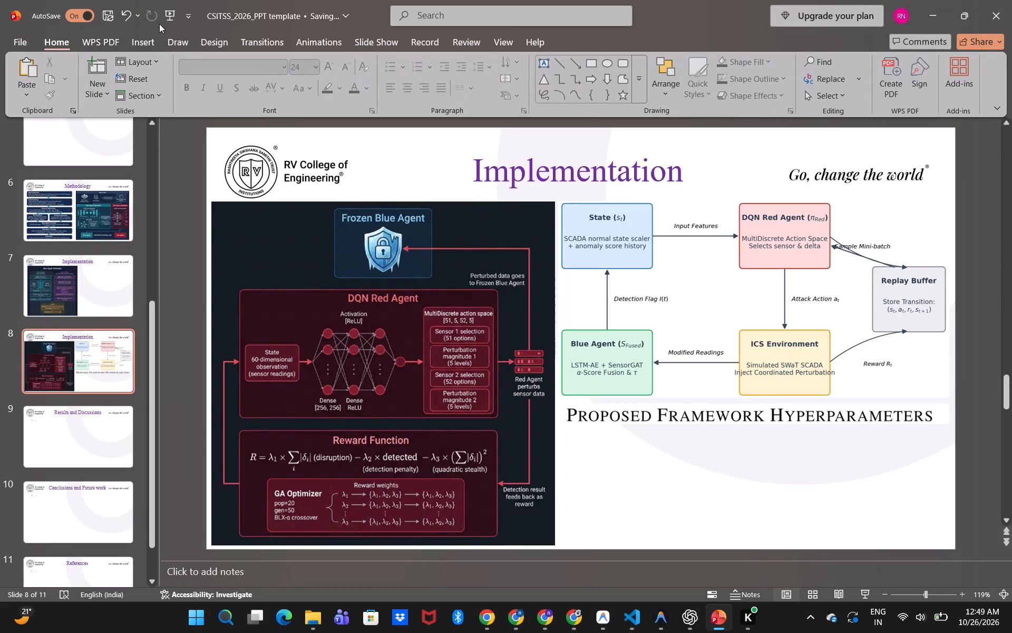
click(149, 35)
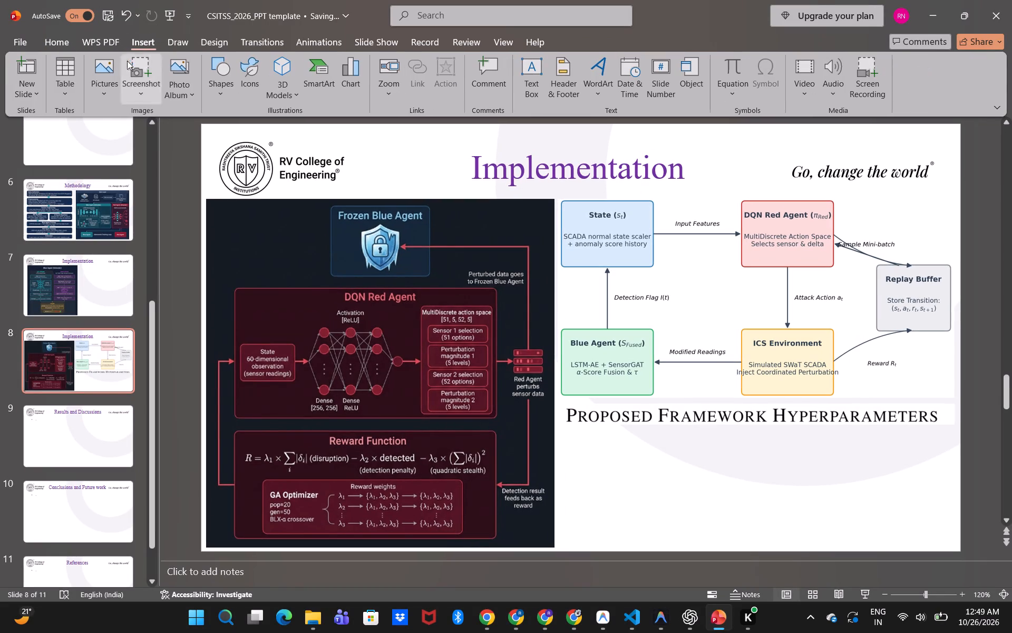
click(112, 66)
click(136, 131)
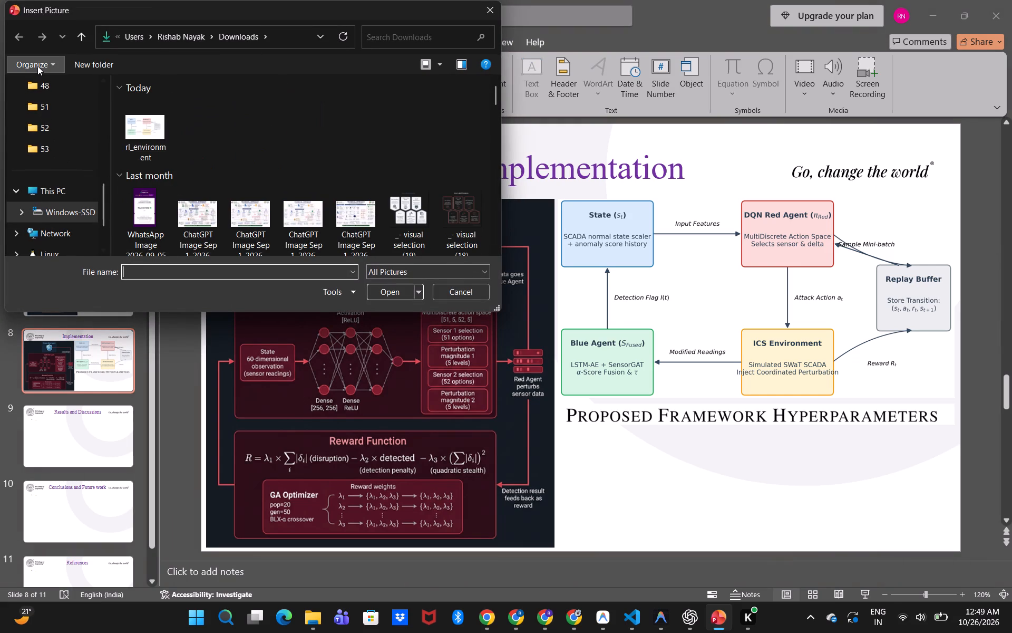
scroll(37, 66, up, 1)
scroll(53, 164, up, 8)
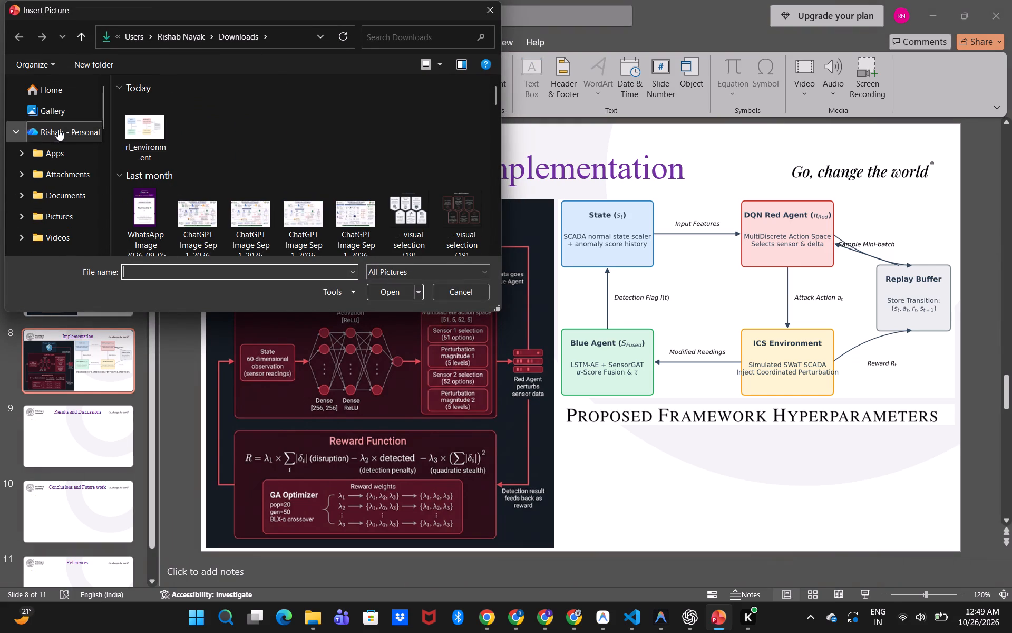
double_click(71, 116)
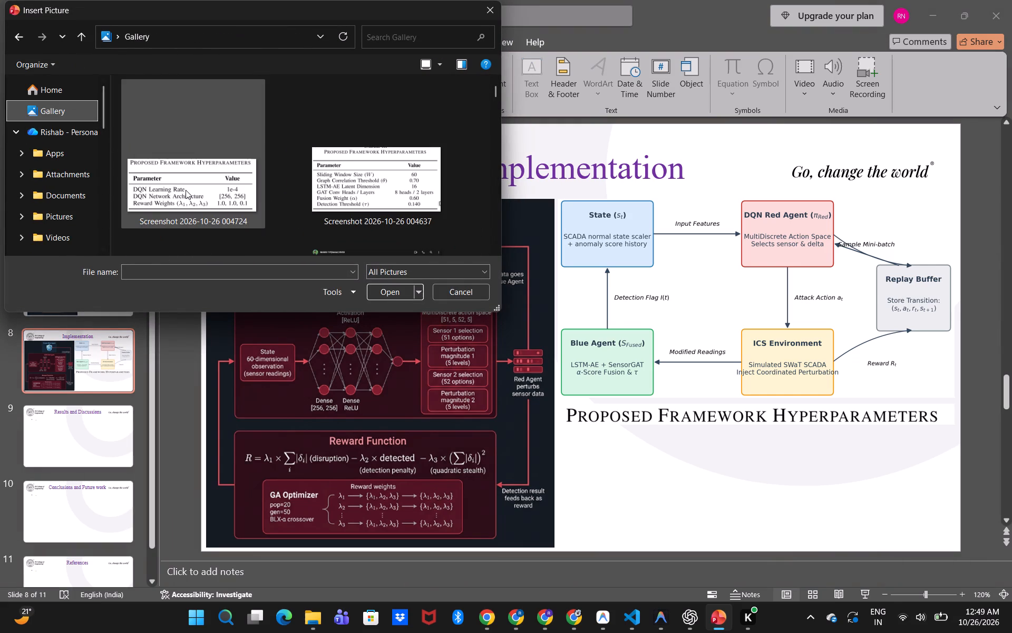
double_click(186, 190)
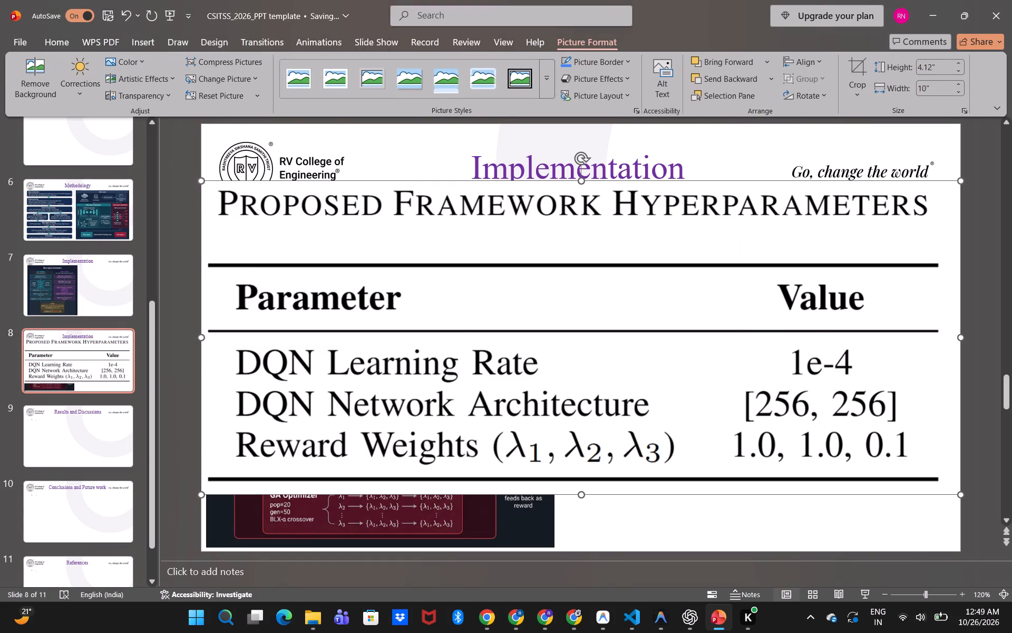
Shrink the DQN hyperparameters table picture to about 5.23" wide, matching the title strip's width beside the Red Agent diagram.
drag(201, 180, 505, 364)
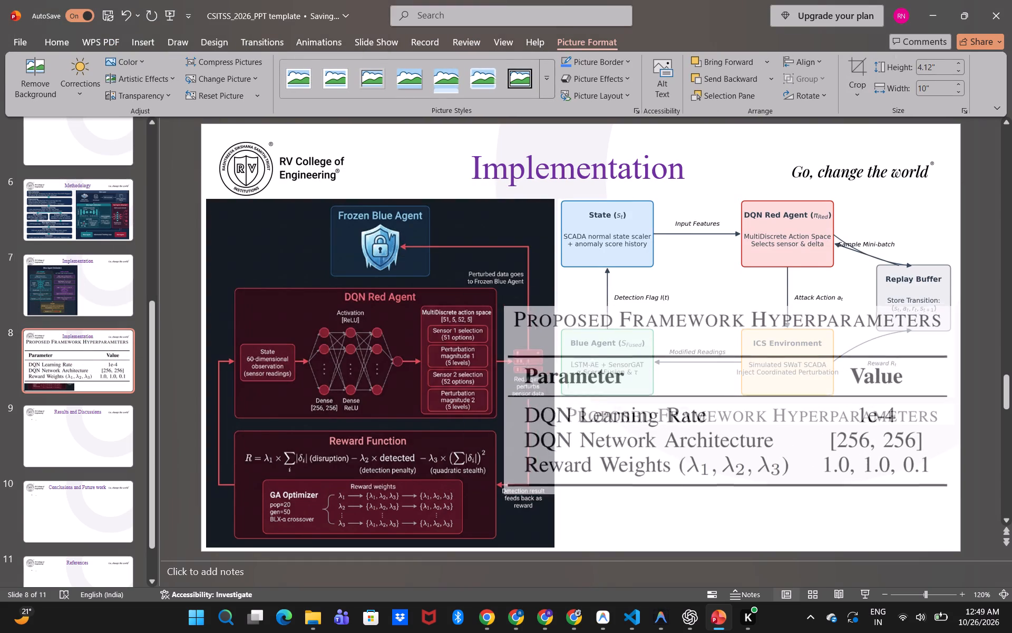
drag(505, 364, 568, 367)
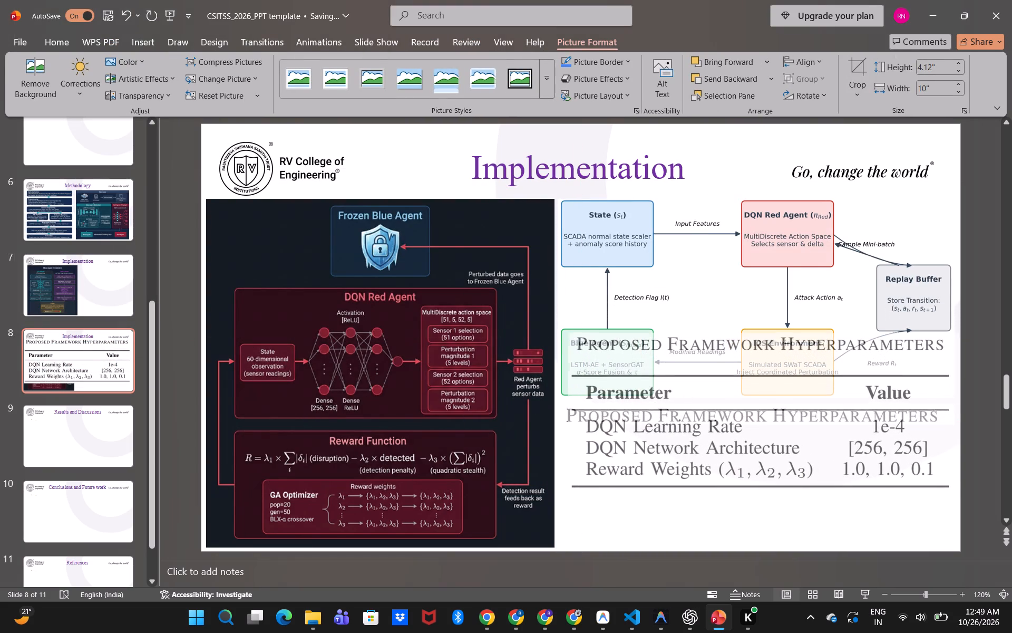
drag(568, 367, 558, 358)
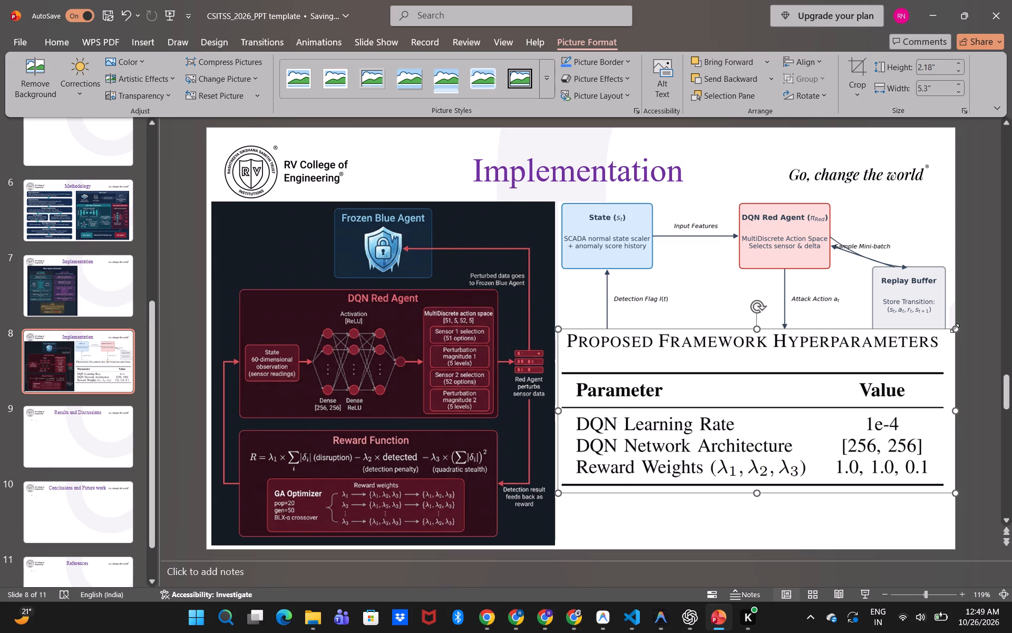
drag(955, 328, 948, 333)
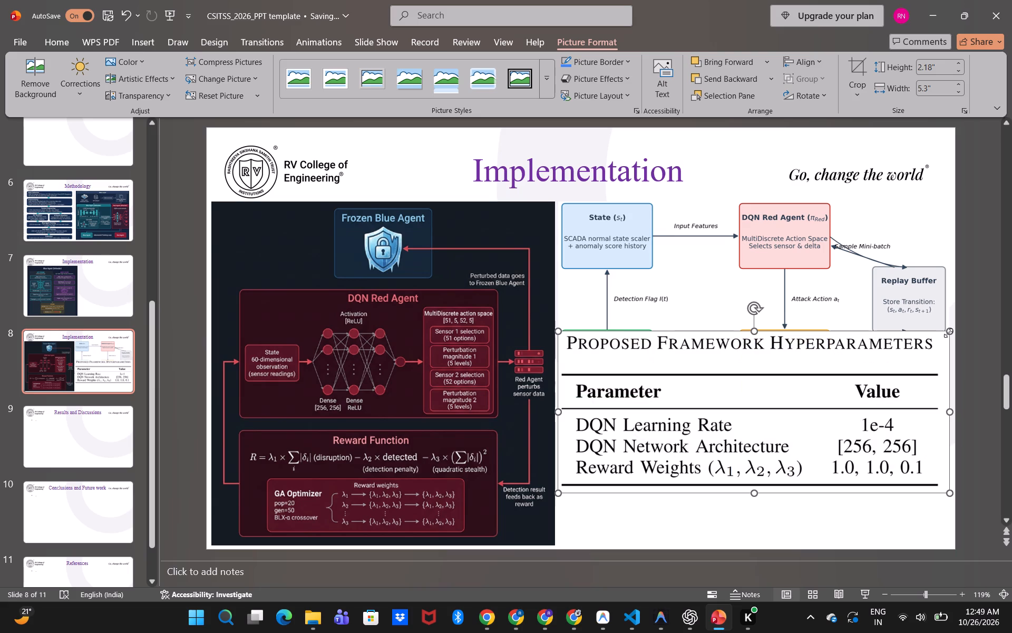
Crop the title line and bottom margin off the DQN hyperparameters table picture, leaving it about 1.59" high.
right_click(825, 440)
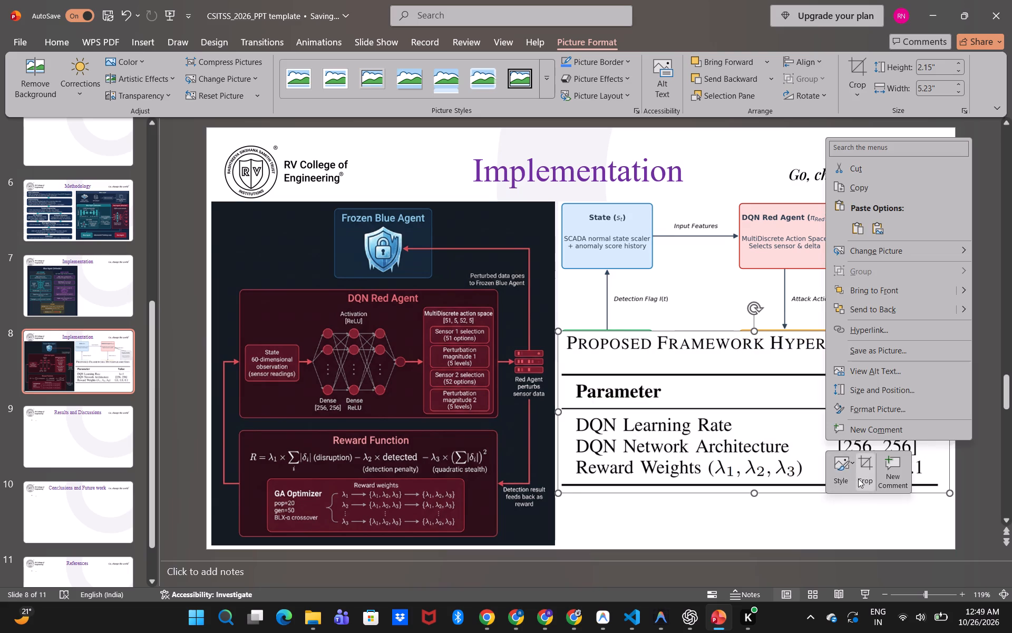
click(859, 478)
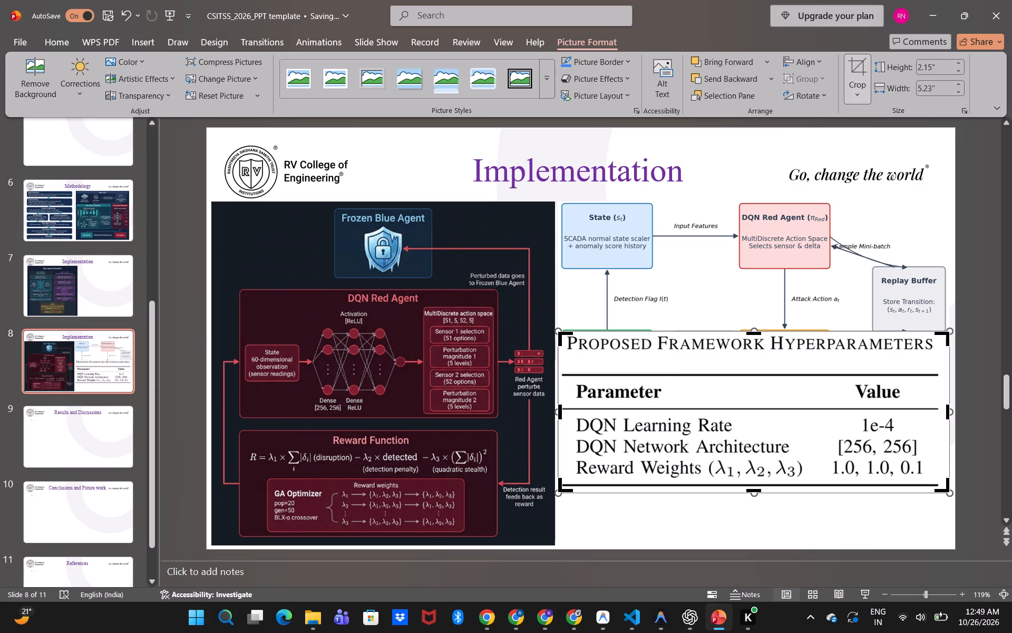
drag(756, 333, 761, 370)
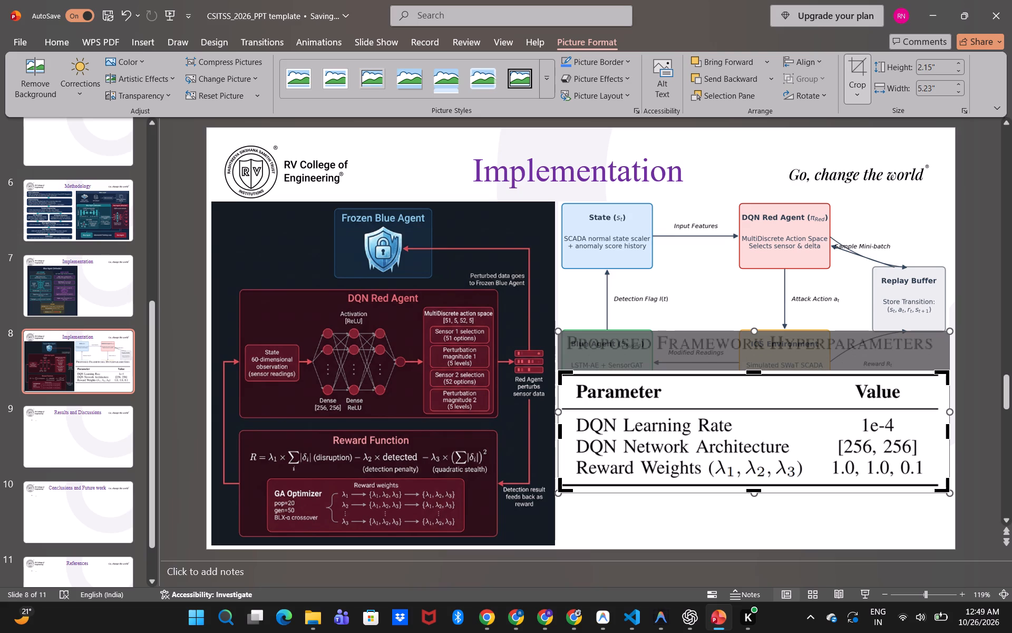
click(752, 493)
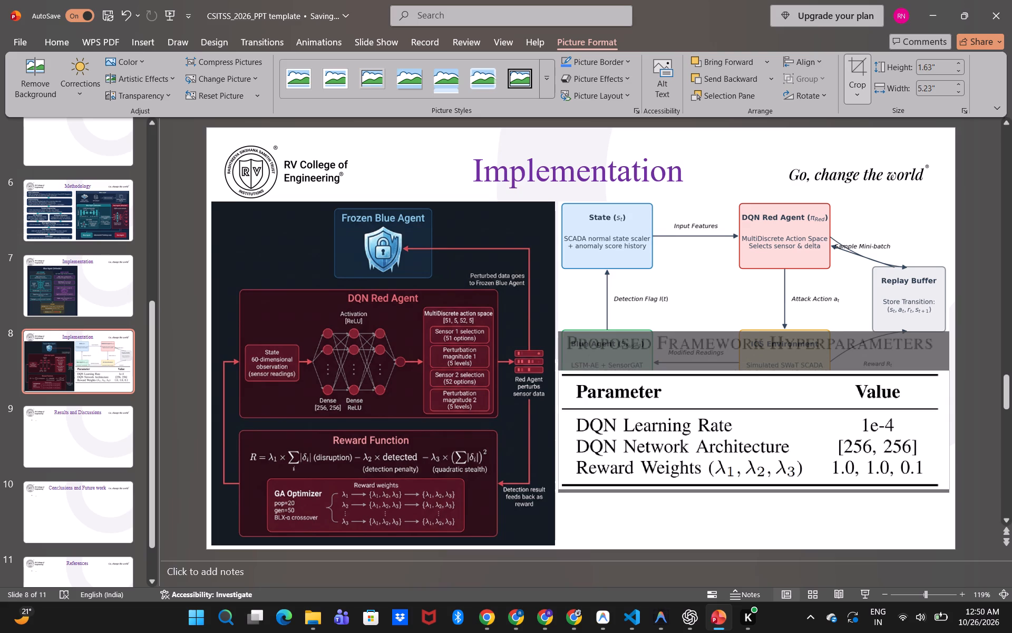
key(Return)
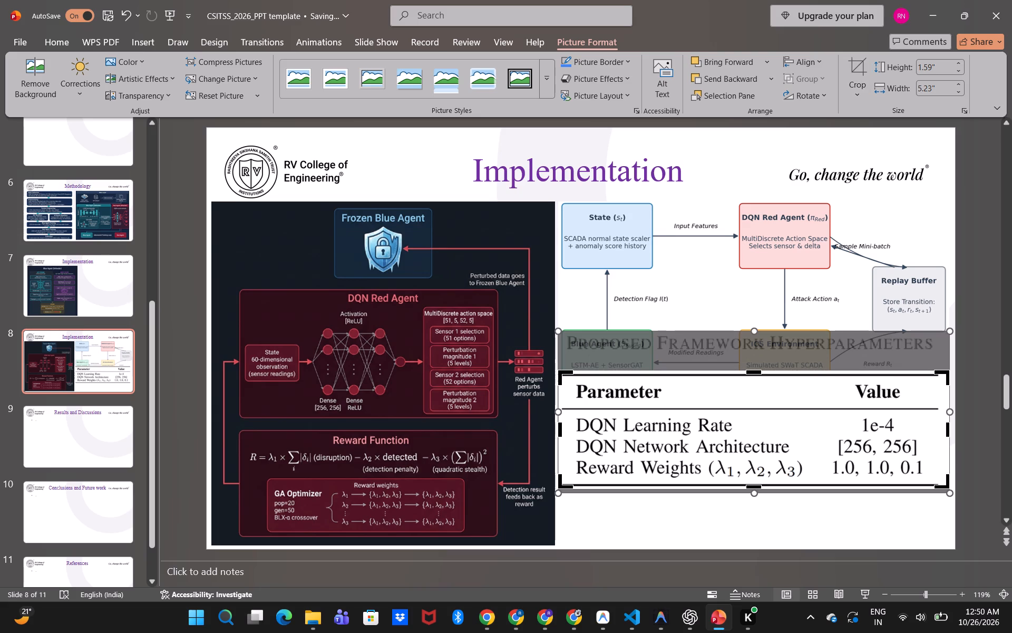
Nudge the cropped DQN hyperparameters table down until it sits directly beneath the Proposed Framework Hyperparameters title strip.
key(Down)
key(Down)
key(Down)
key(Down)
key(Down)
key(Down)
key(Down)
key(Down)
key(Down)
key(Down)
key(Down)
key(Down)
key(Down)
key(Down)
key(Down)
key(Down)
key(Down)
key(Down)
key(Down)
key(Down)
key(Down)
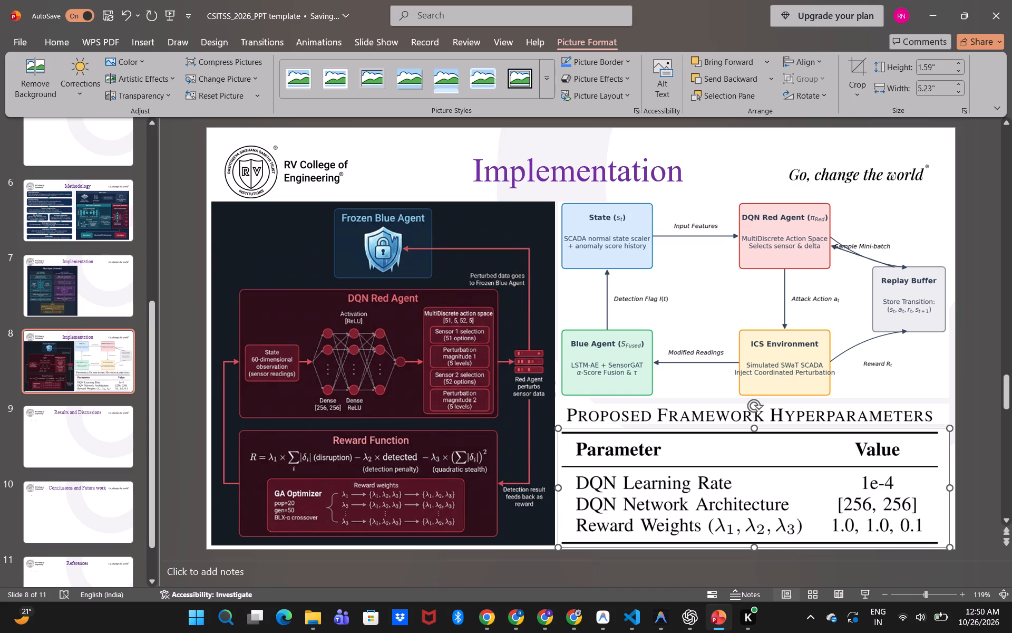
key(Up)
key(Up)
key(Up)
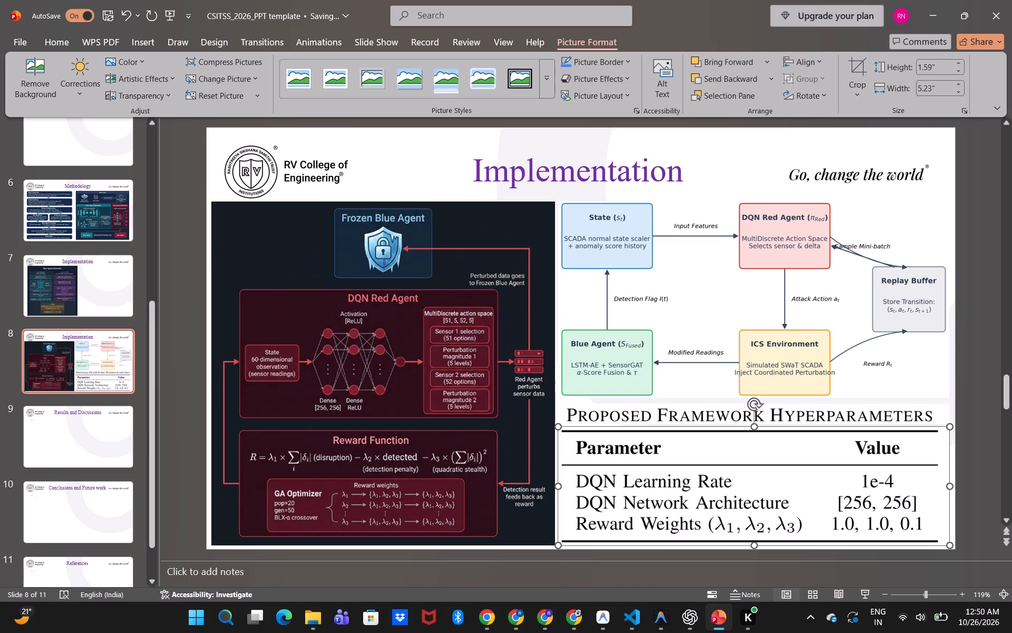
key(Down)
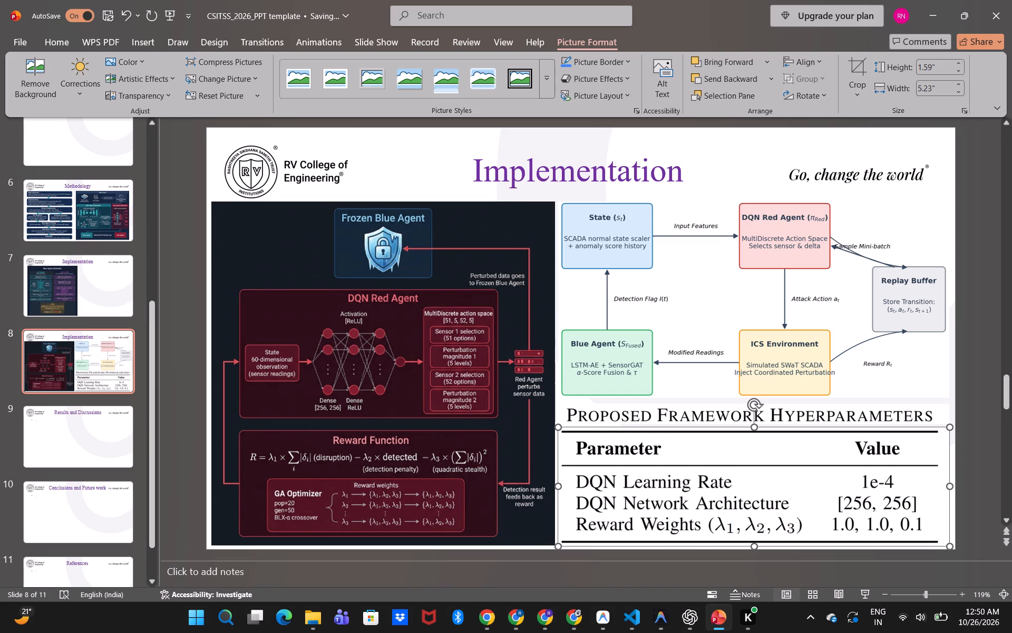
click(976, 430)
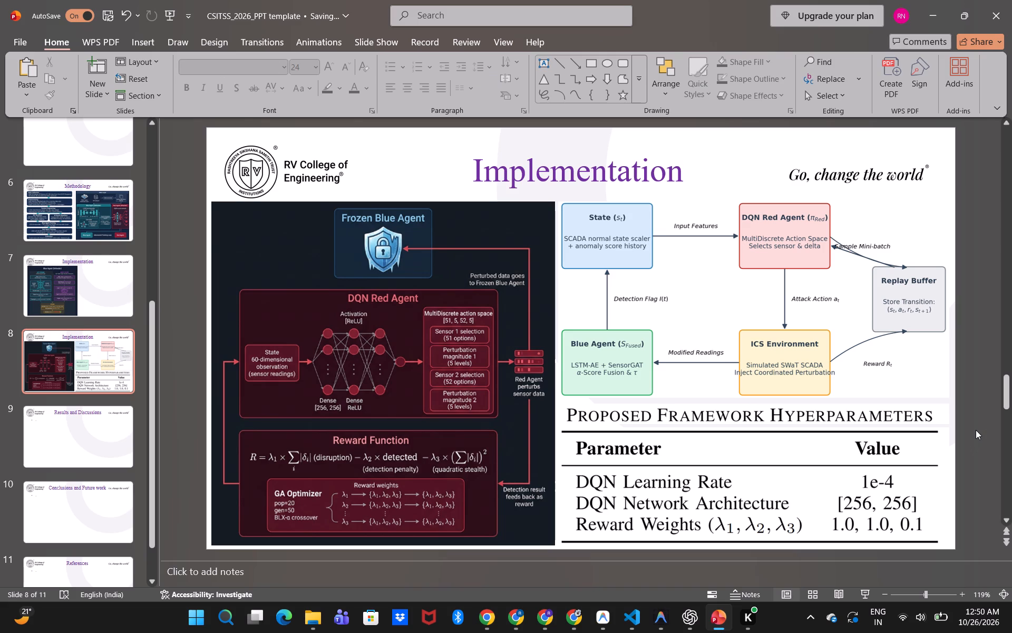
Extend the title strip's lower crop edge slightly to close the gap above the DQN hyperparameters table.
click(782, 411)
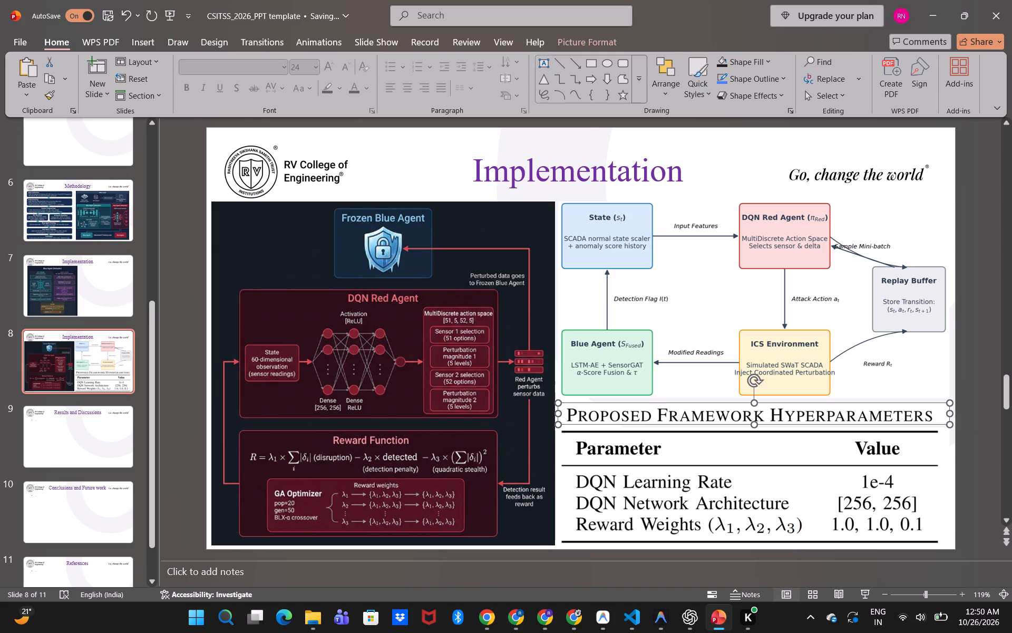
right_click(816, 416)
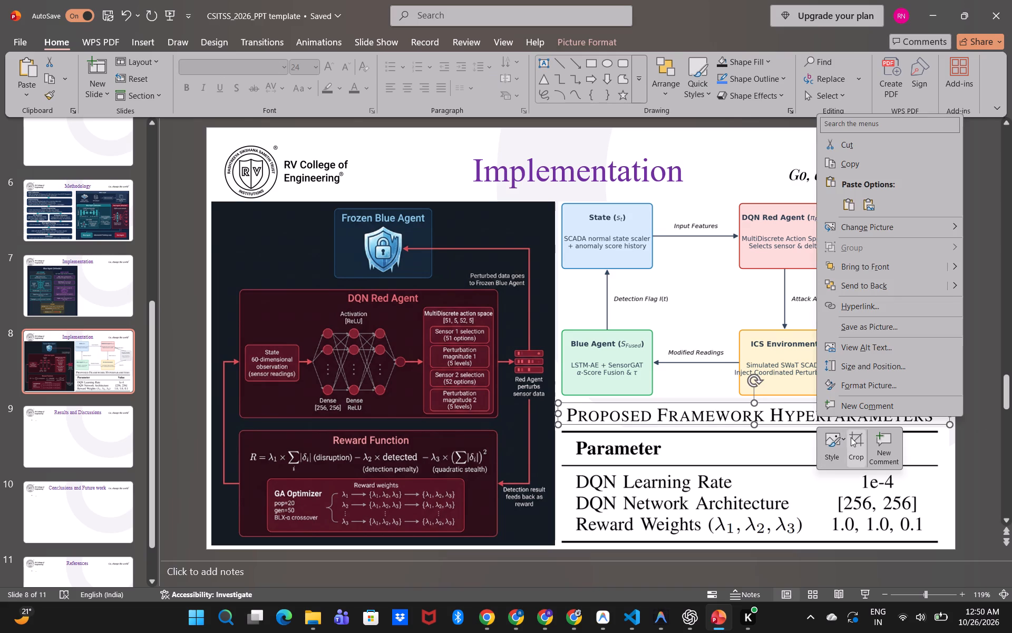
click(852, 437)
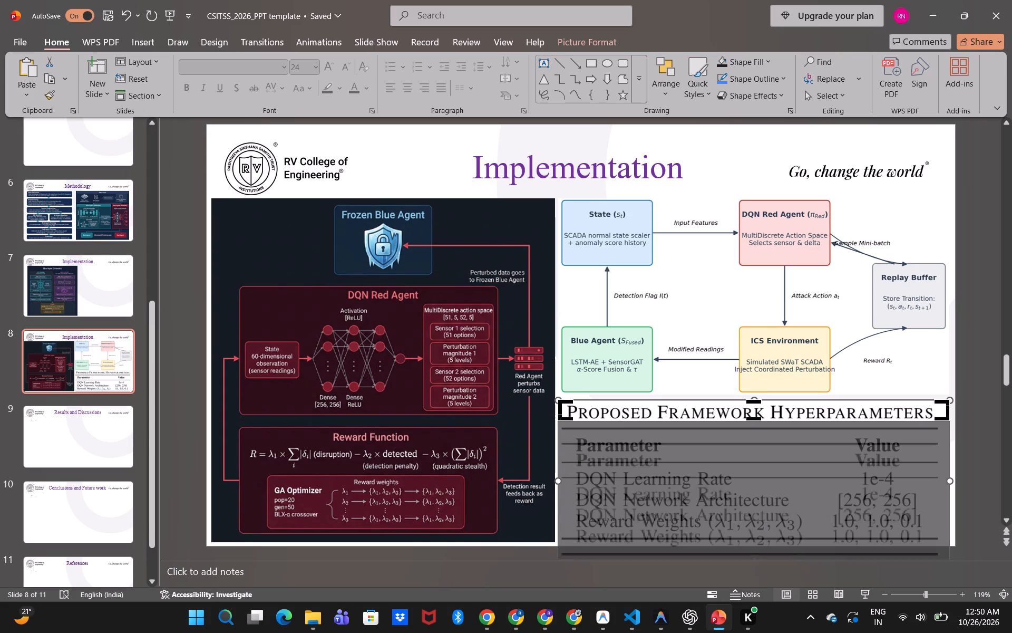
click(756, 417)
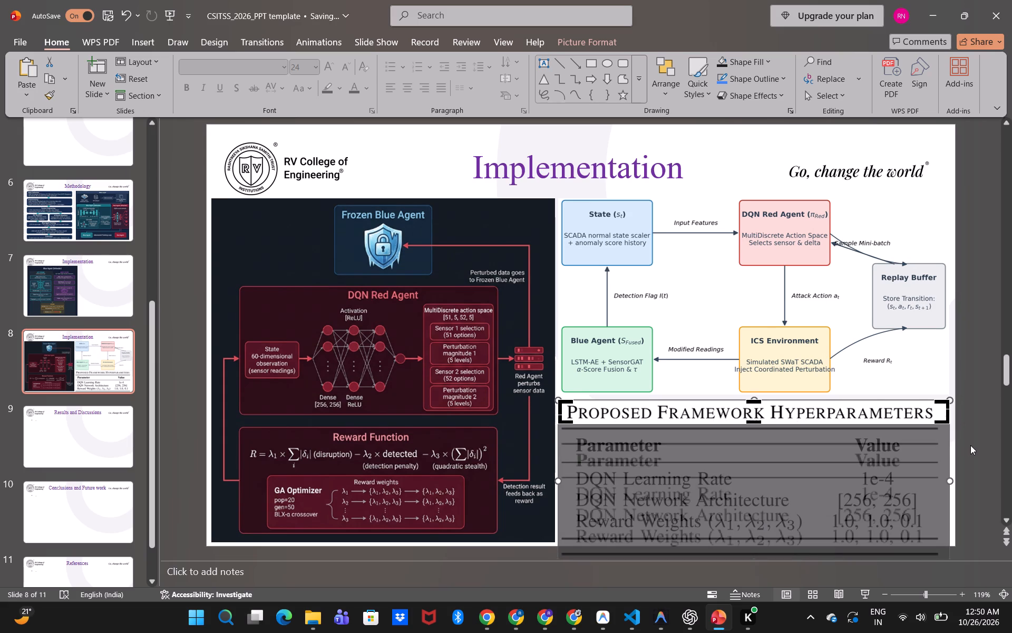
key(Return)
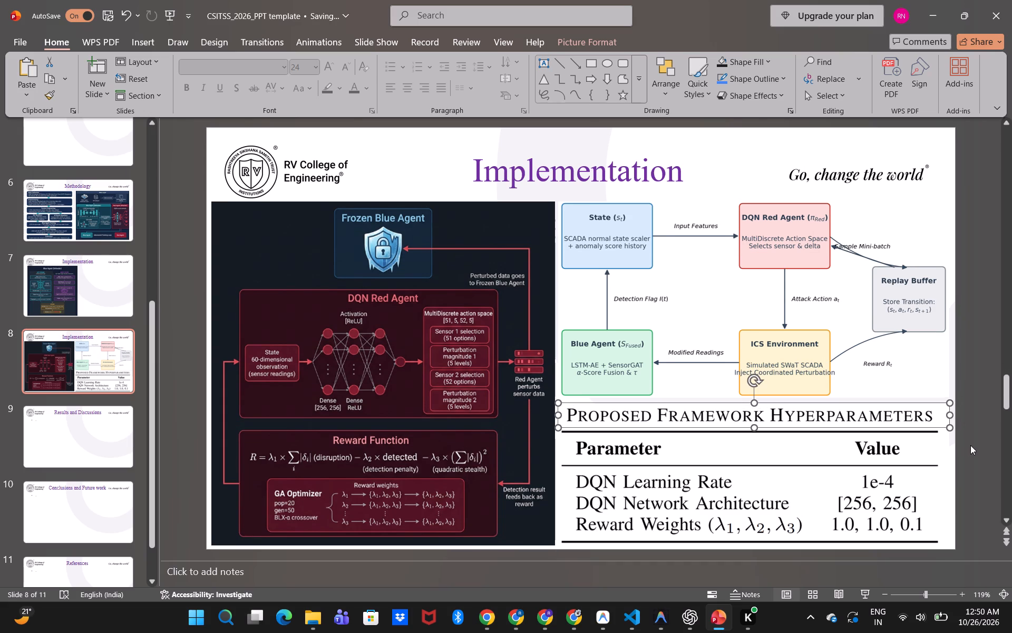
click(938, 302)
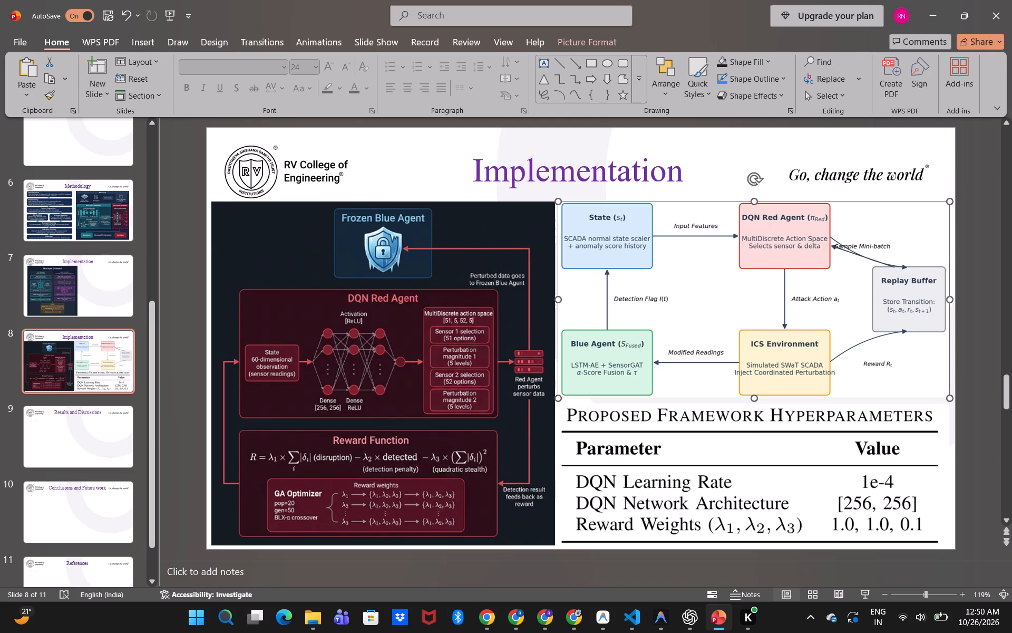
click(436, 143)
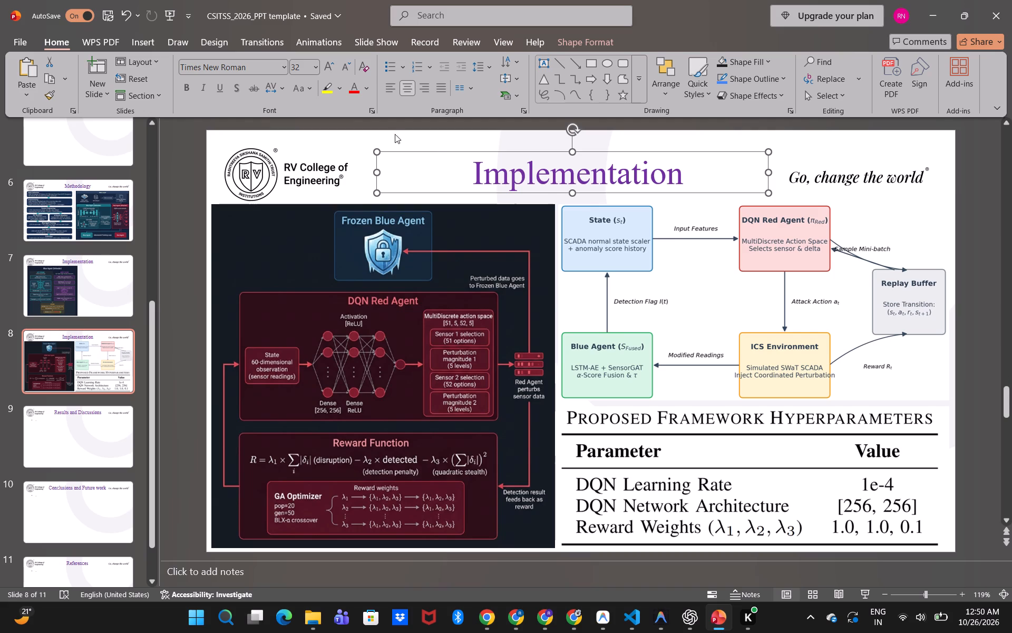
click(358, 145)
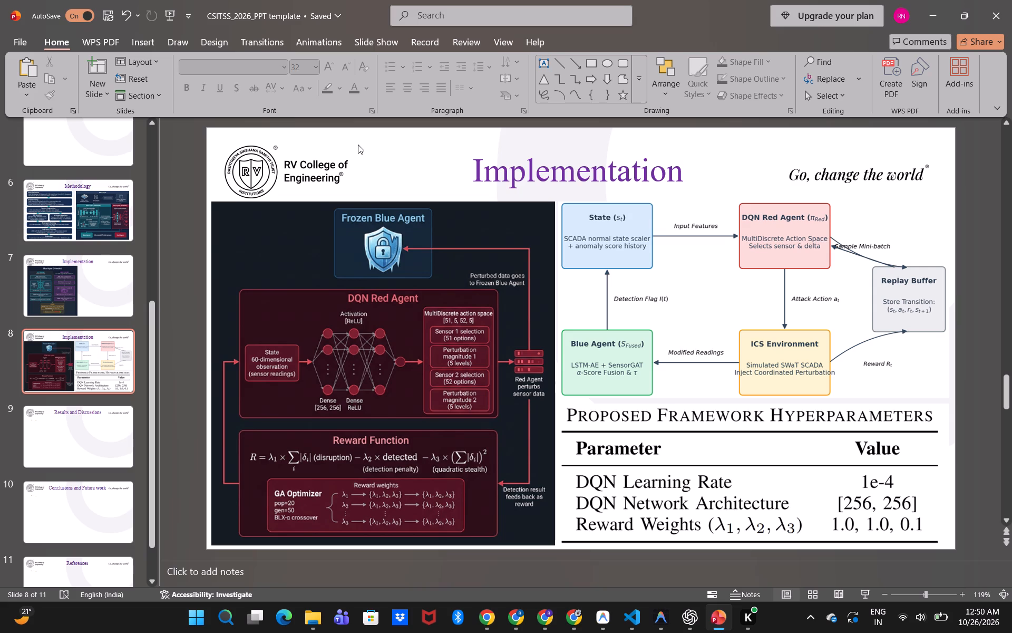
Insert the Blue Agent hyperparameters screenshot 004637 and dataset split screenshot 004515 from the Gallery onto slide 7.
click(87, 293)
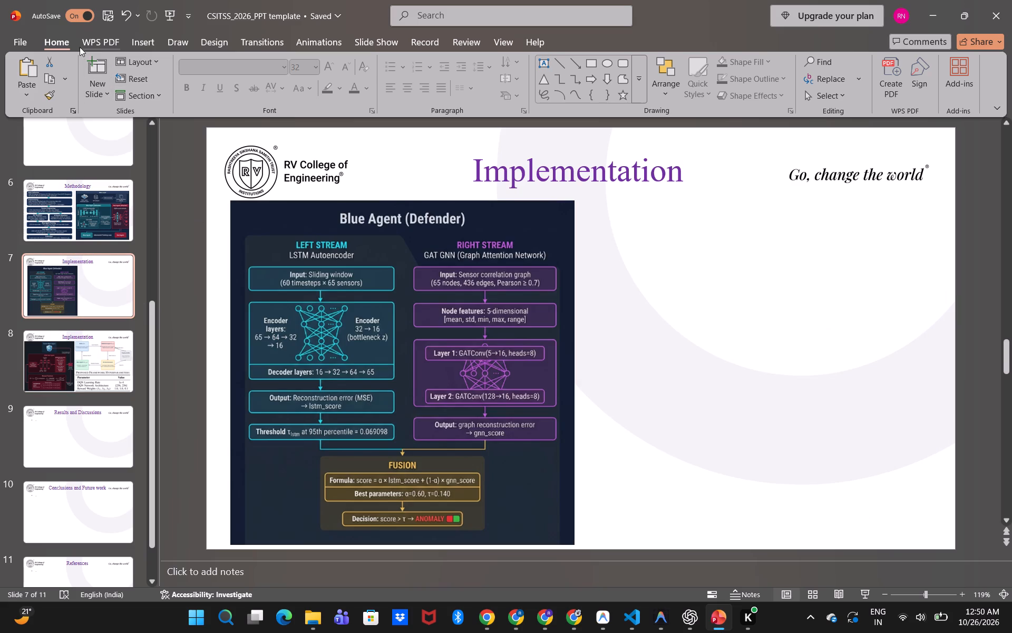
click(135, 46)
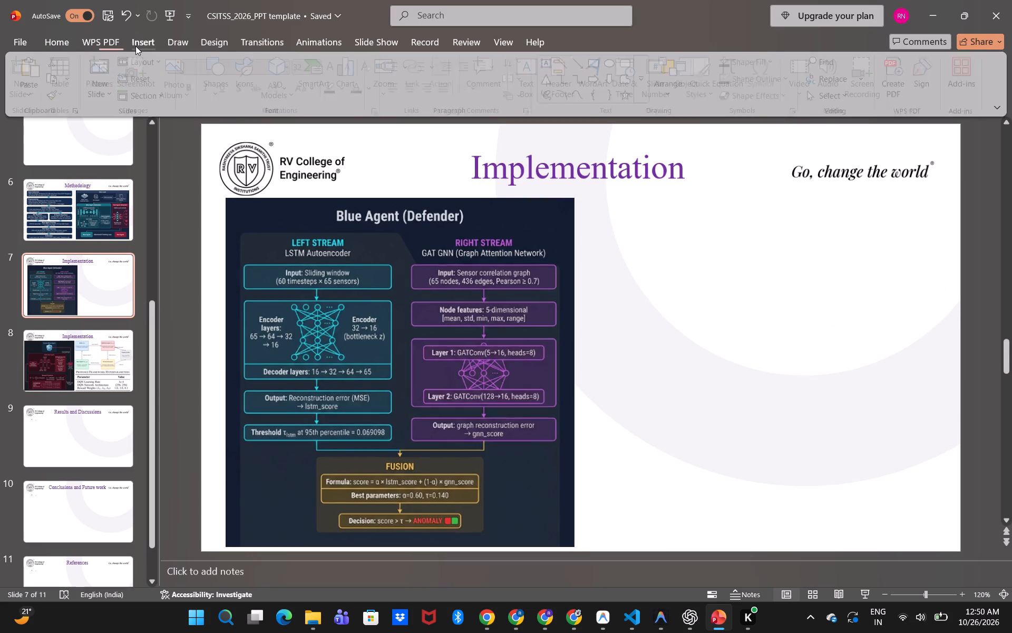
click(104, 73)
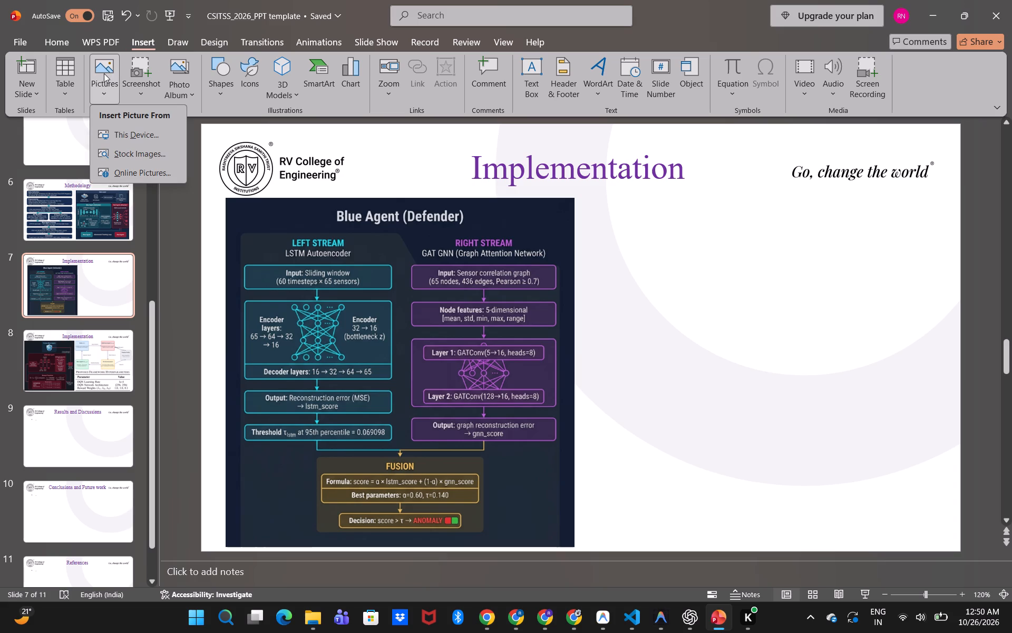
click(105, 128)
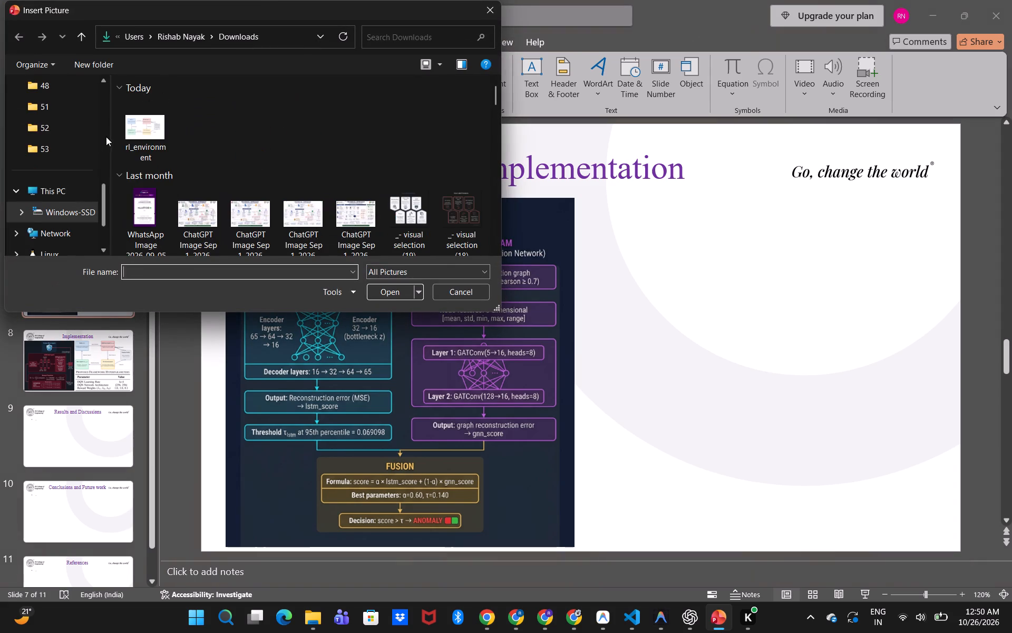
scroll(40, 170, up, 8)
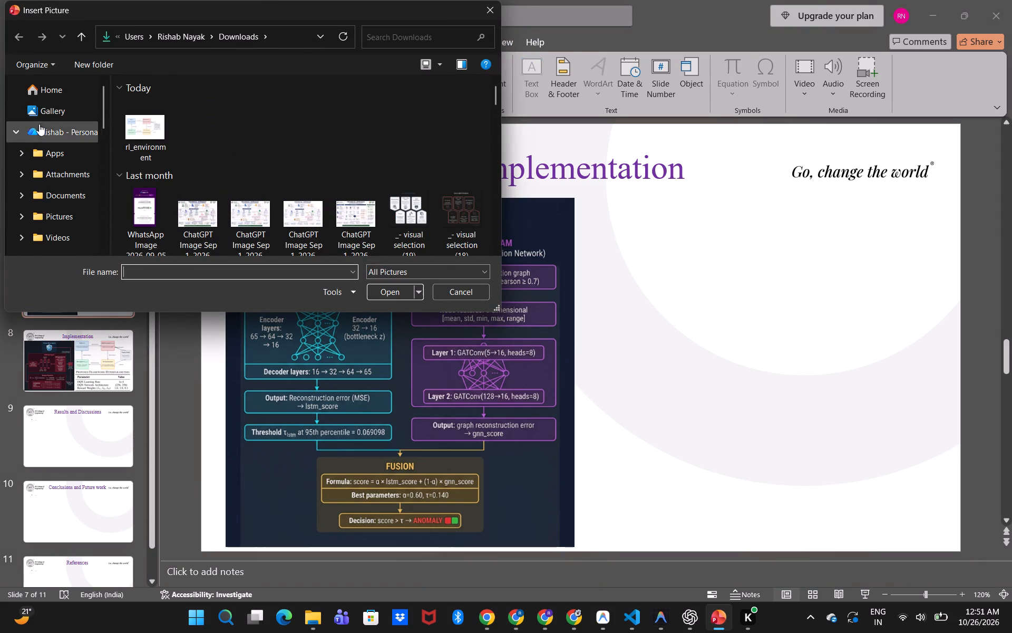
double_click(56, 118)
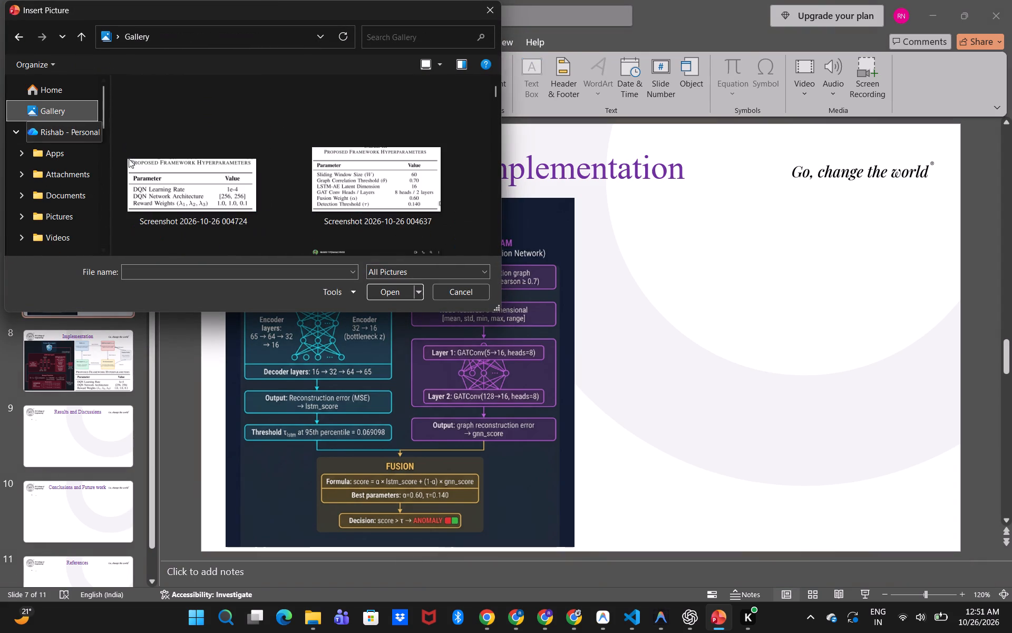
click(339, 205)
scroll(339, 205, down, 1)
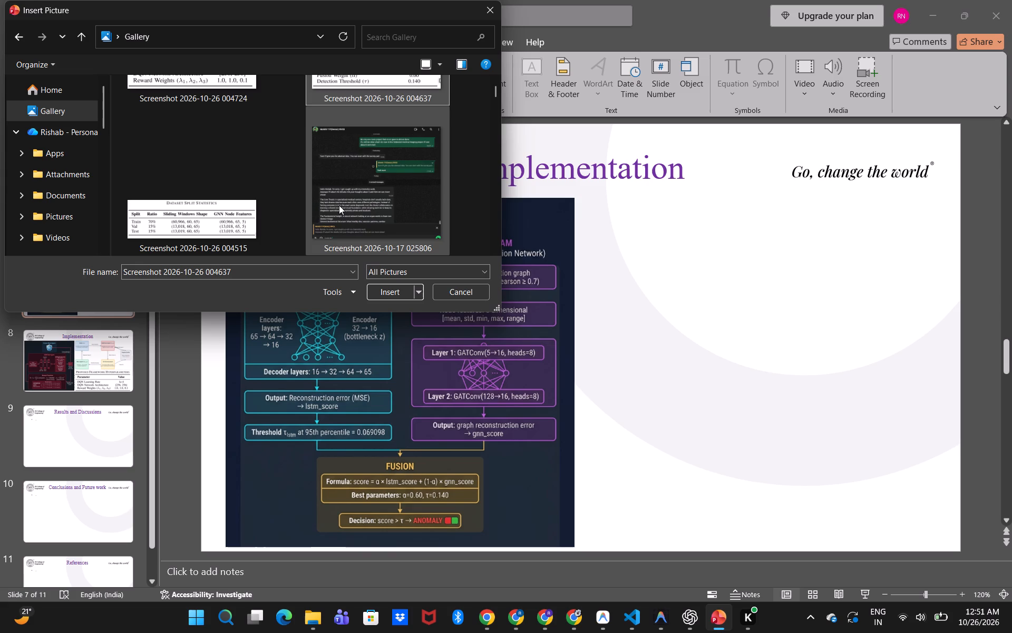
scroll(339, 205, down, 1)
ctrl+click(223, 143)
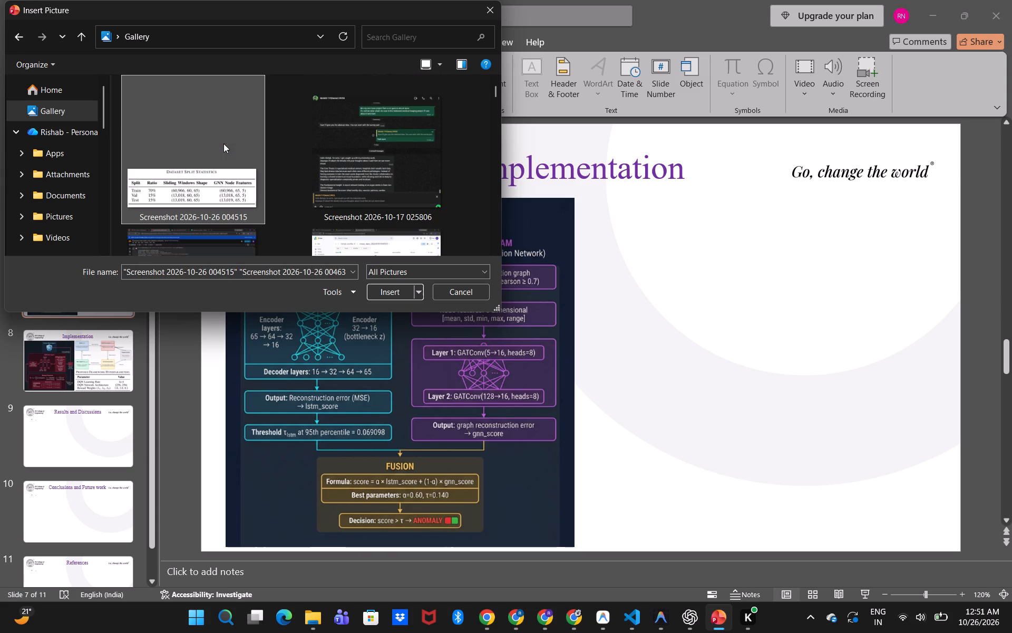
click(386, 292)
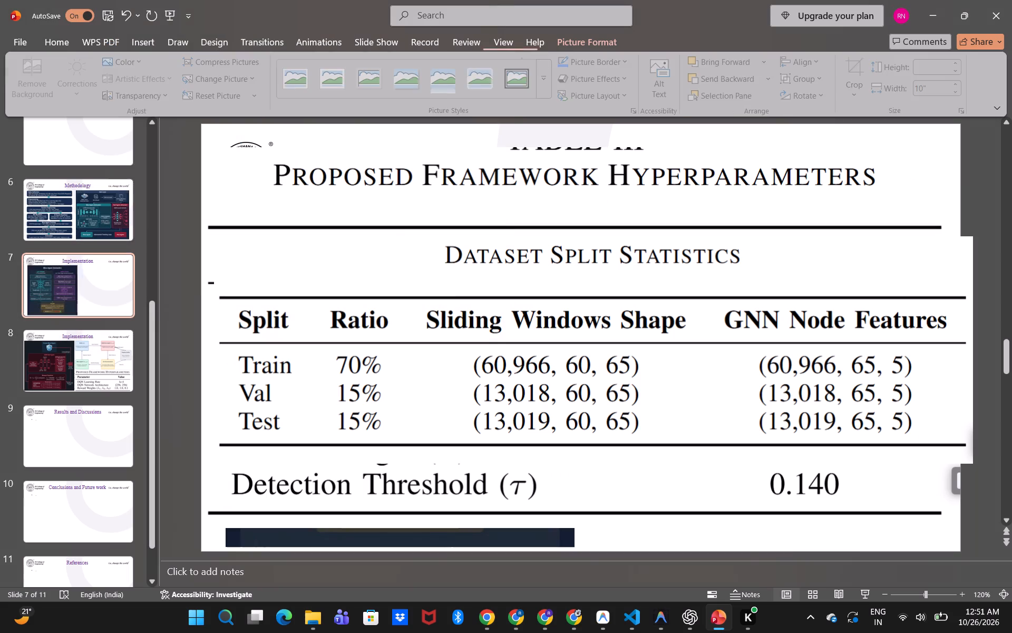
Shrink both inserted table pictures together and move the Dataset Split Statistics table up beneath the slide header.
click(497, 327)
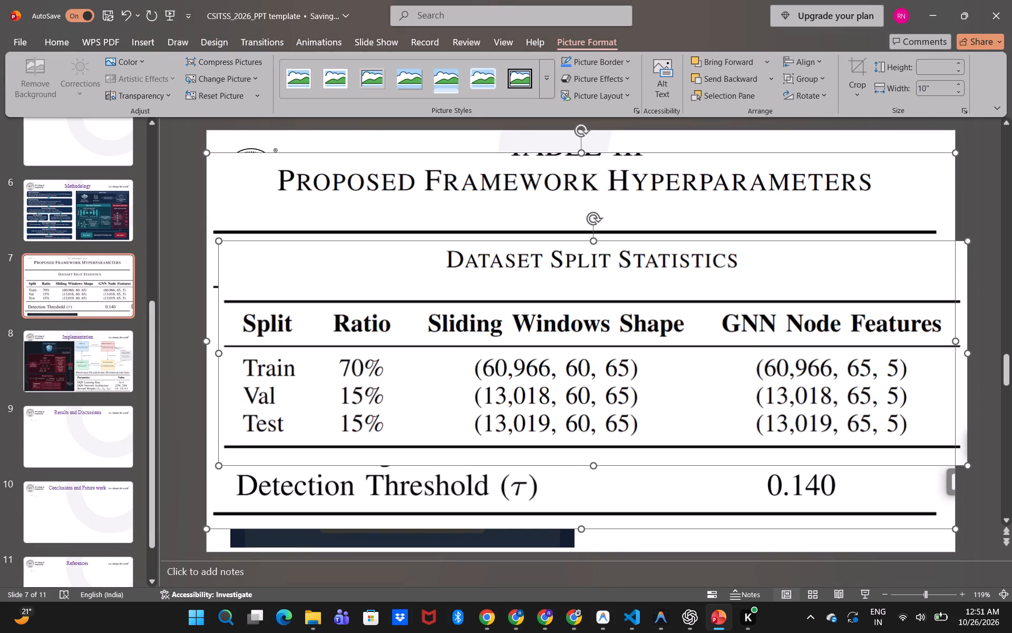
drag(221, 243, 472, 377)
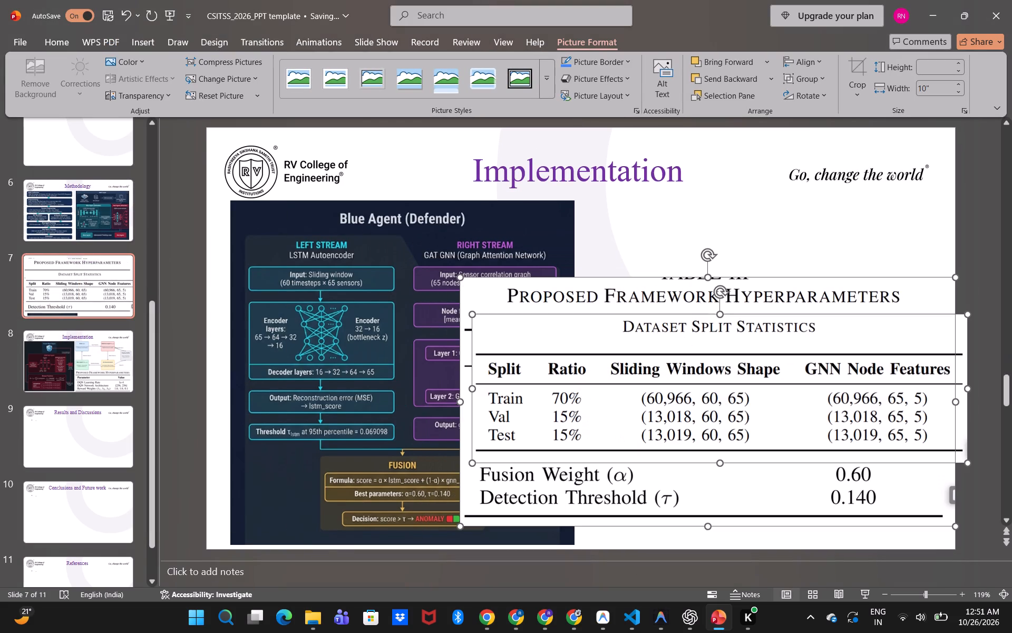
click(655, 219)
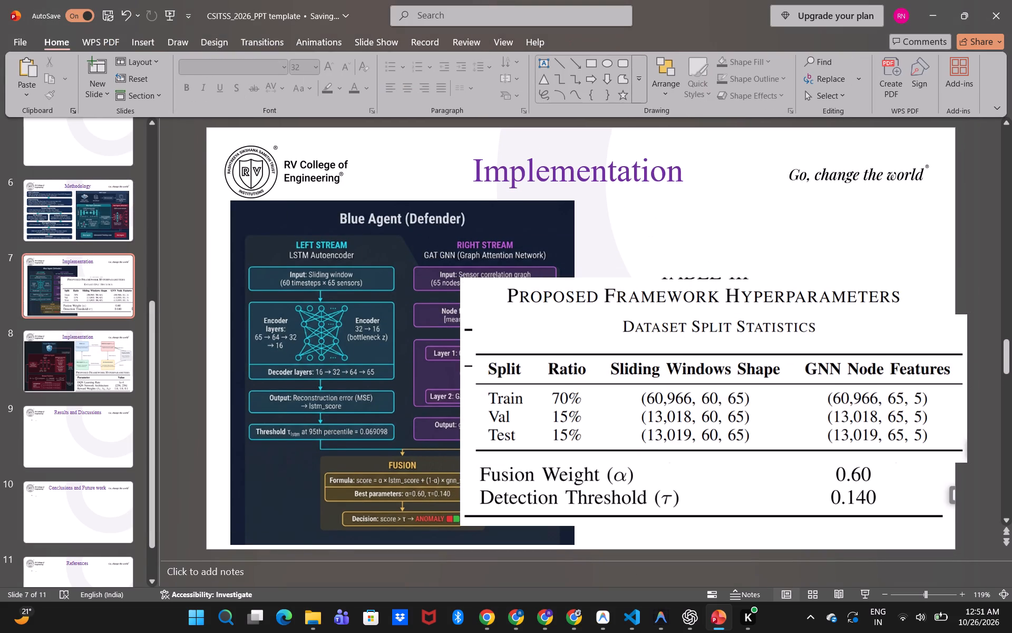
drag(710, 400, 699, 283)
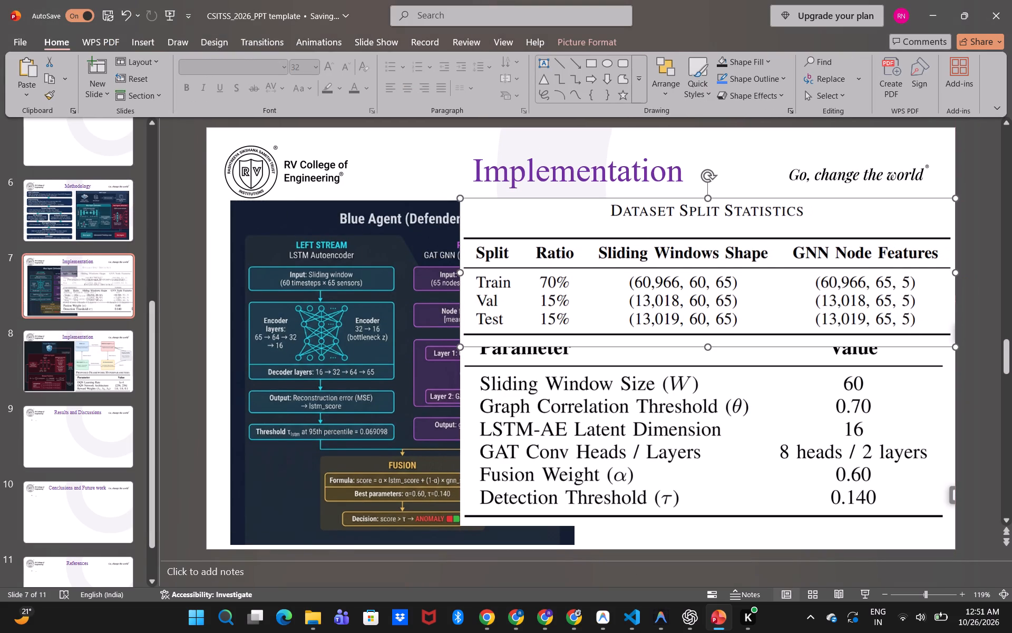
Nudge the Blue Agent (Defender) diagram left, close to the slide's edge, to free room for the tables.
click(367, 276)
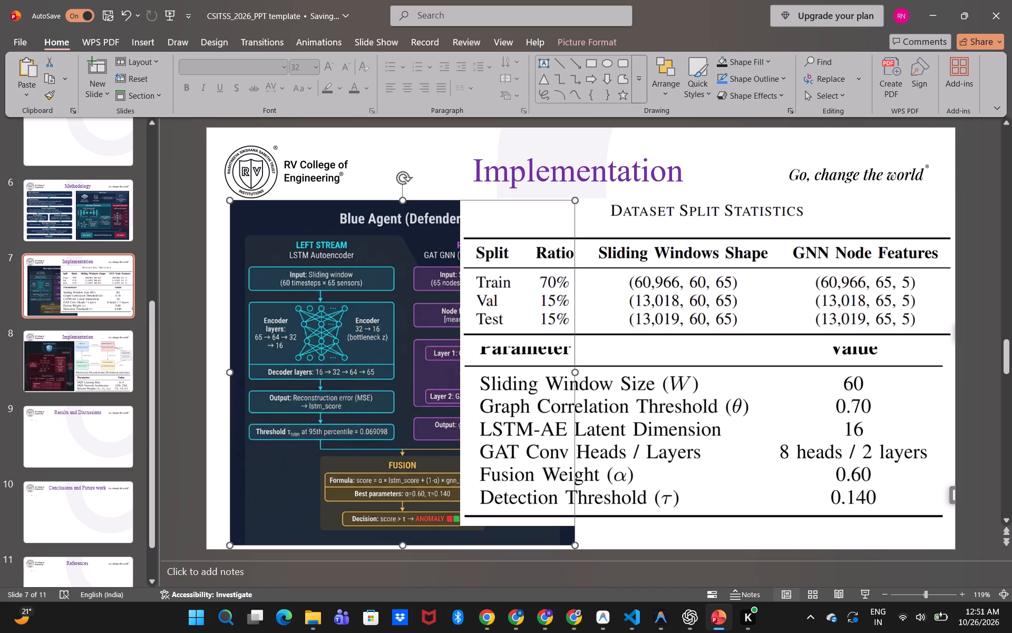
key(Left)
key(Left)
key(Left)
key(Left)
key(Left)
key(Left)
key(Left)
key(Left)
key(Left)
key(Left)
key(Left)
key(Left)
key(Left)
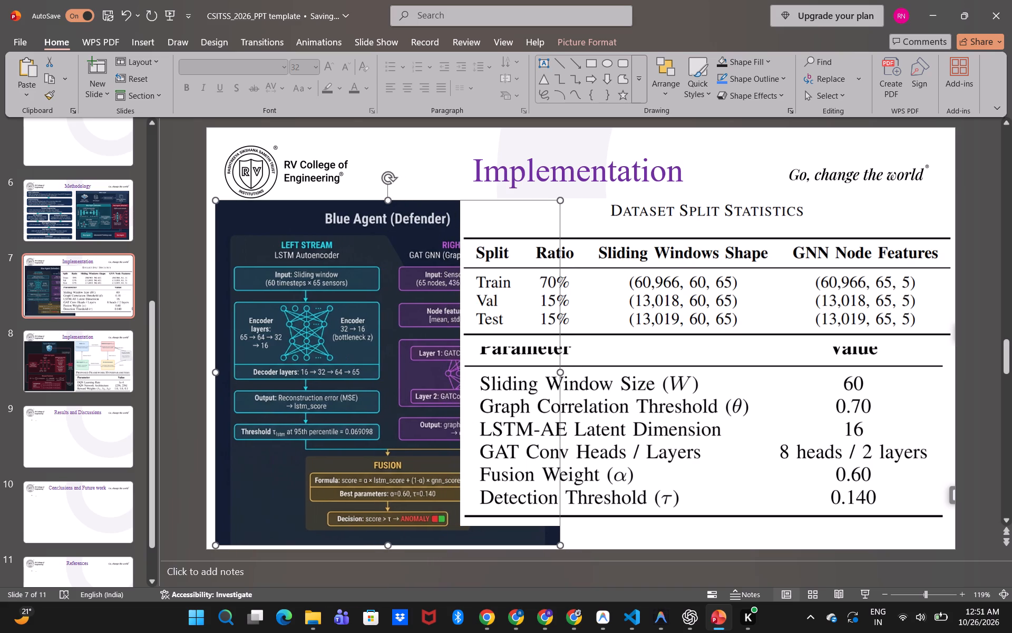
key(Left)
key(Left)
key(Left)
key(Left)
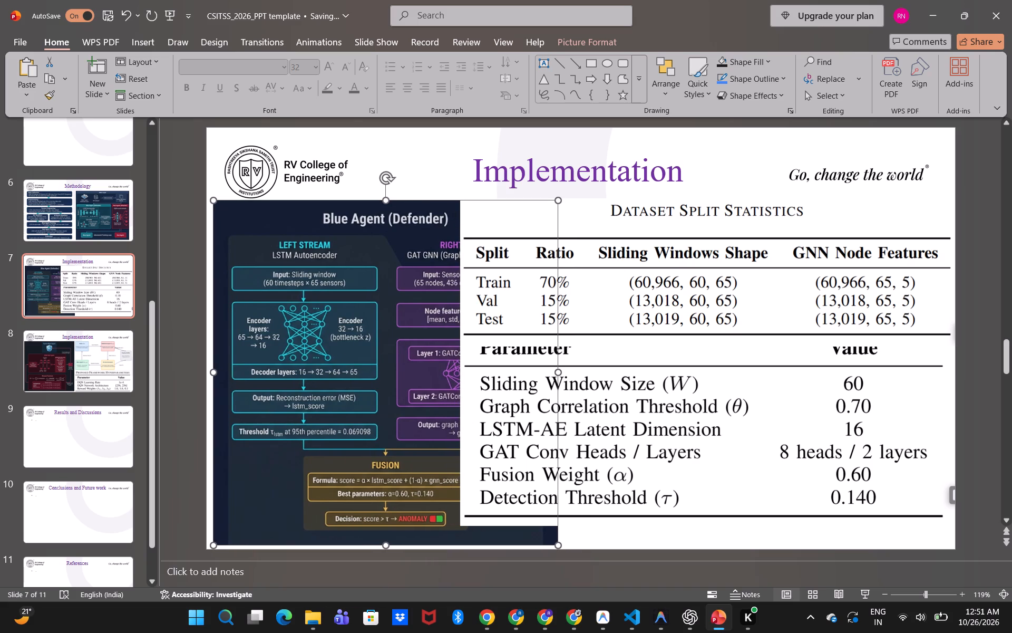
Shrink the Dataset Split Statistics table to fit between the Blue Agent diagram and the slide's right edge.
click(787, 229)
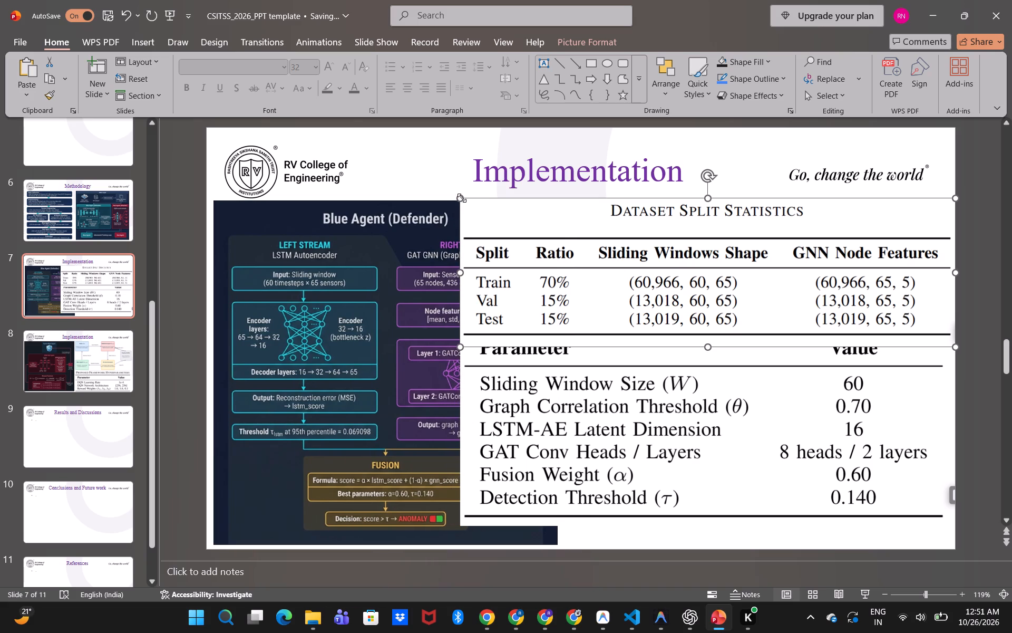
drag(462, 198, 562, 238)
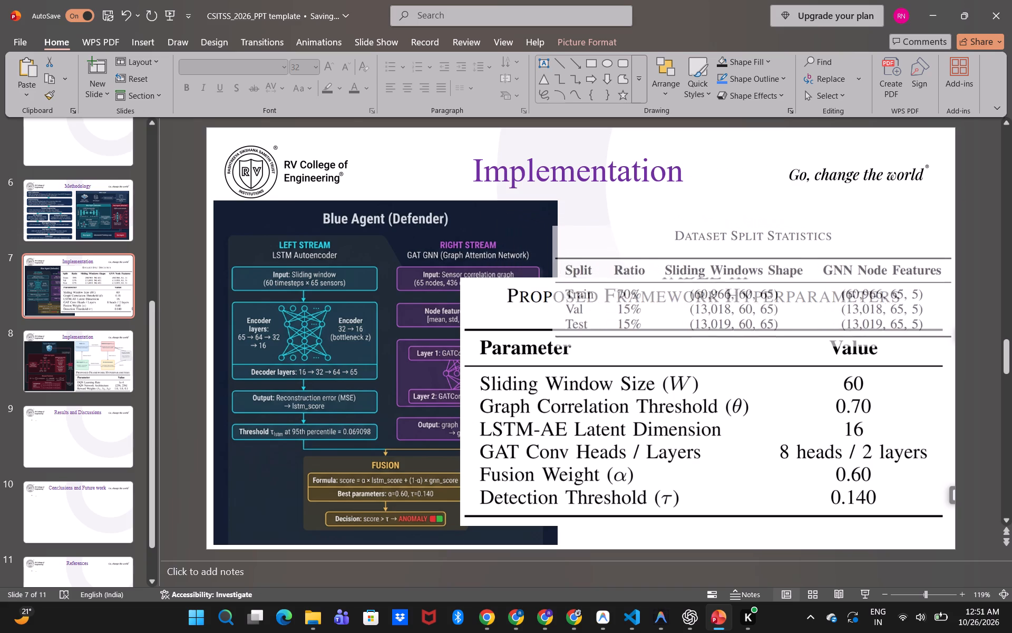
drag(562, 238, 563, 236)
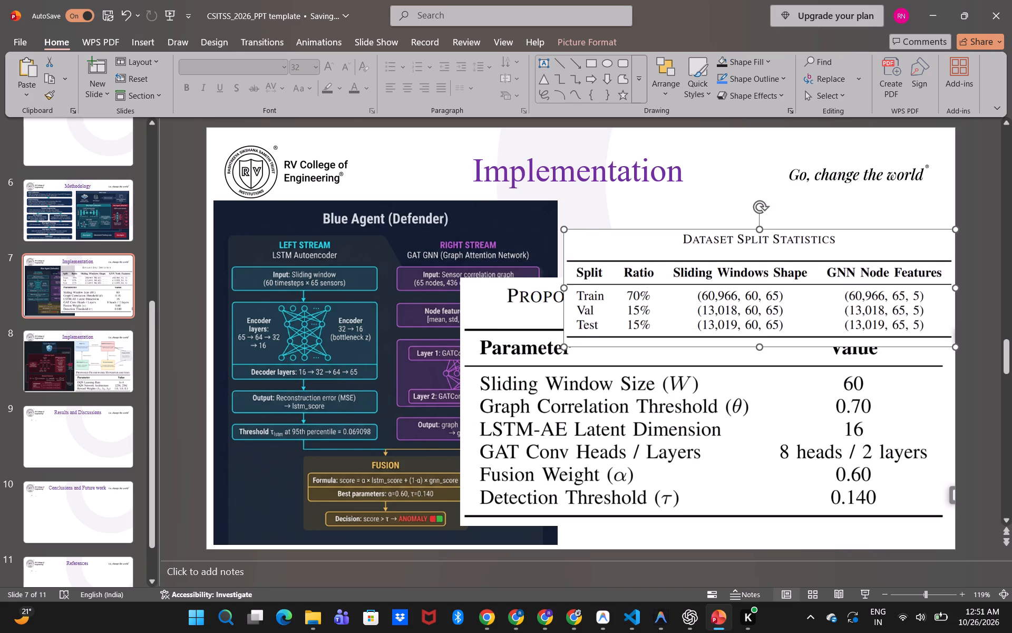
Nudge the Dataset Split Statistics table up until its top edge lines up with the Blue Agent diagram's top.
click(688, 267)
key(Up)
key(Up)
key(Up)
key(Up)
key(Up)
key(Up)
key(Up)
key(Up)
key(Up)
key(Up)
key(Up)
key(Up)
key(Up)
key(Up)
key(Up)
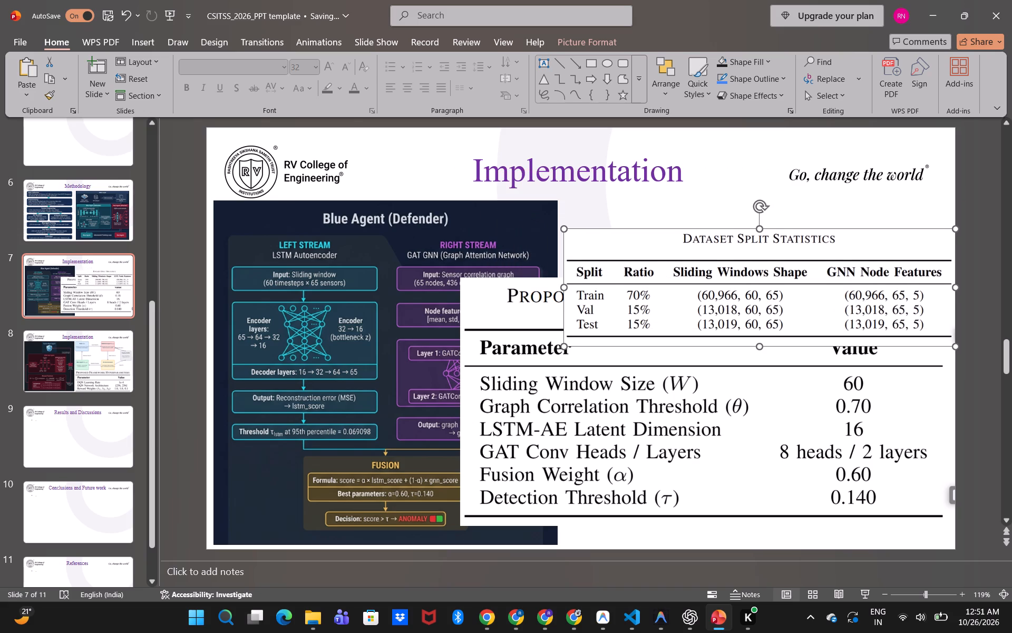
key(Up)
key(Up)
key(Up)
key(Up)
key(Up)
key(Up)
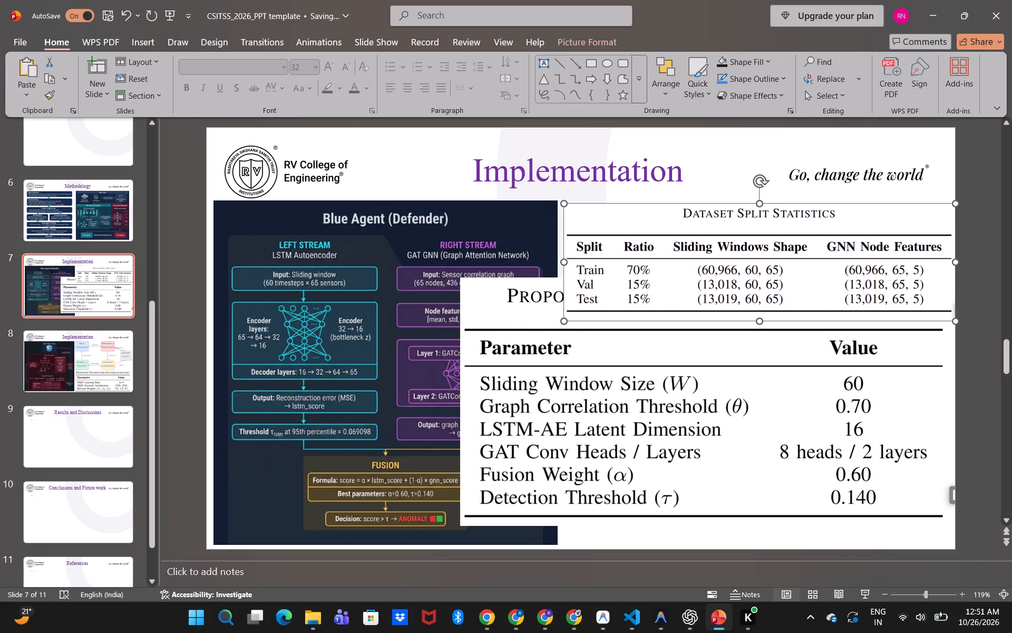
key(Up)
key(Up)
key(Up)
key(Up)
key(Up)
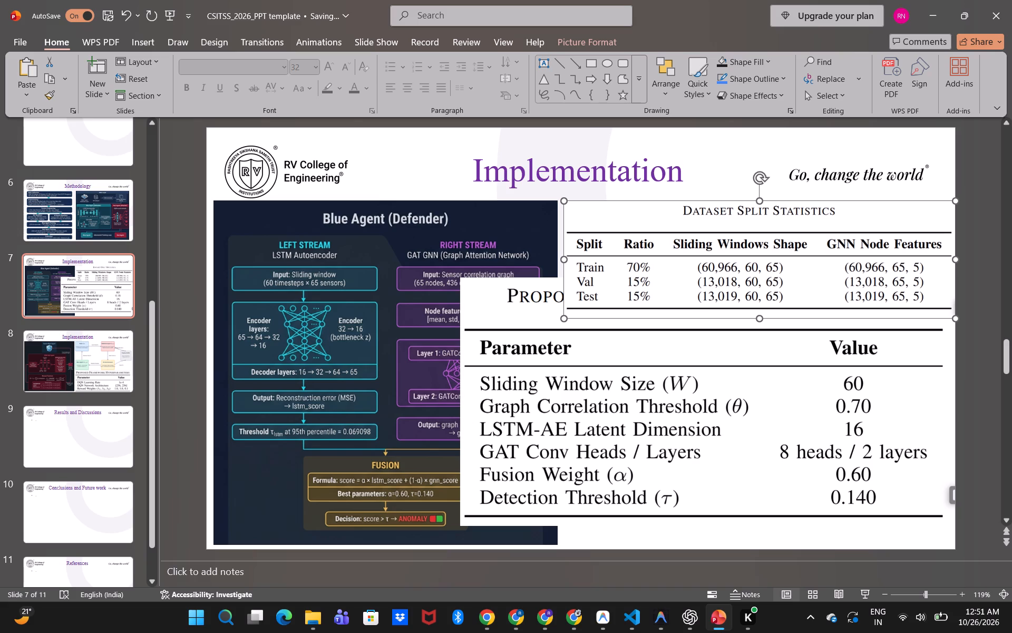
Shrink the Proposed Framework Hyperparameters table to fit beside the diagram, beneath the dataset split table and about as wide.
click(733, 416)
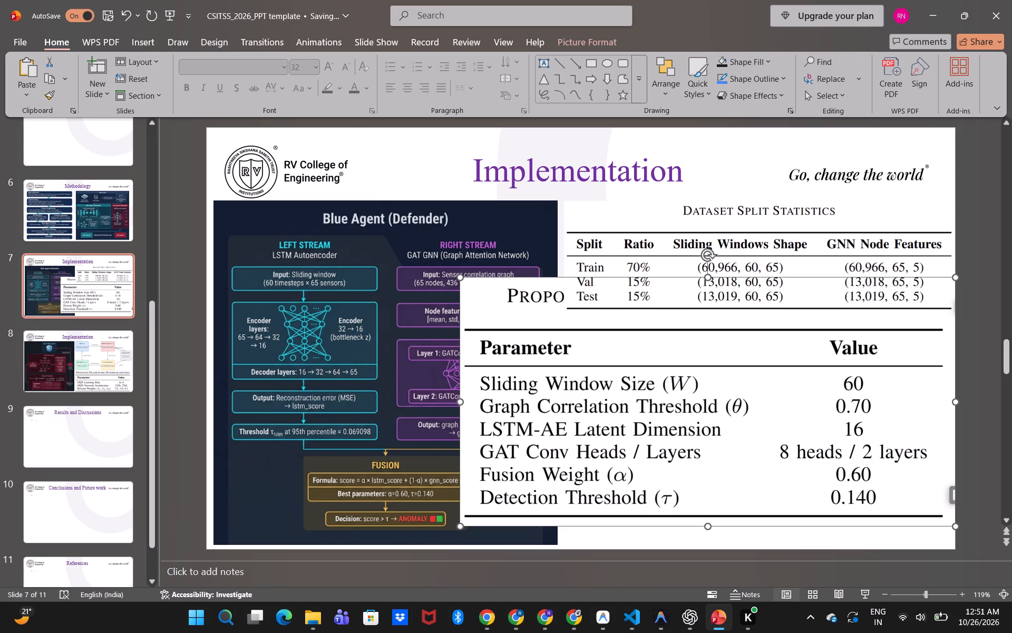
drag(462, 280, 553, 334)
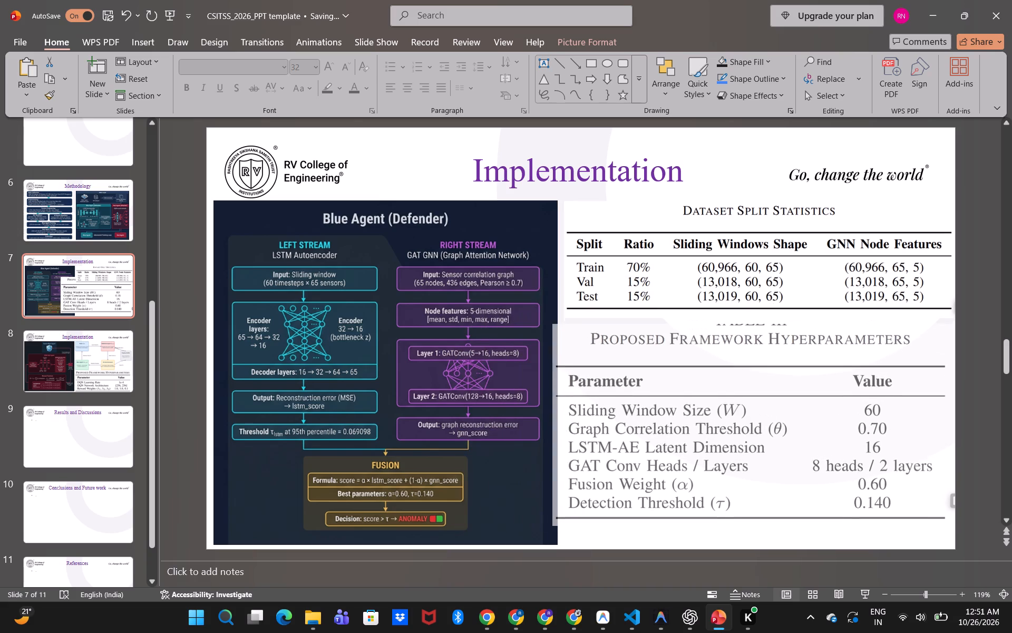
drag(553, 334, 563, 334)
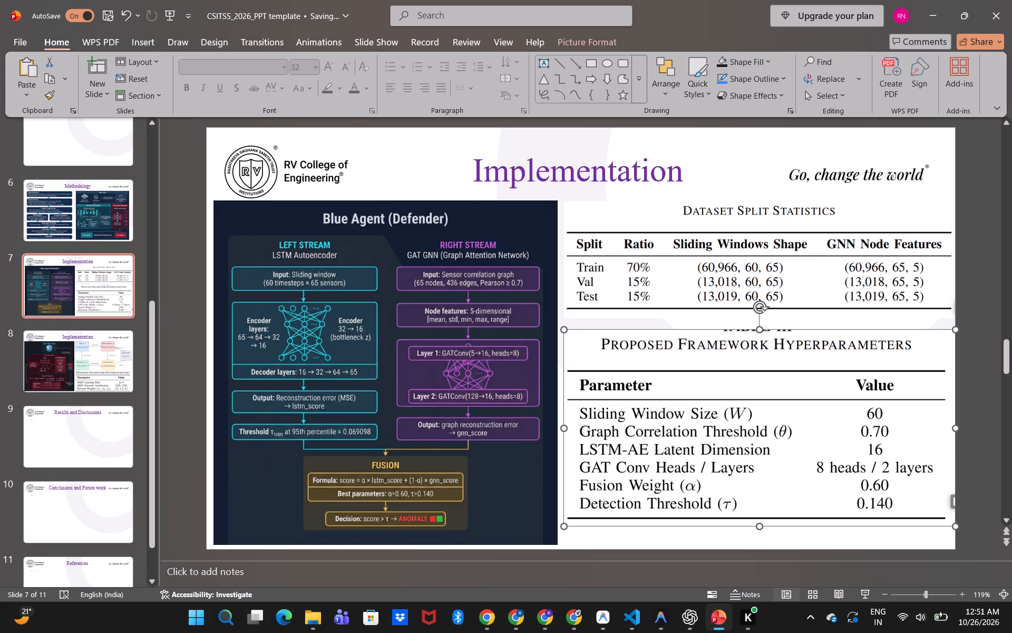
drag(955, 330, 950, 329)
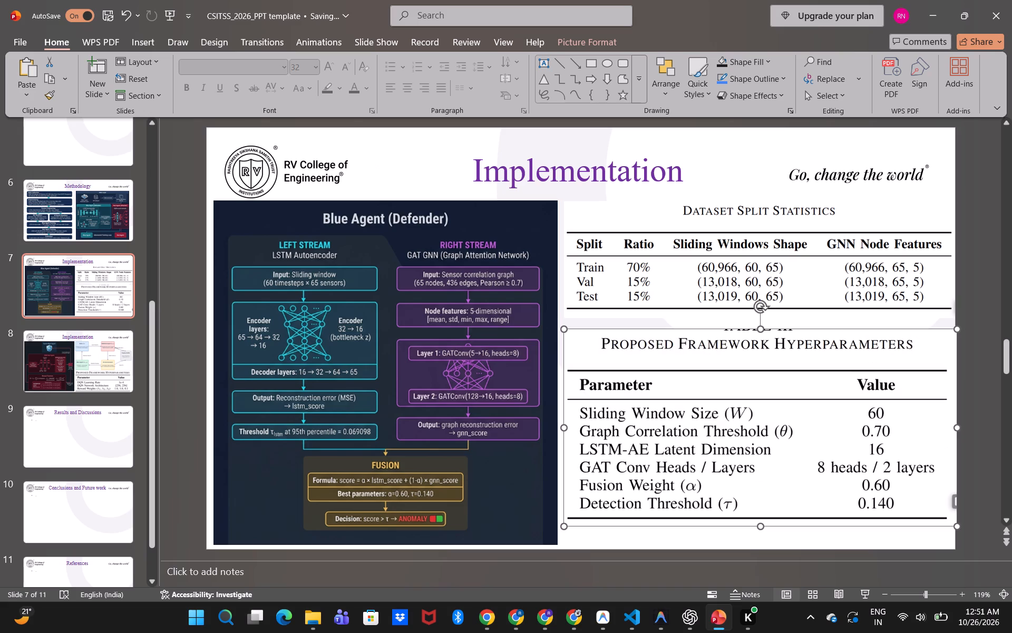
Crop thin strips off the left and right sides of the Proposed Framework Hyperparameters table picture.
right_click(910, 396)
click(864, 427)
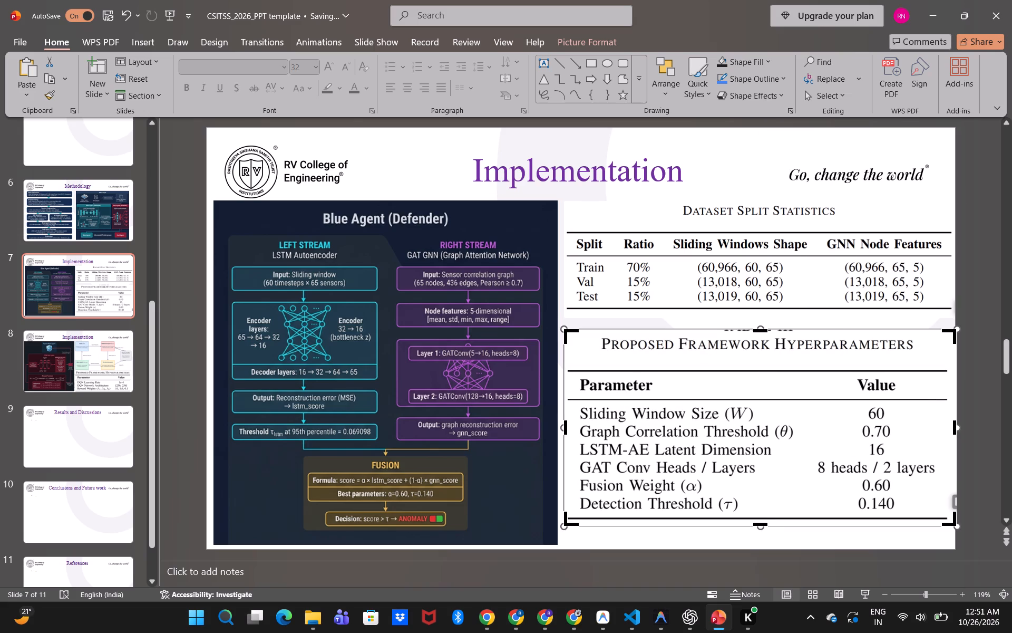
click(955, 427)
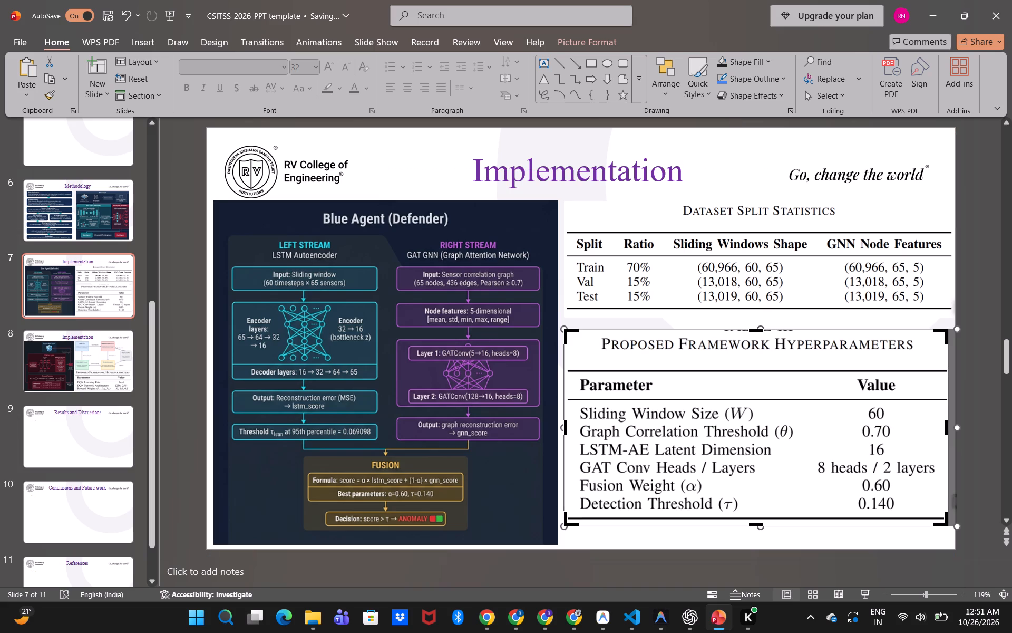
click(567, 428)
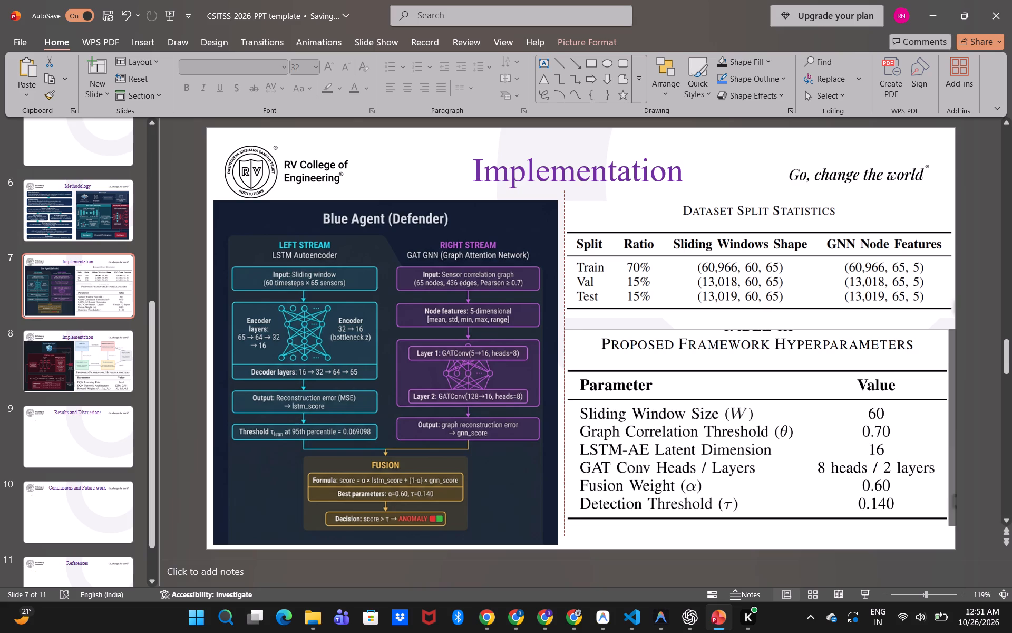
key(Return)
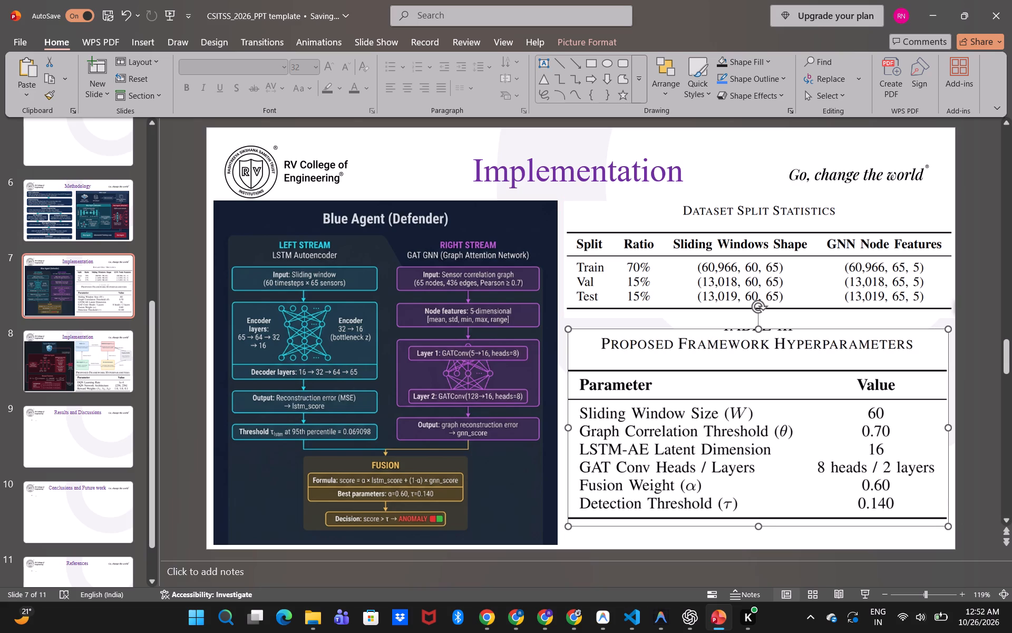
Align the hyperparameters table's left edge with the dataset split table, slightly higher, and enlarge it a little.
drag(636, 364, 631, 358)
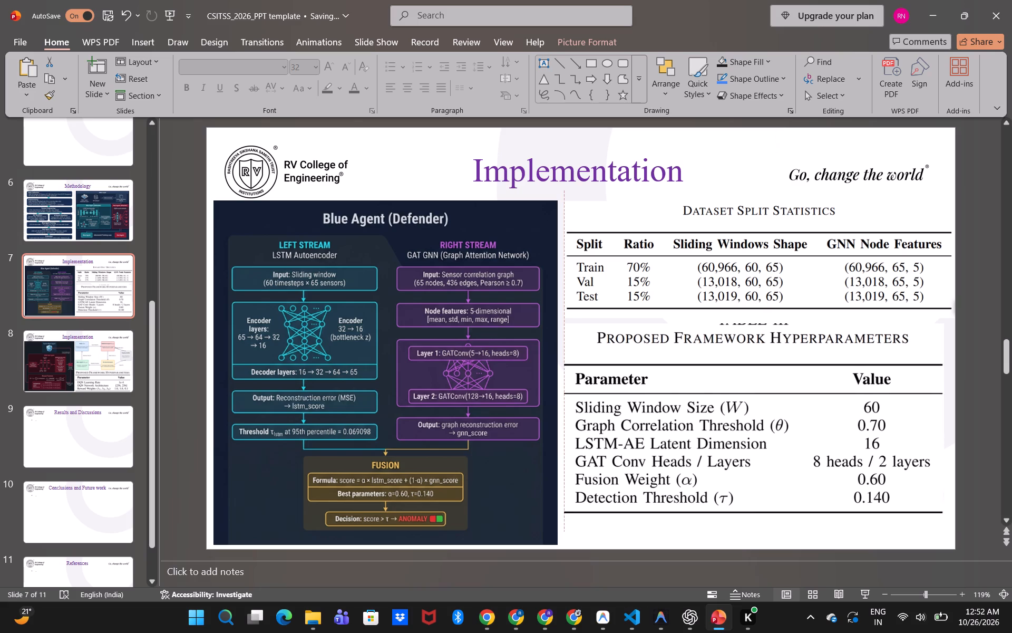
drag(631, 358, 633, 359)
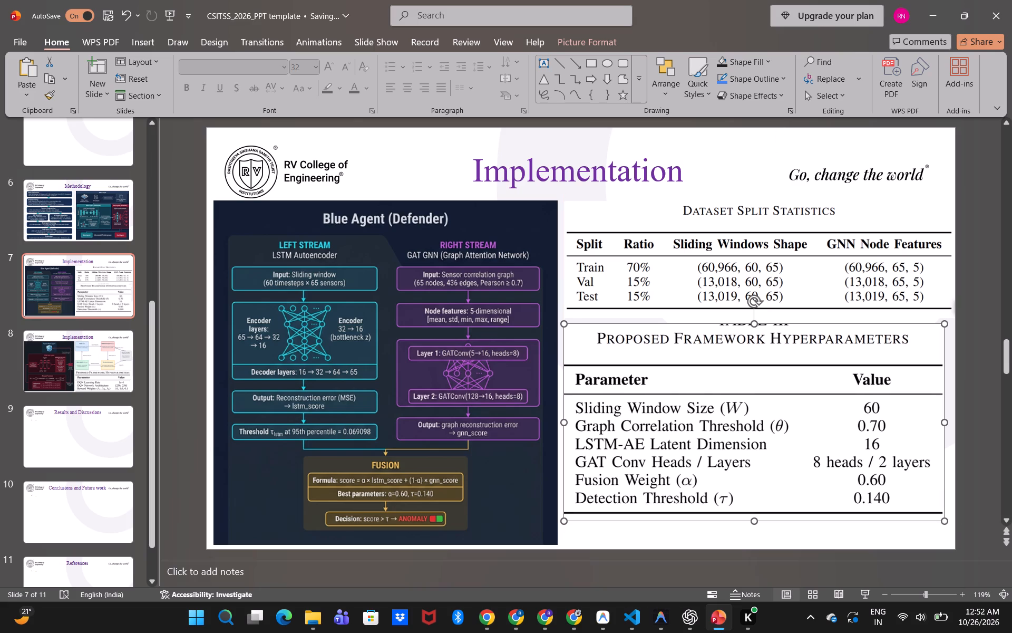
click(945, 520)
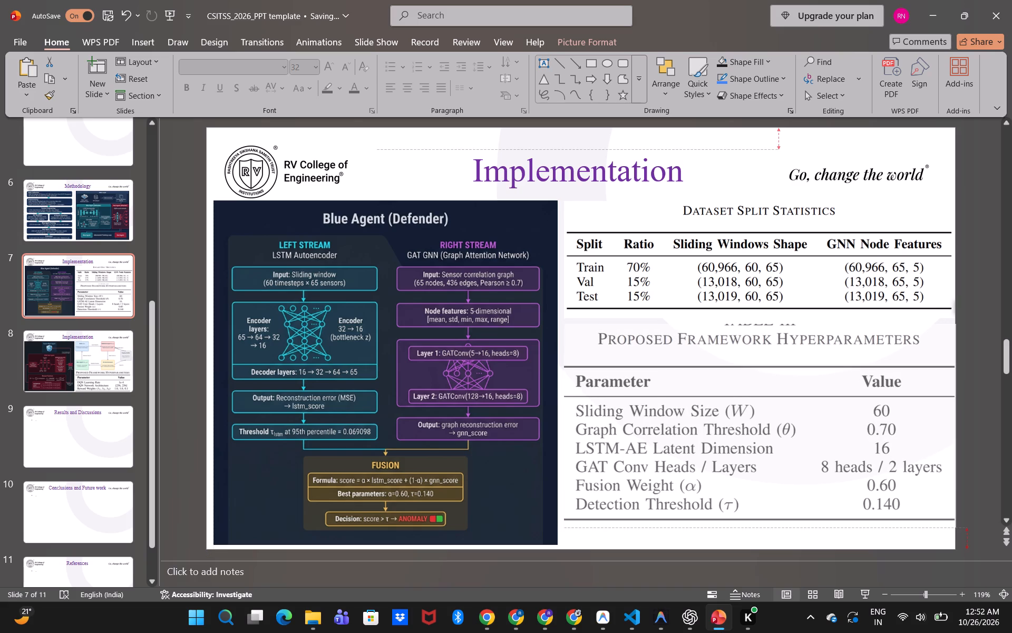
click(969, 510)
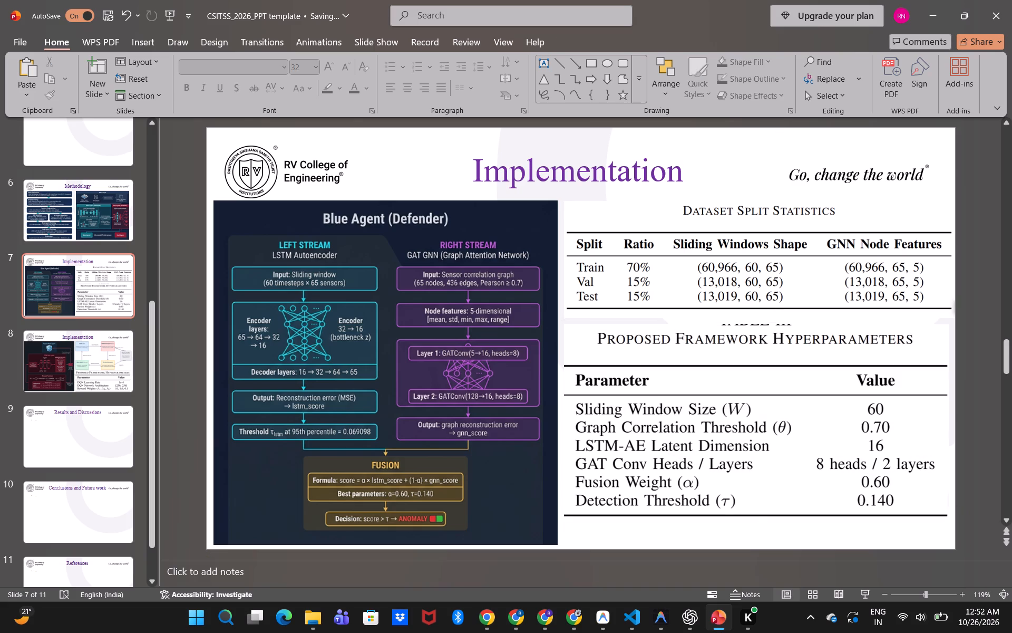
Crop the leftover table-number line off the top of the Proposed Framework Hyperparameters table picture.
click(766, 452)
right_click(766, 452)
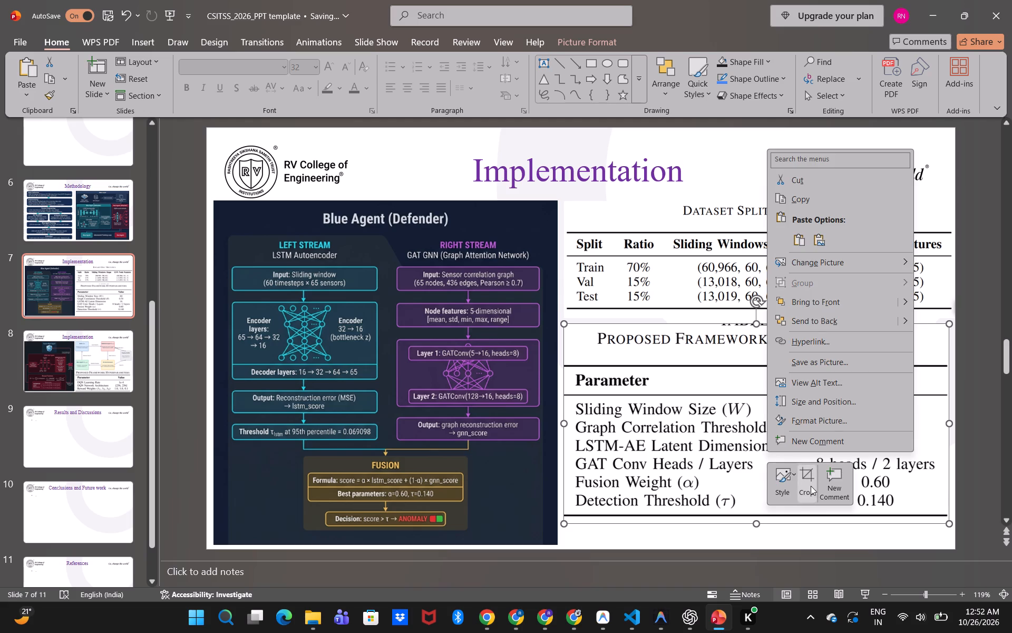
click(811, 485)
click(757, 324)
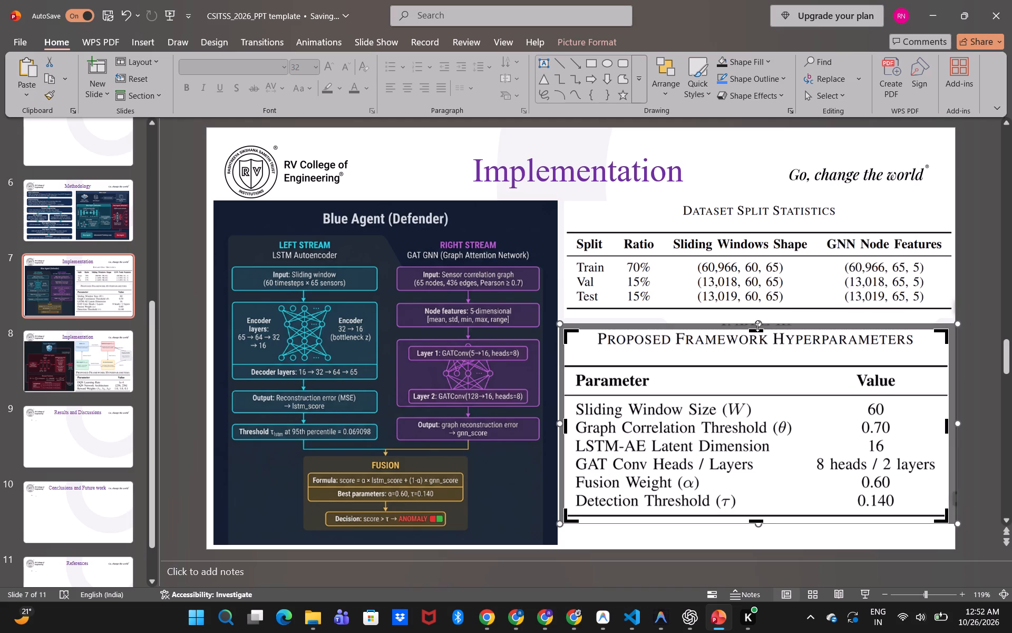
key(Return)
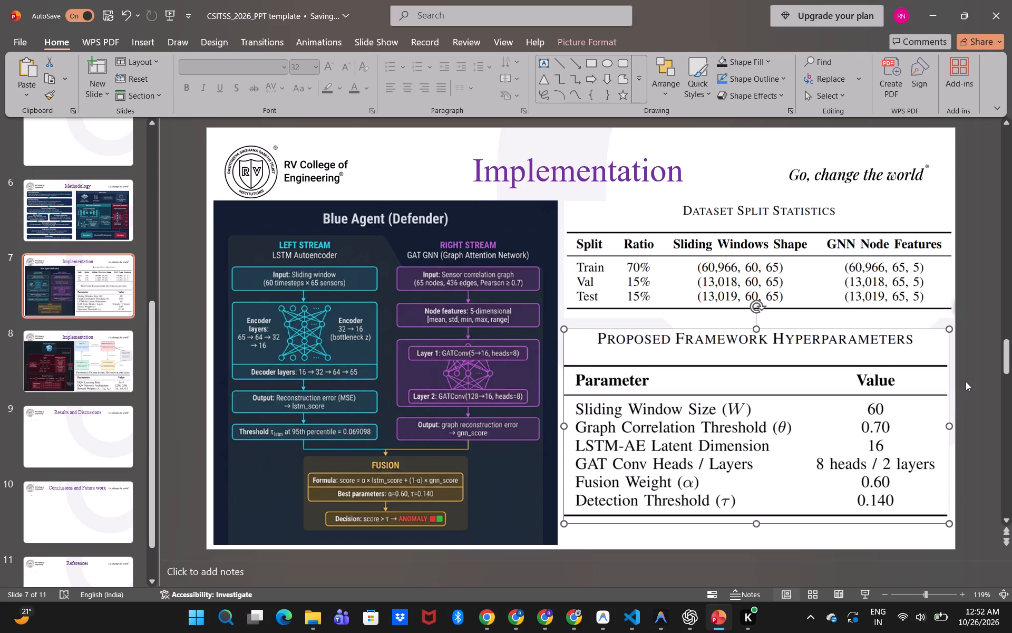
Nudge the Proposed Framework Hyperparameters table slightly down to widen the gap below the dataset split table, and leave it deselected.
key(Down)
key(Down)
key(Down)
key(Down)
key(Down)
key(Down)
key(Down)
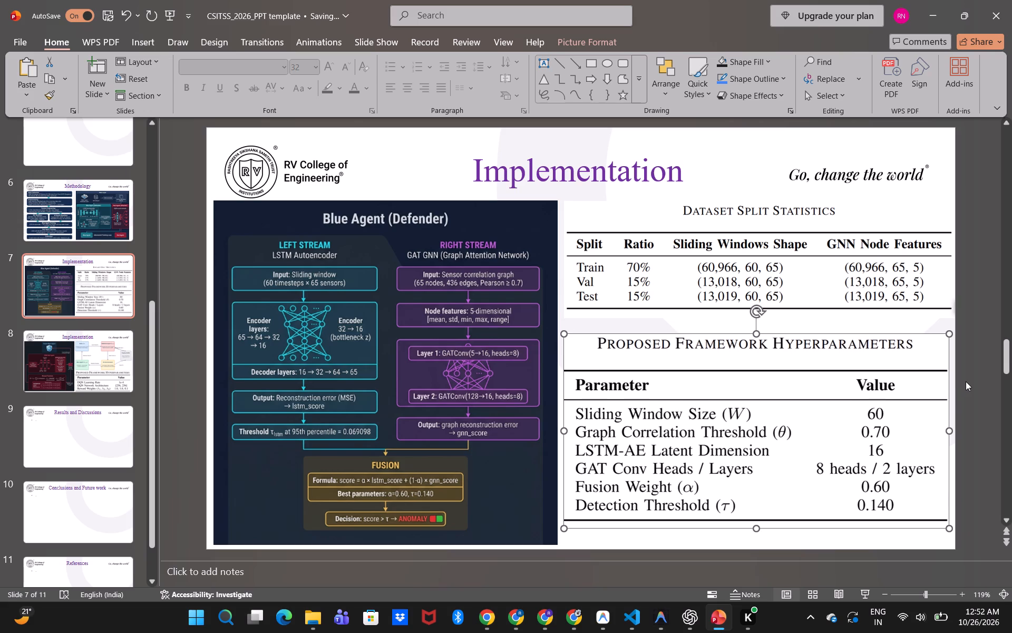
click(809, 215)
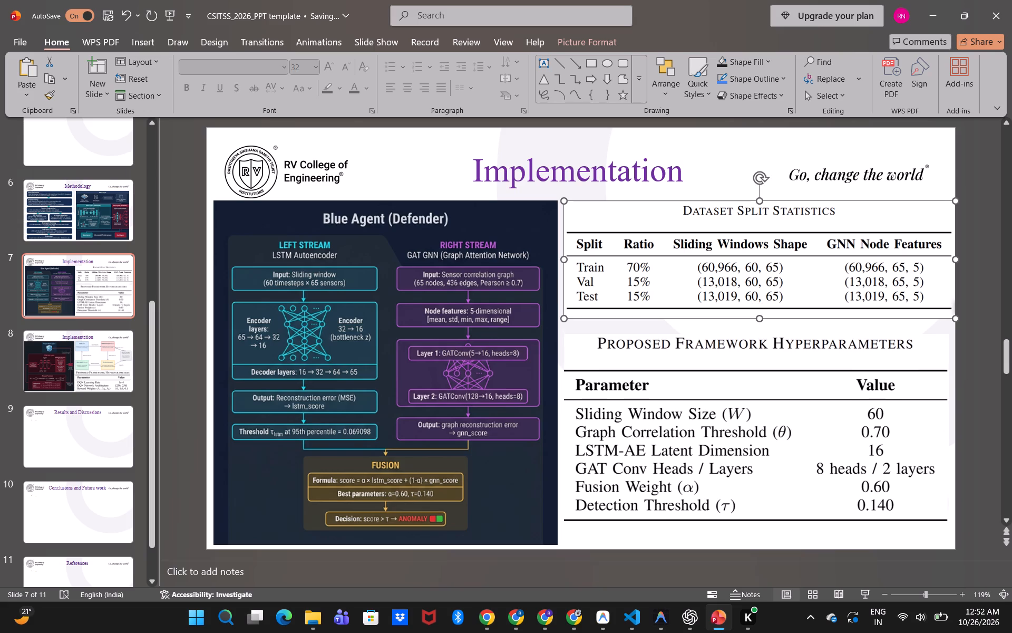
click(853, 421)
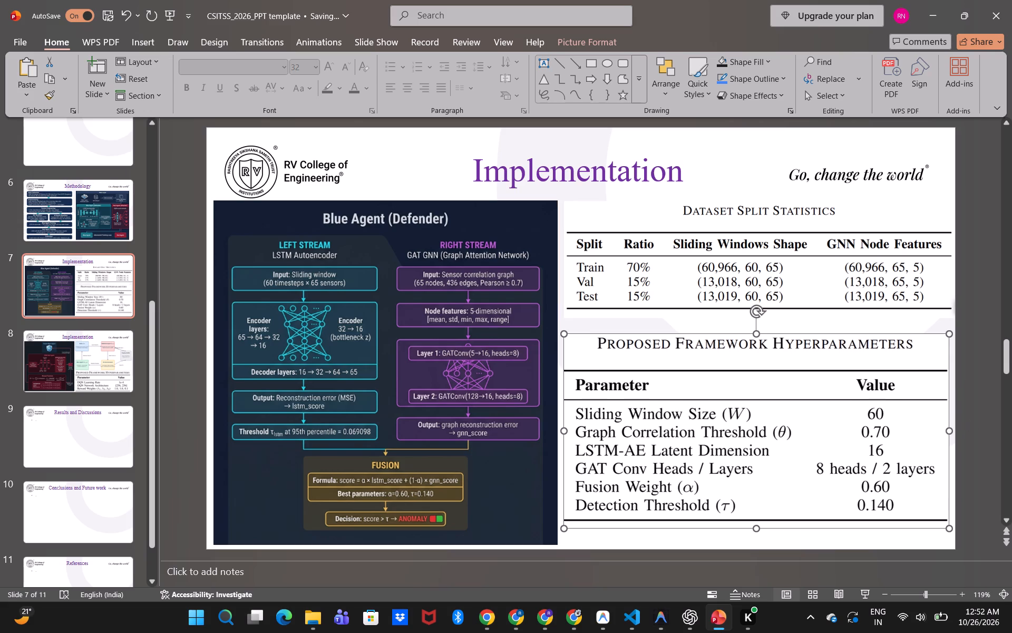
click(980, 392)
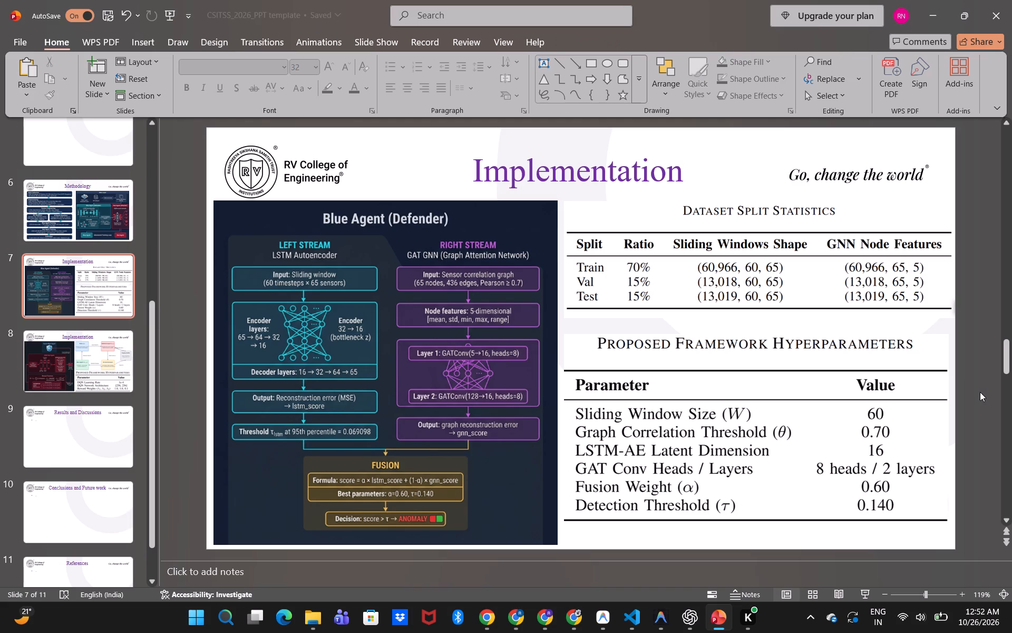
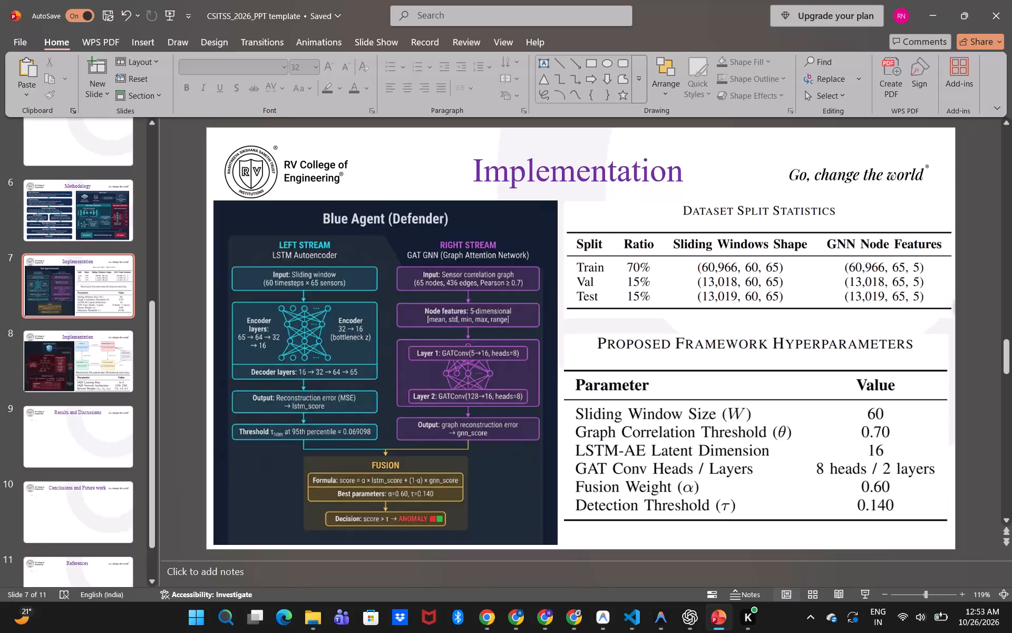
Check the Red Agent Implementation slide, then go to the Introduction slide and place the cursor in its bullet text.
click(92, 354)
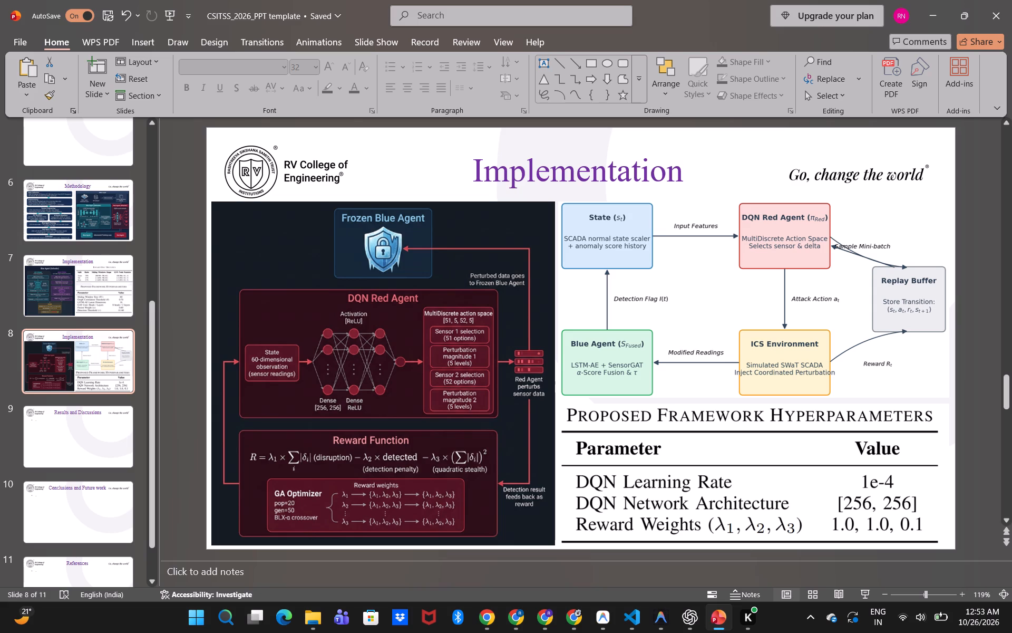
scroll(70, 315, up, 7)
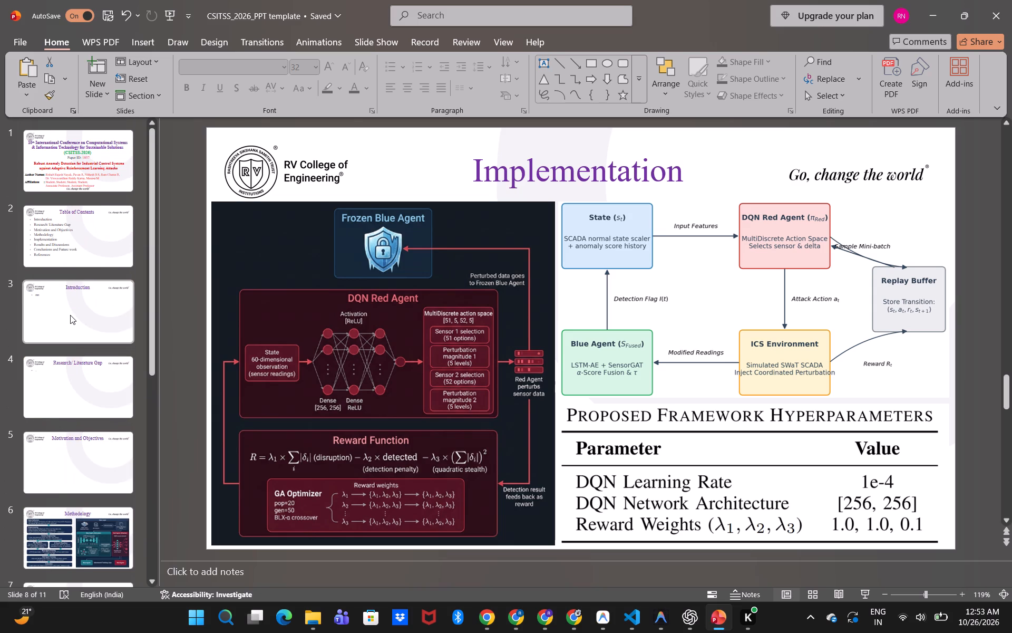
click(80, 322)
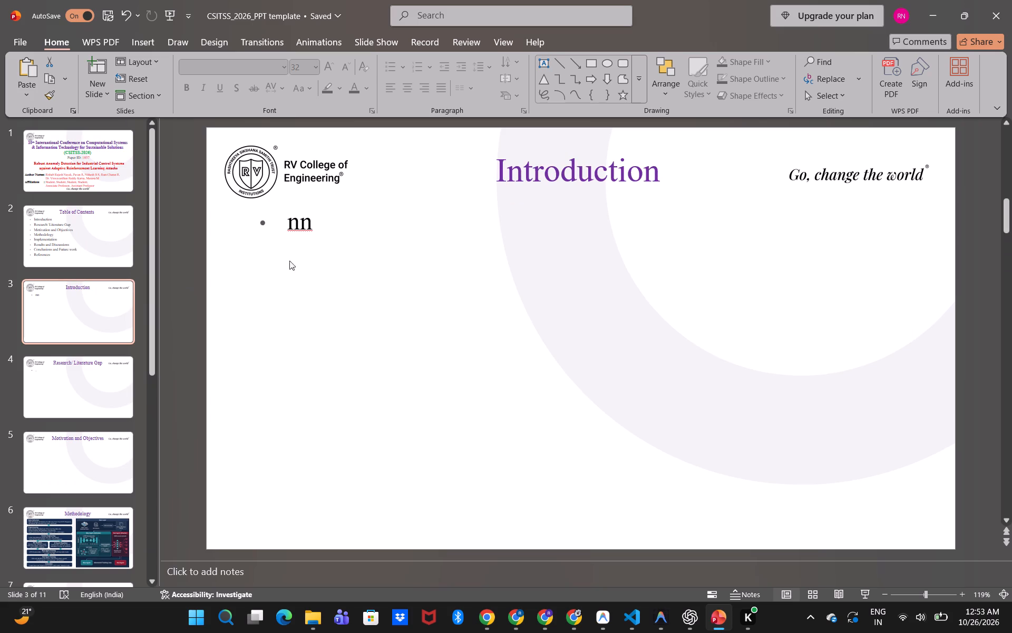
double_click(303, 223)
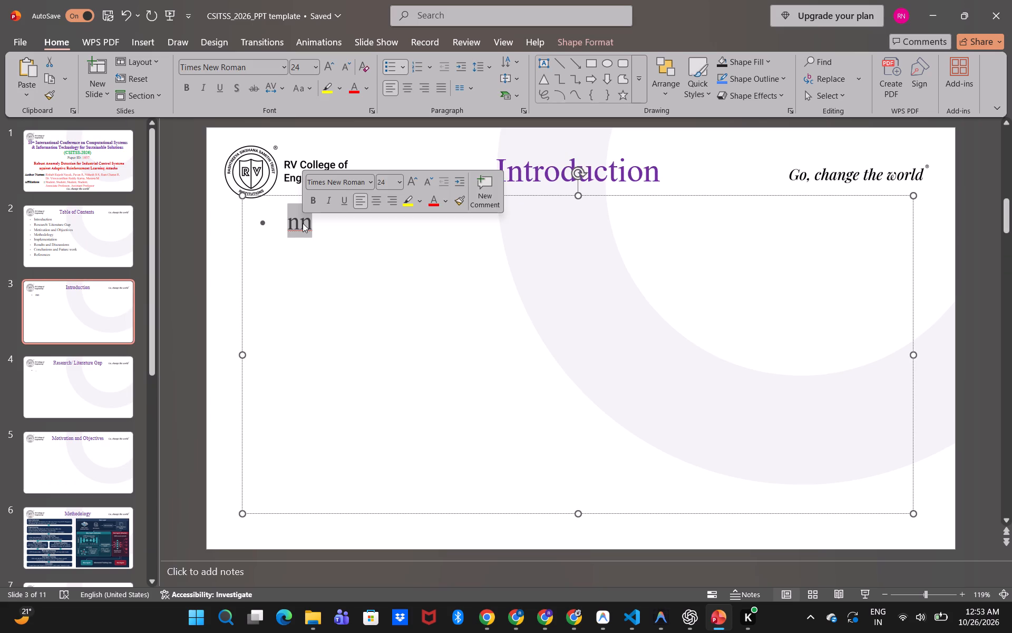
click(303, 223)
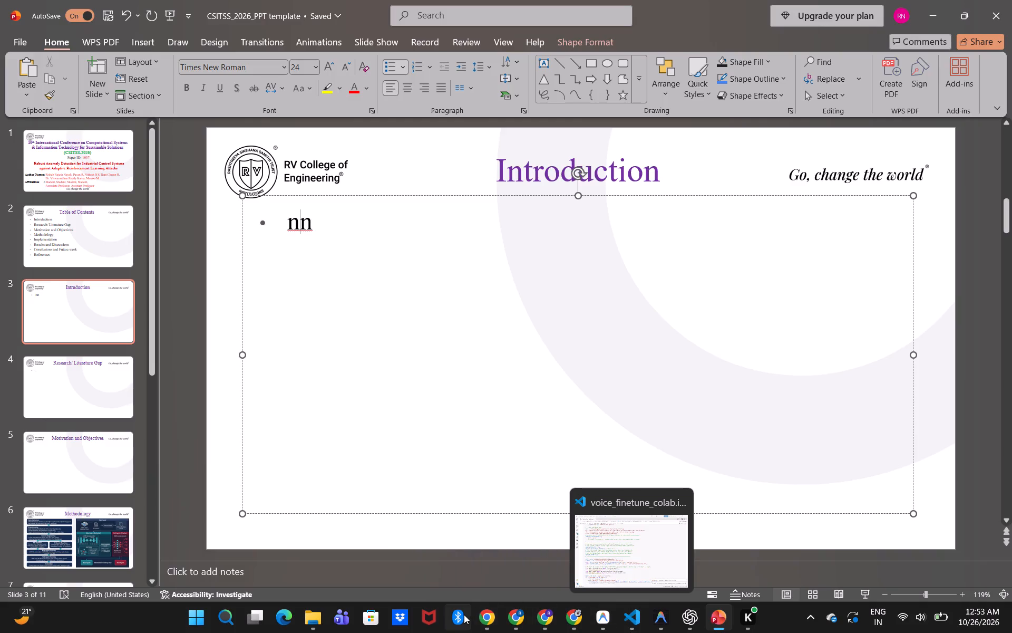
Open the paper RobustAnamolyDetectionForICS2 from the CSITSS 2026 folder in File Explorer.
click(317, 626)
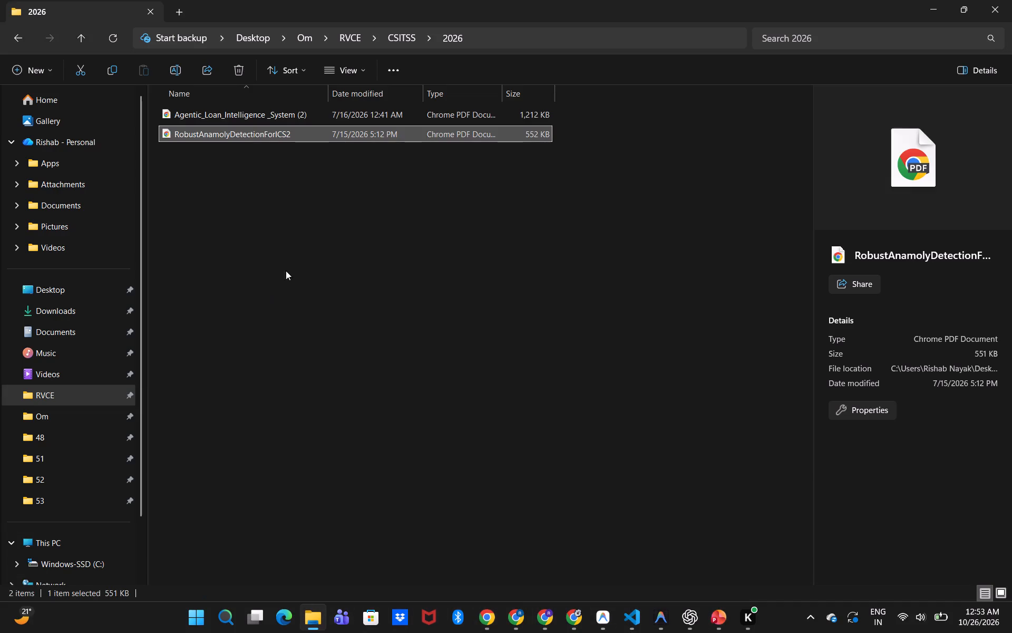
double_click(306, 128)
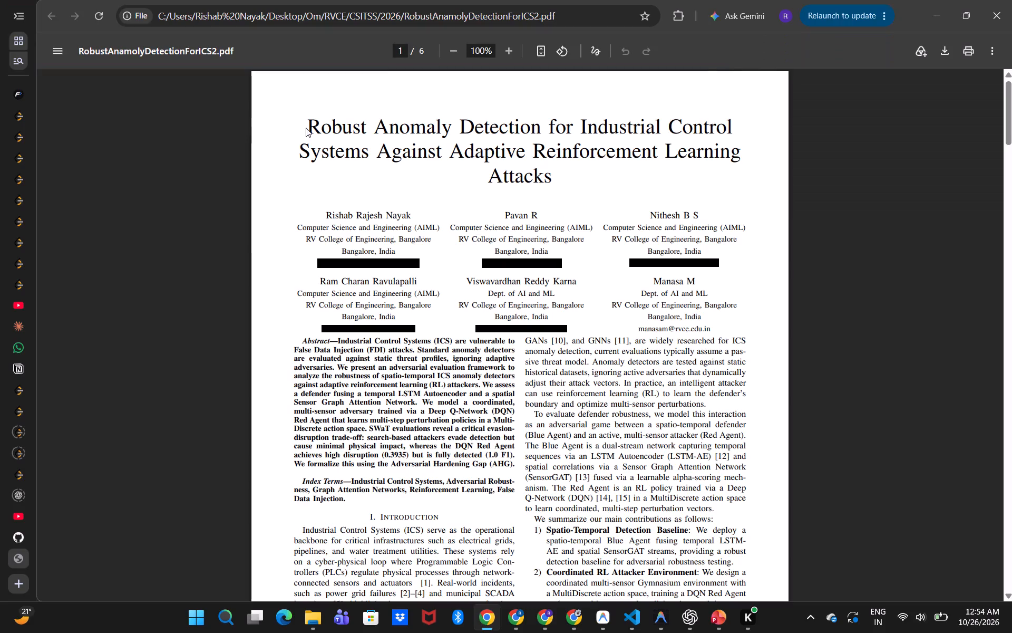
scroll(304, 426, down, 1)
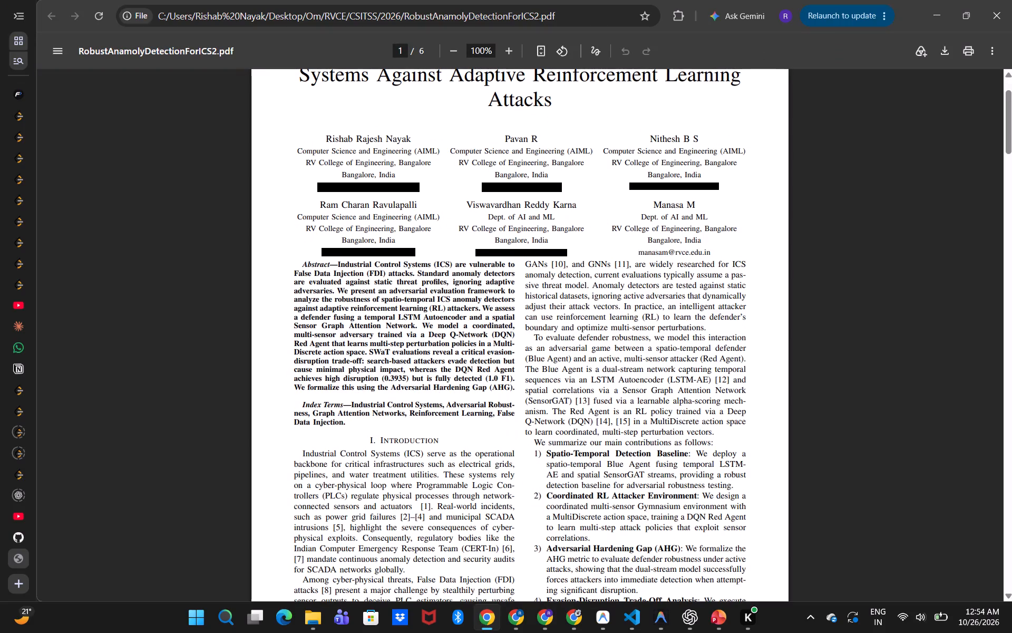
drag(301, 456, 568, 578)
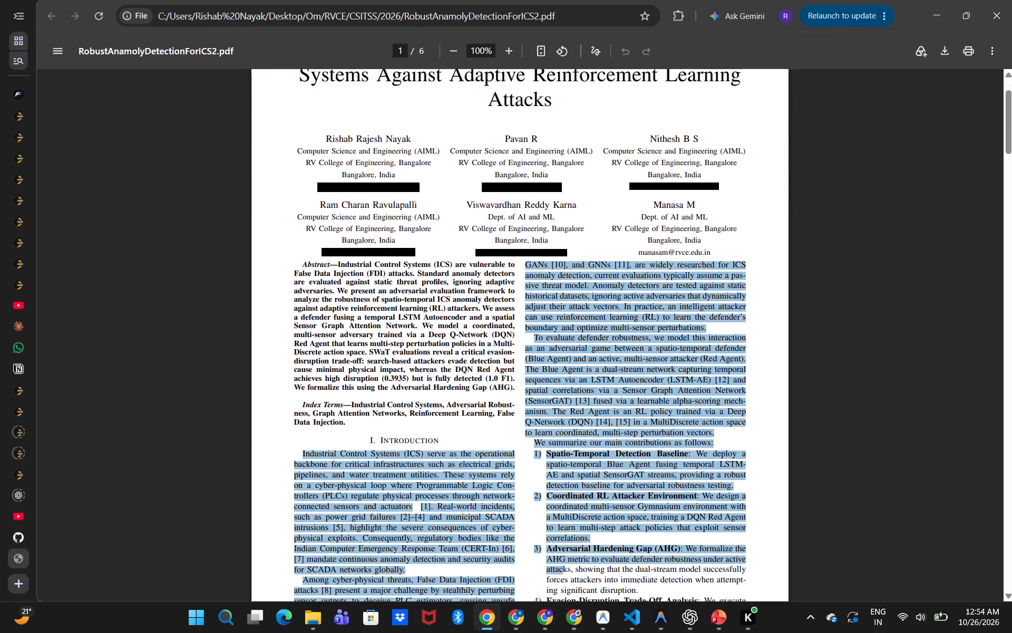
drag(568, 578, 565, 626)
scroll(575, 569, down, 3)
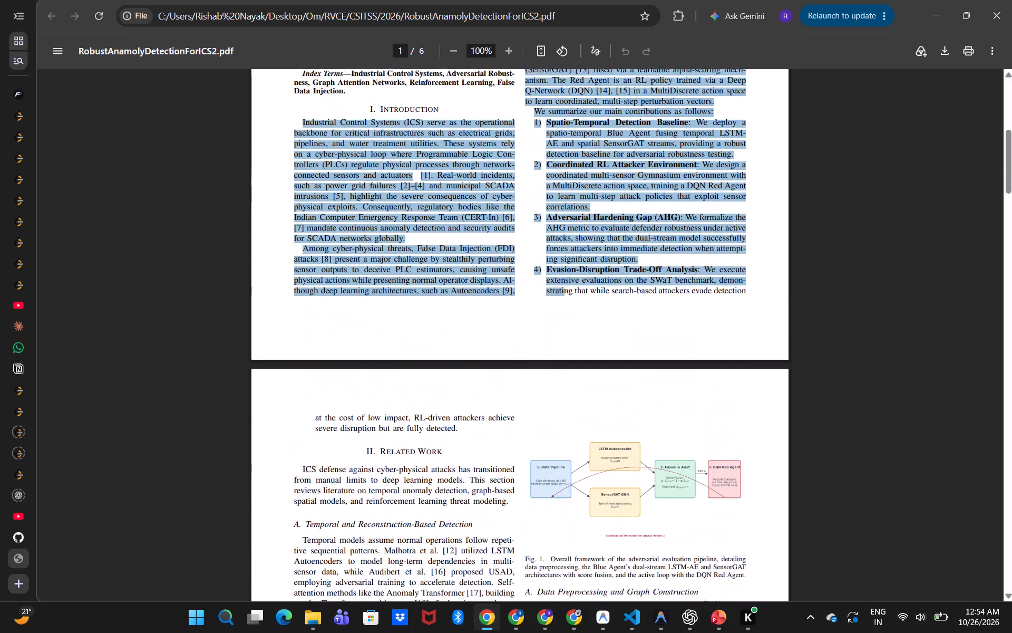
scroll(575, 569, down, 1)
click(324, 131)
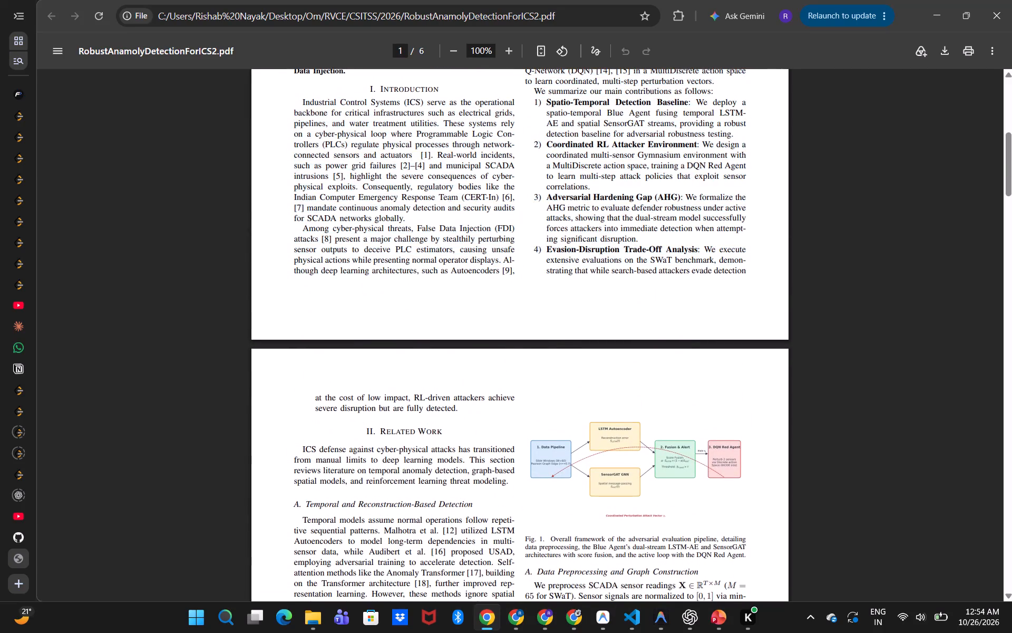
drag(301, 102, 477, 388)
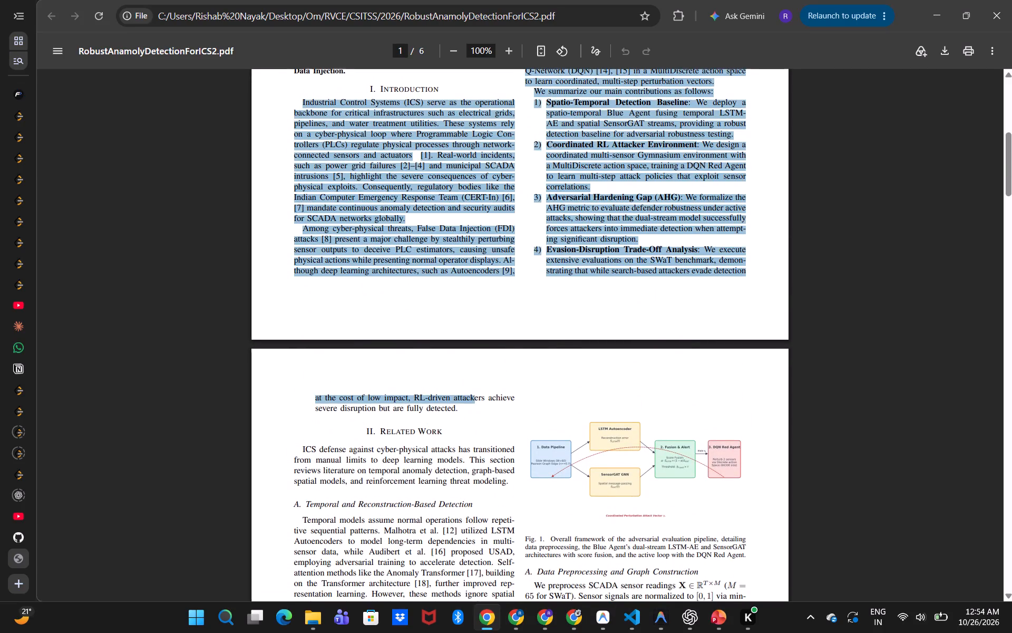
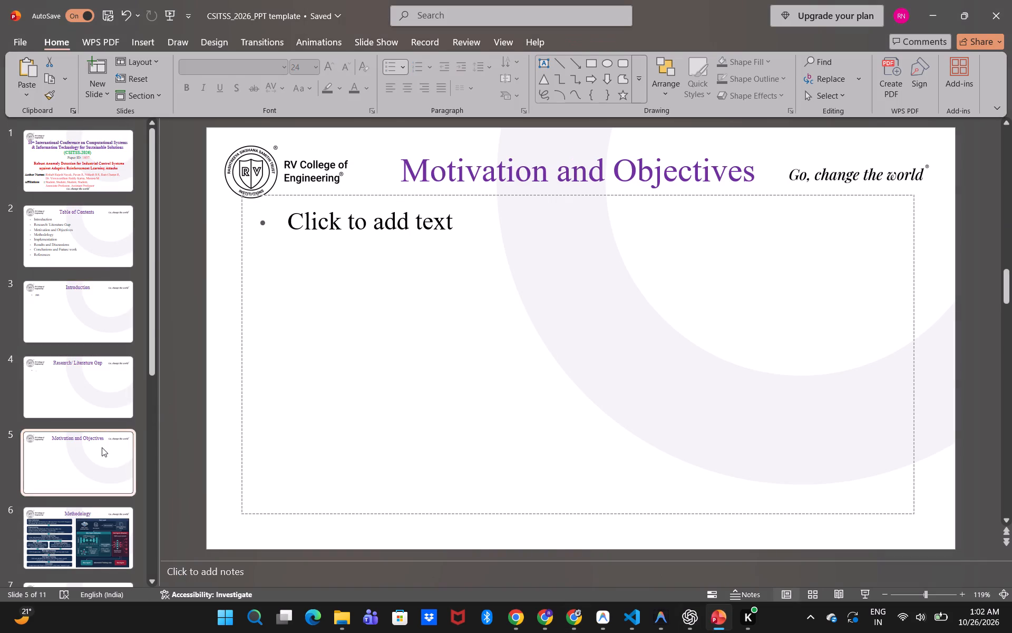
scroll(102, 447, down, 4)
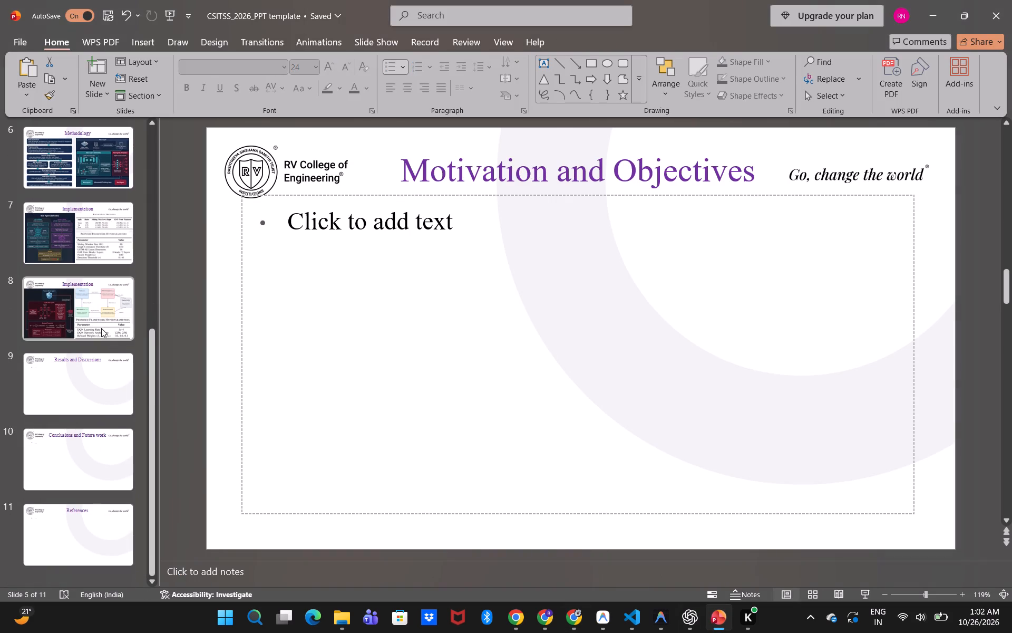
click(101, 328)
scroll(101, 328, up, 2)
click(95, 368)
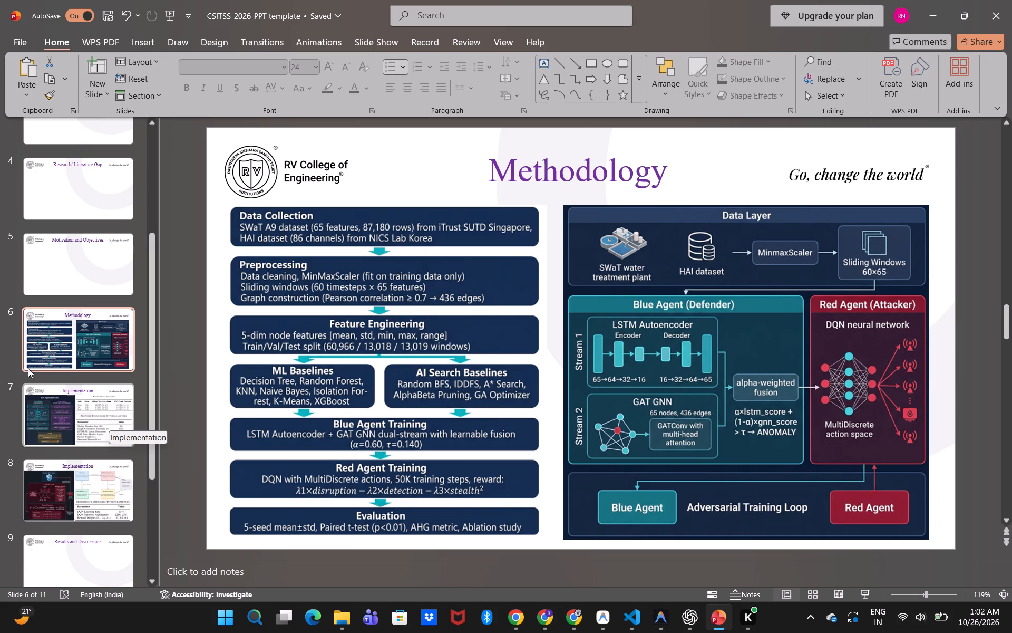
Go through the template deck from the Introduction slide onward, examining the section slides, the Methodology diagrams and both Implementation slides.
scroll(109, 390, up, 6)
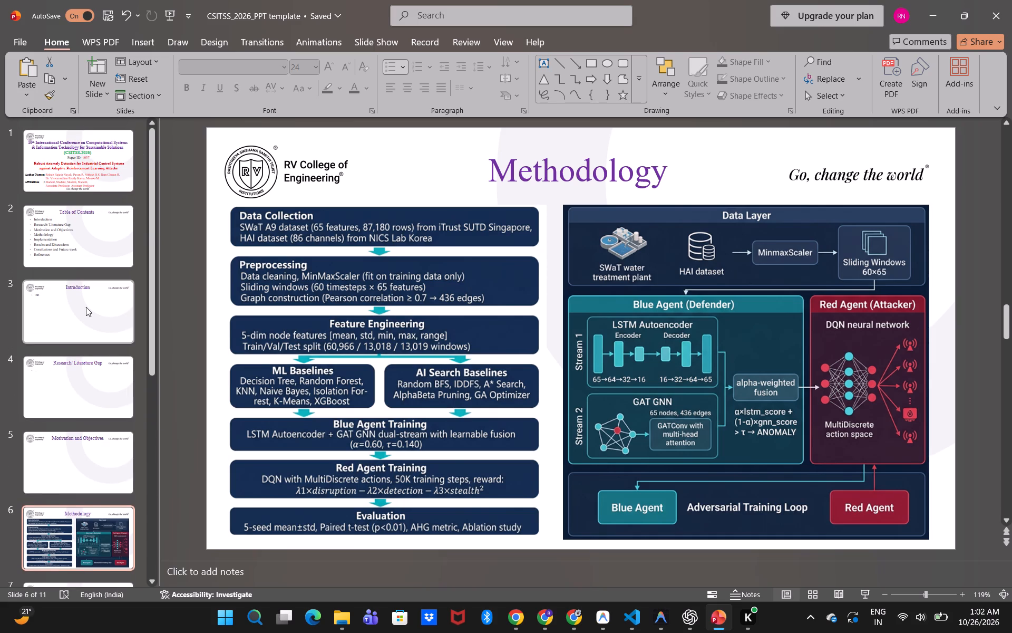
click(86, 309)
scroll(86, 309, down, 1)
click(92, 276)
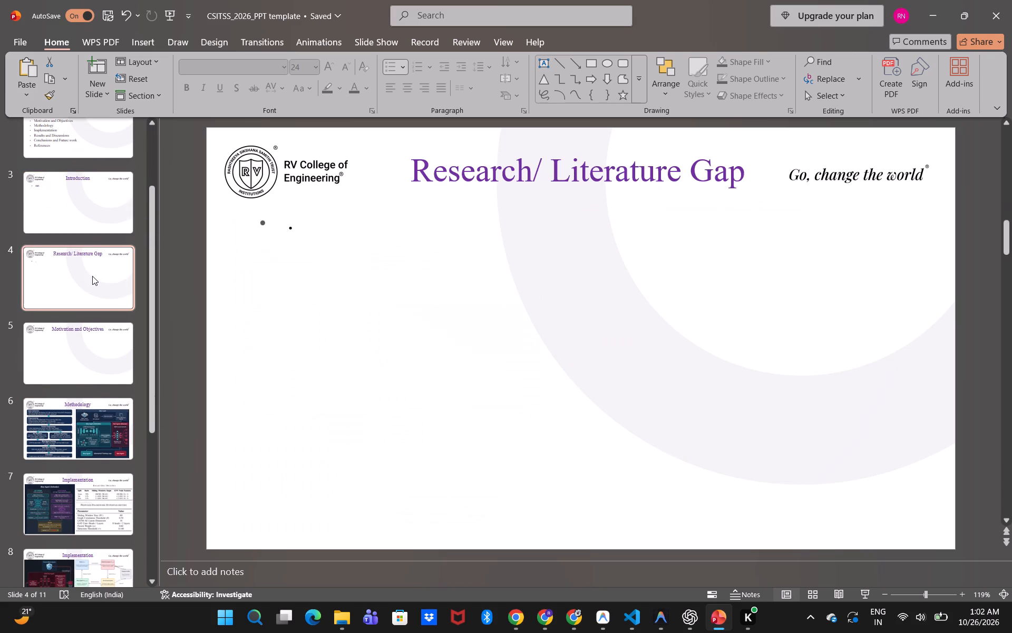
click(83, 353)
scroll(83, 353, down, 1)
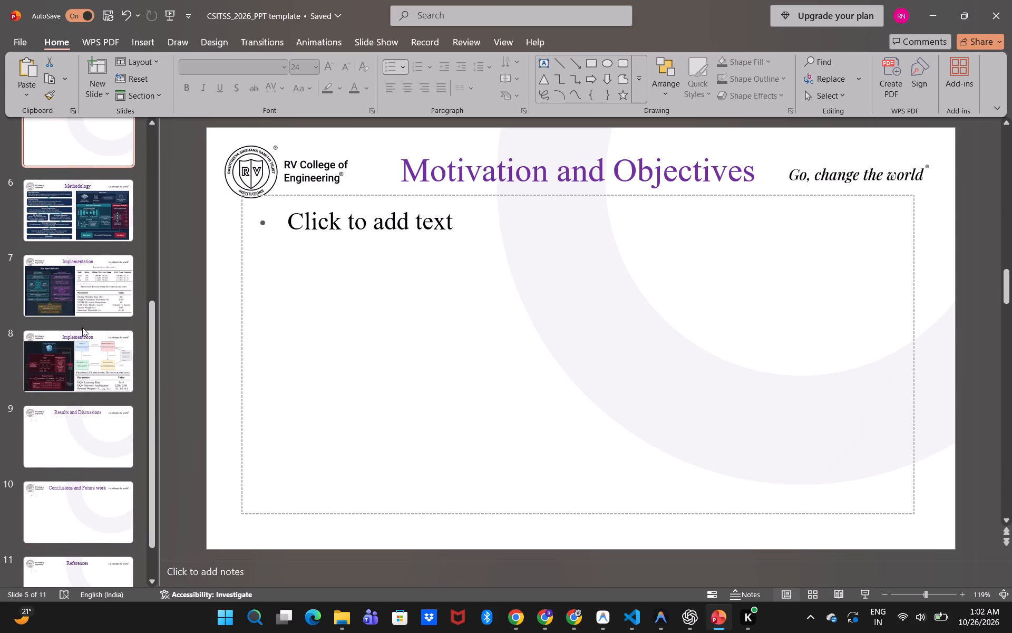
scroll(82, 328, up, 1)
click(85, 294)
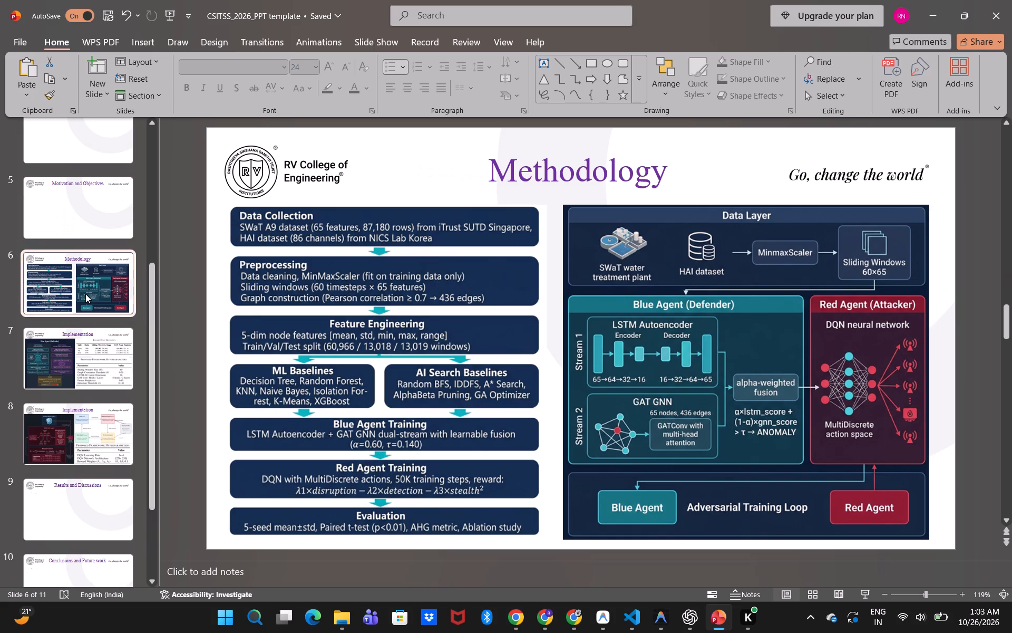
click(72, 352)
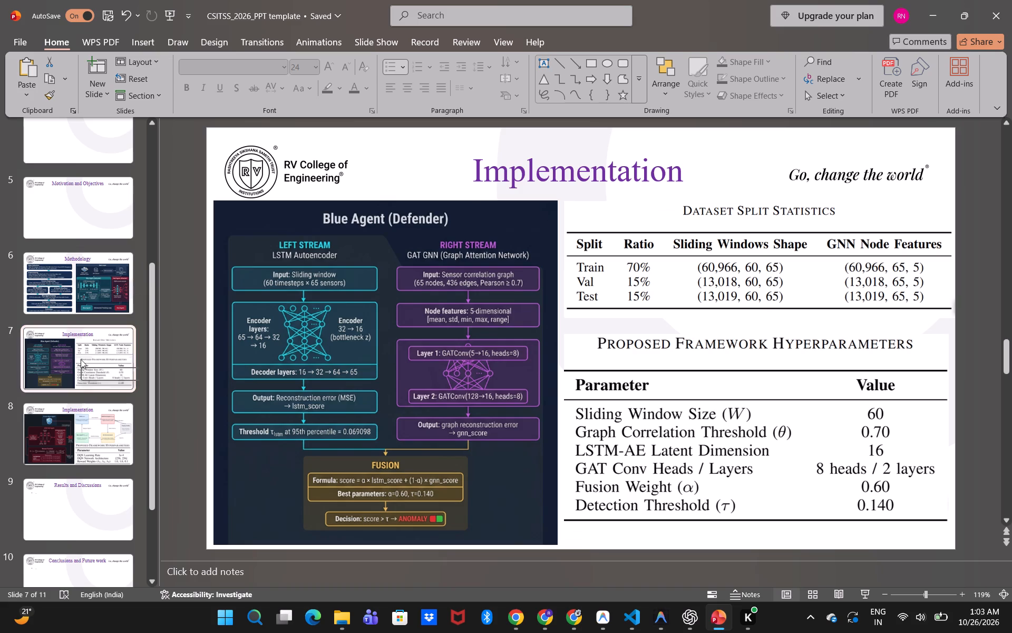
click(80, 437)
scroll(80, 437, down, 1)
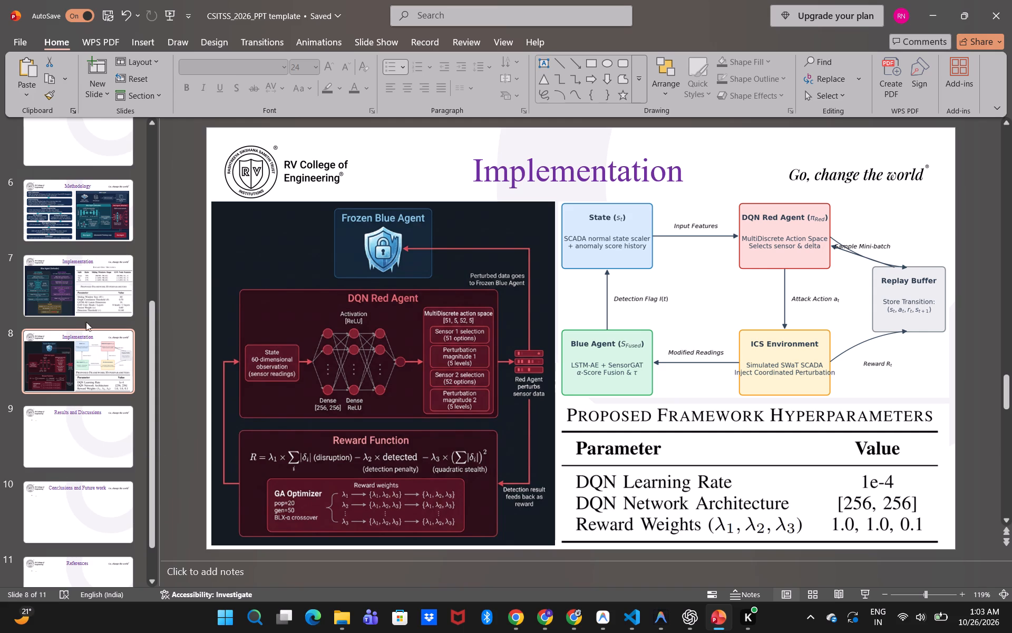
click(89, 287)
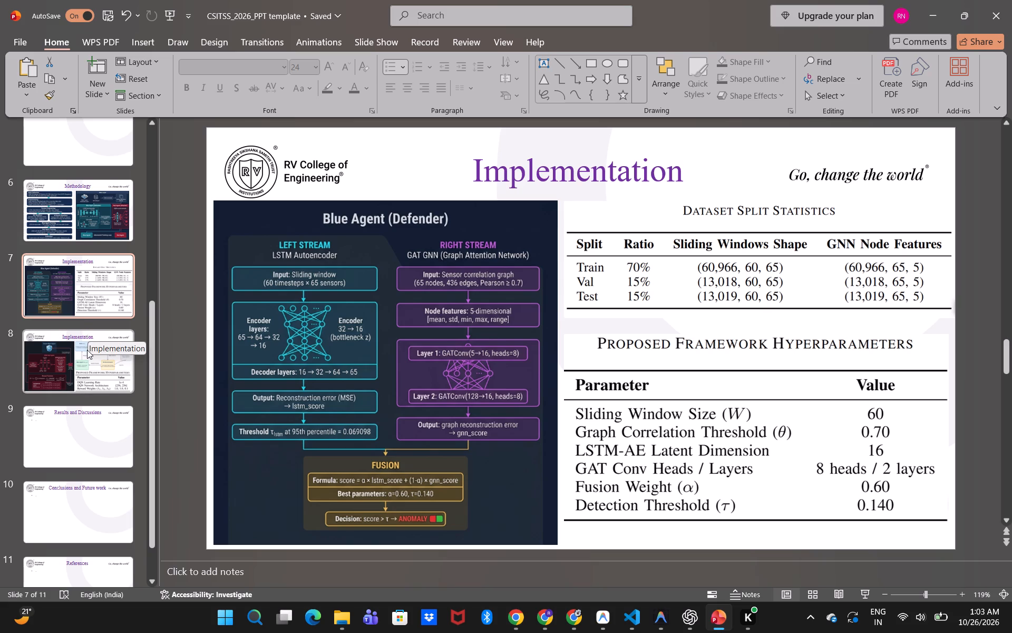
Examine the template's closing slides, from the second Implementation slide through Results and Discussions, Conclusions and Future work, and References.
click(87, 350)
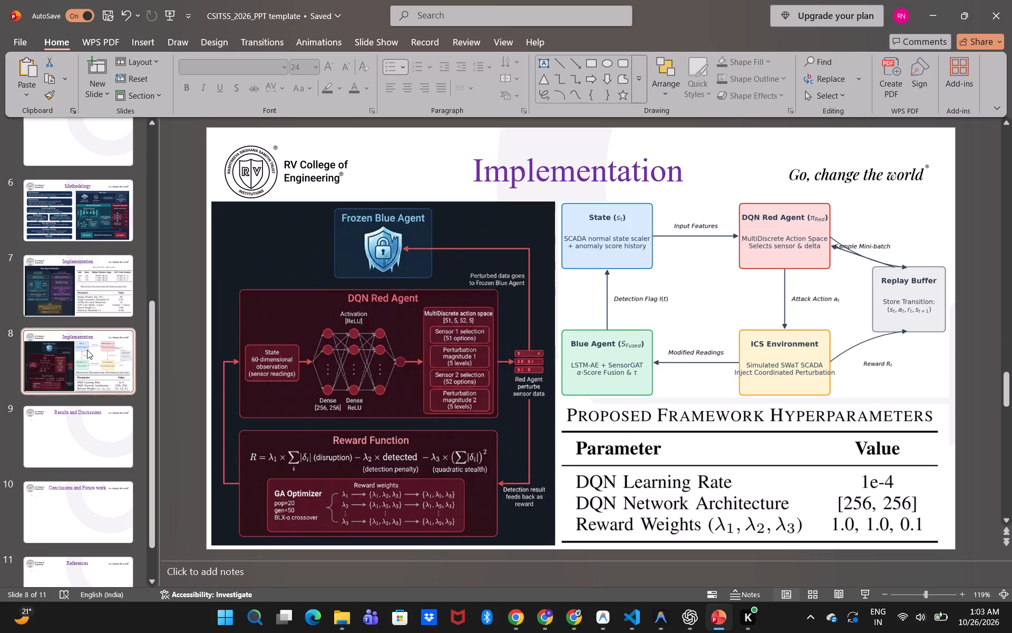
click(80, 442)
scroll(80, 442, down, 1)
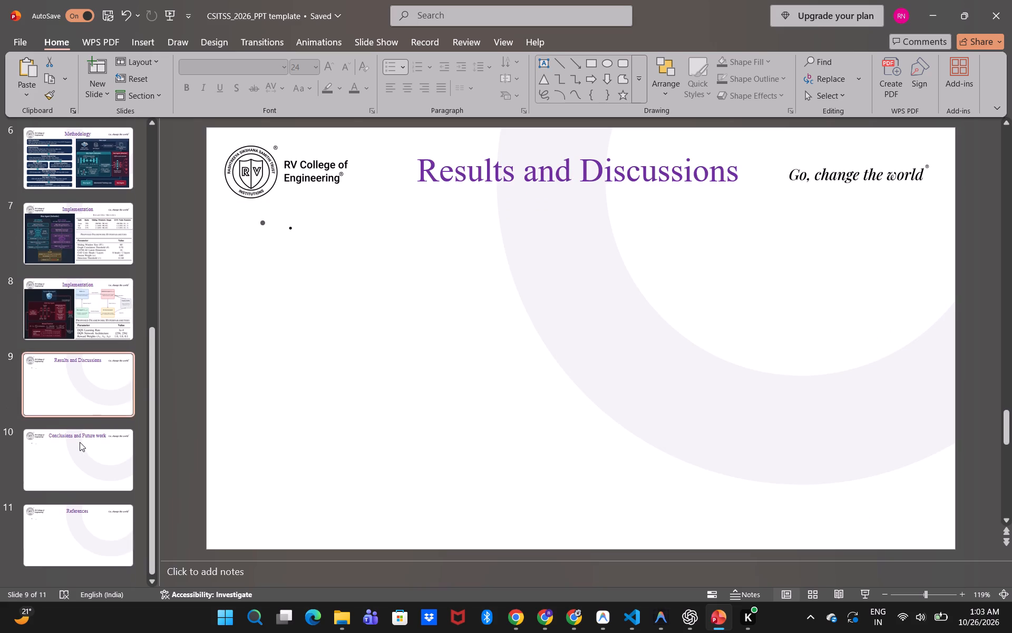
click(80, 442)
scroll(80, 442, down, 1)
click(74, 538)
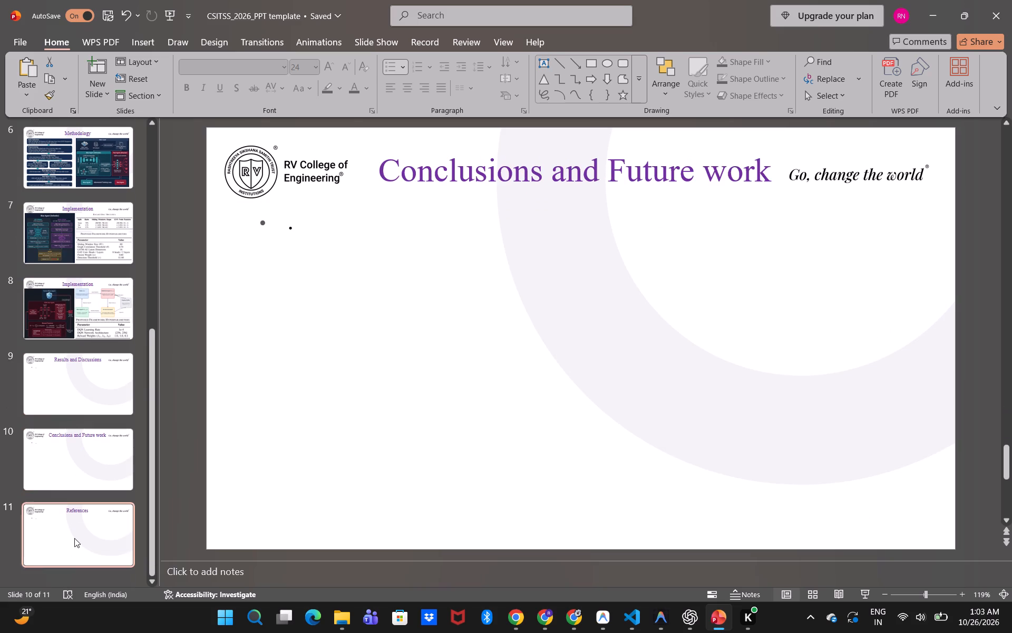
Review the second Implementation slide and the Introduction slide again, and survey the slide thumbnails through to References.
click(100, 317)
scroll(100, 317, up, 3)
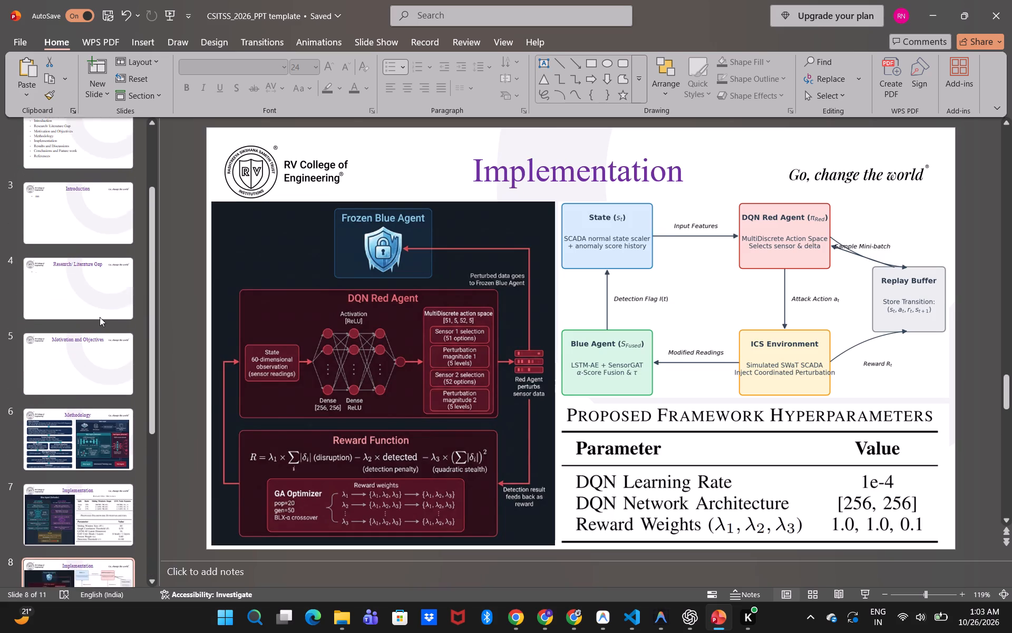
scroll(100, 317, up, 2)
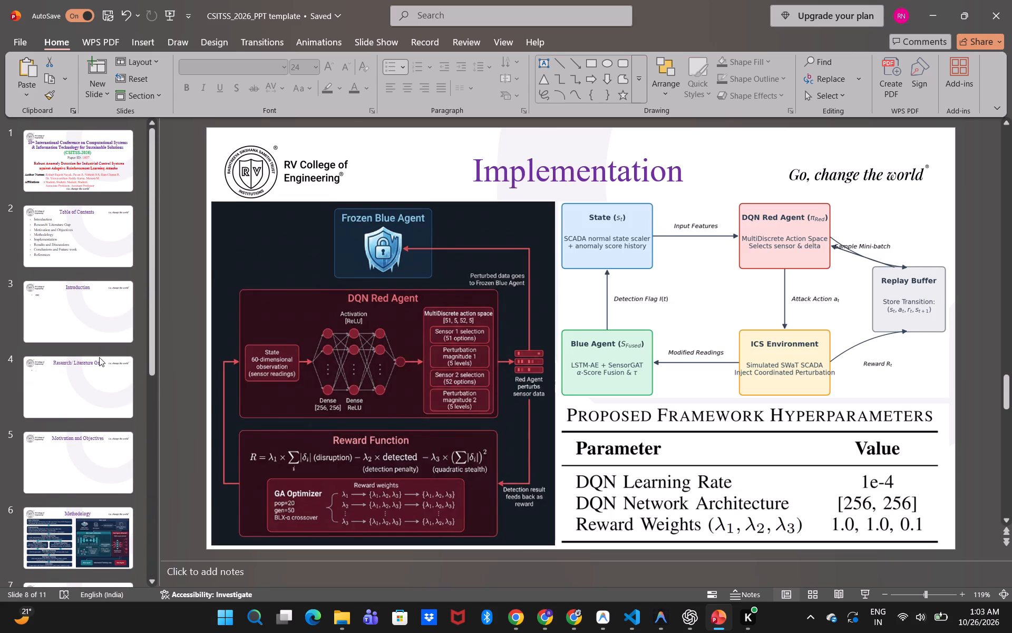
click(99, 323)
scroll(99, 323, down, 1)
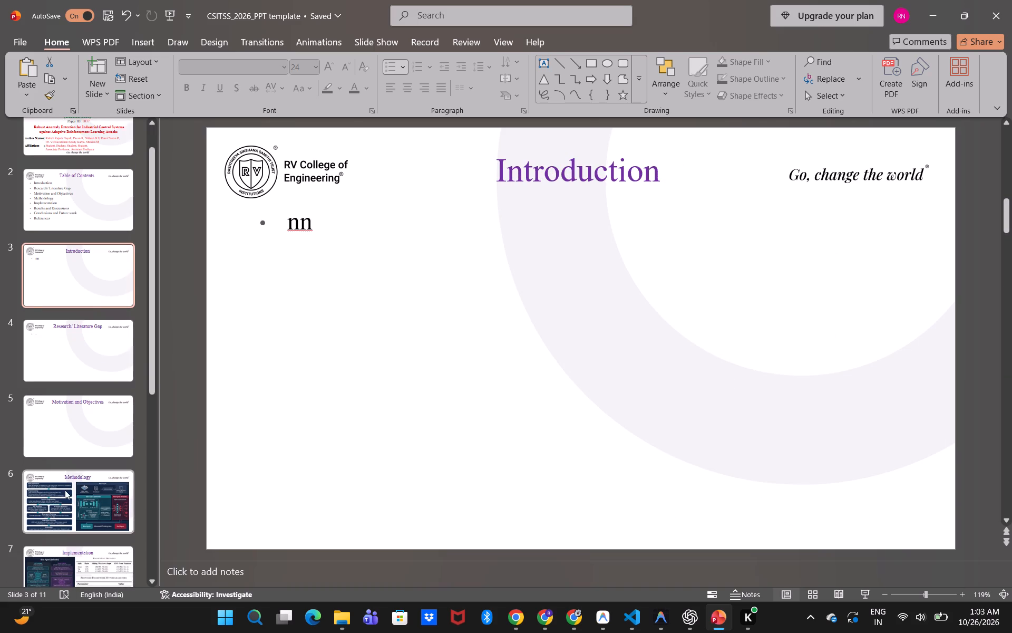
scroll(65, 490, down, 1)
scroll(72, 423, down, 2)
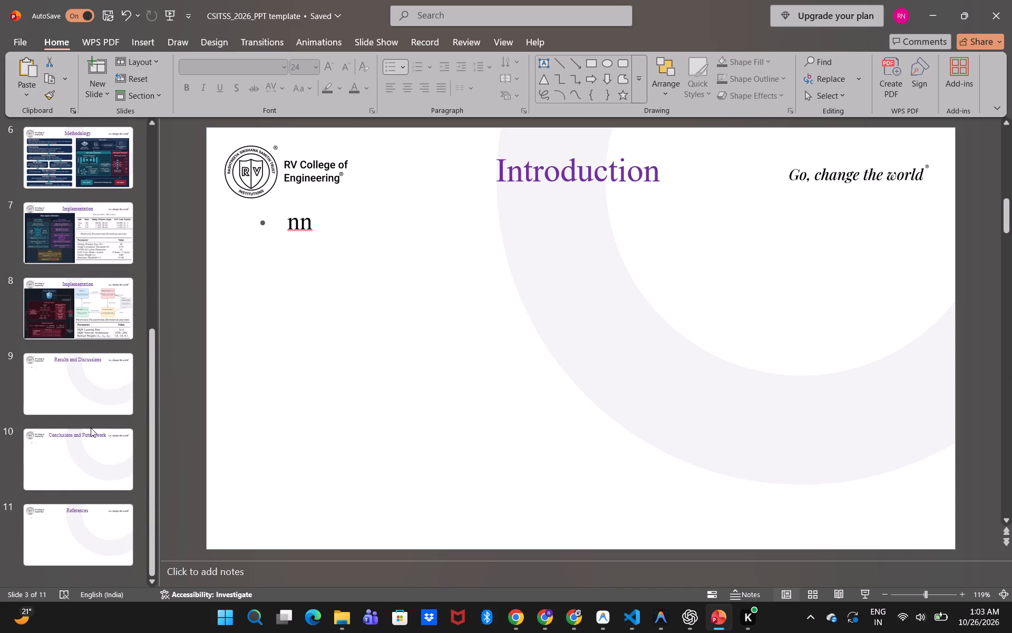
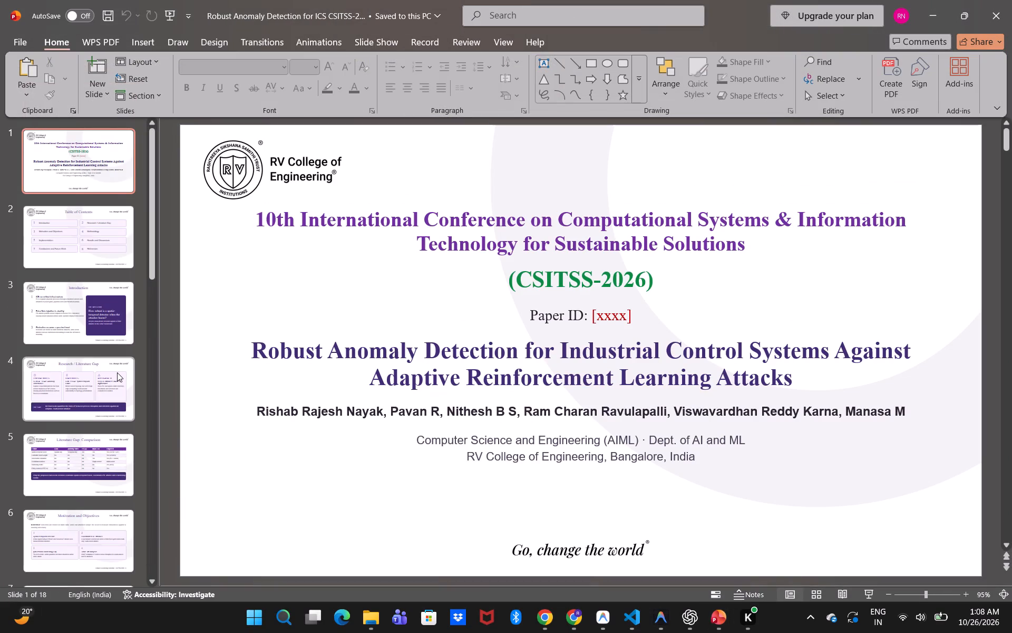
Review the downloaded deck's slides from Table of Contents through Motivation and Objectives.
scroll(117, 372, down, 3)
scroll(117, 372, up, 3)
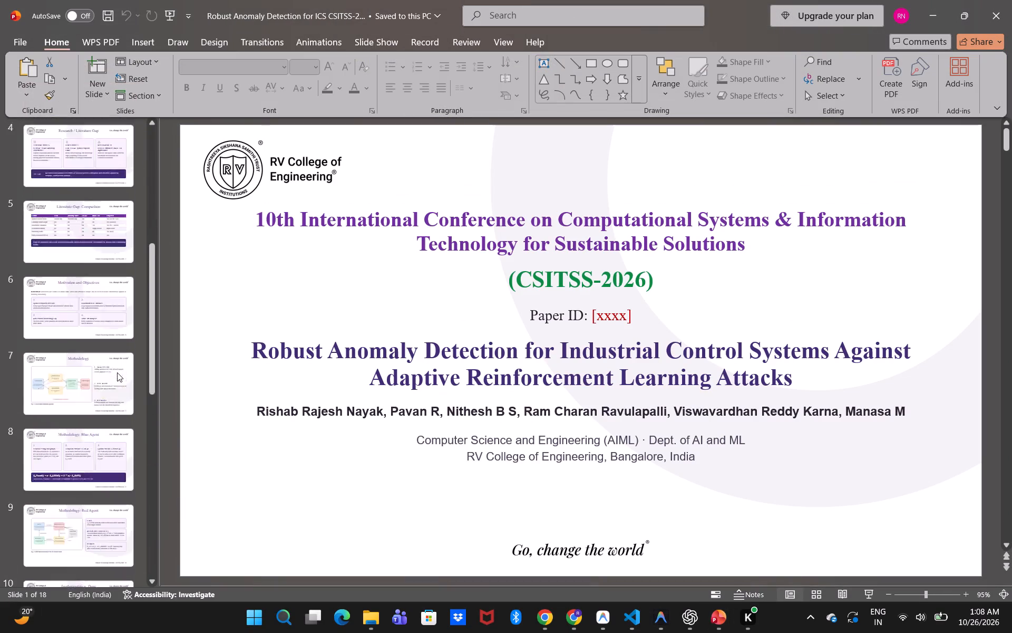
scroll(117, 372, up, 1)
scroll(85, 251, up, 2)
click(82, 240)
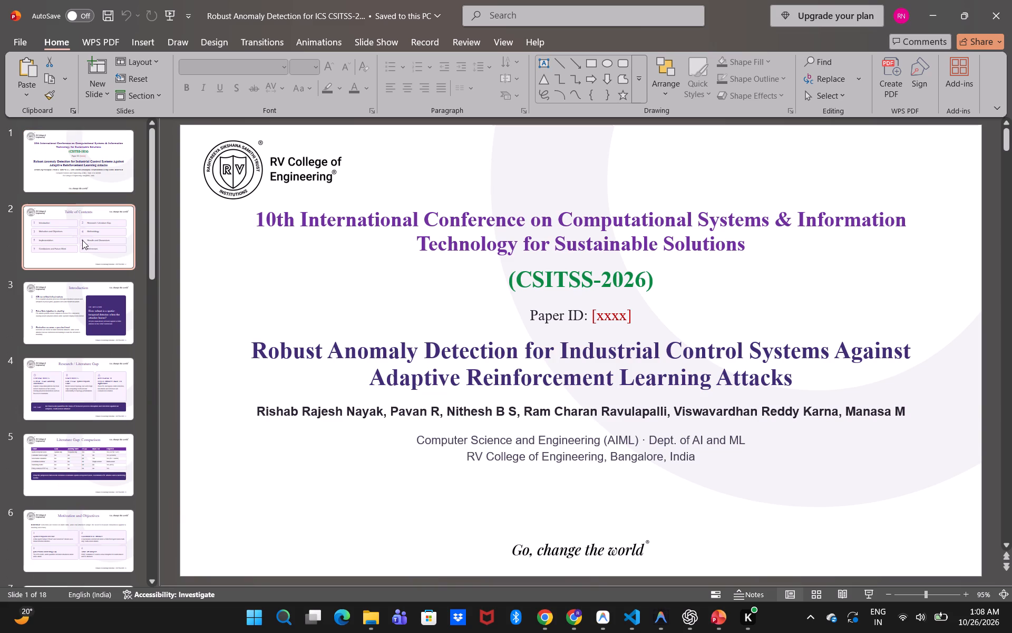
click(83, 272)
click(87, 296)
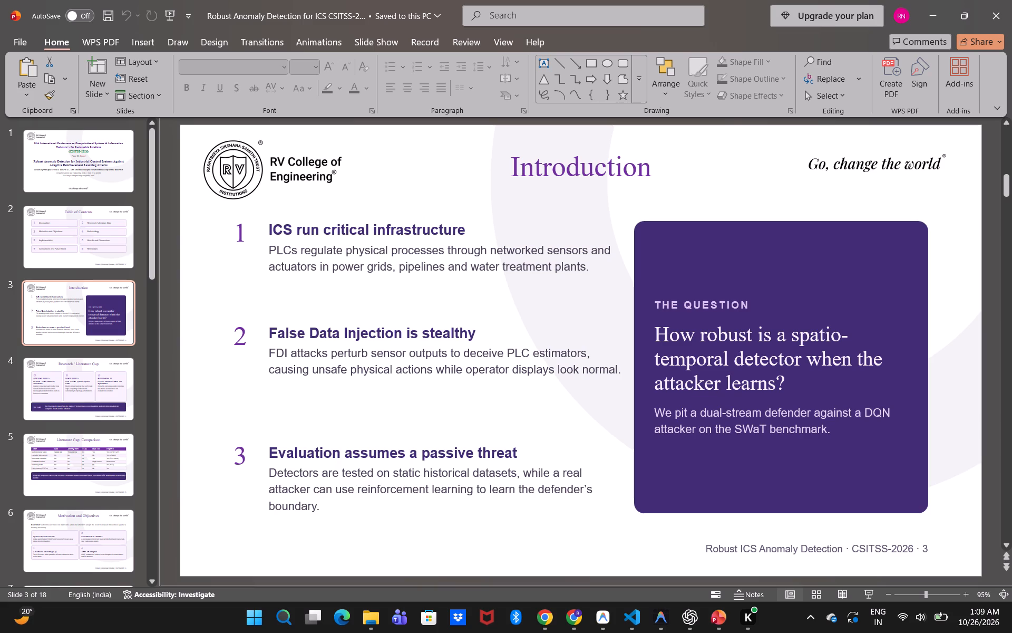
click(99, 395)
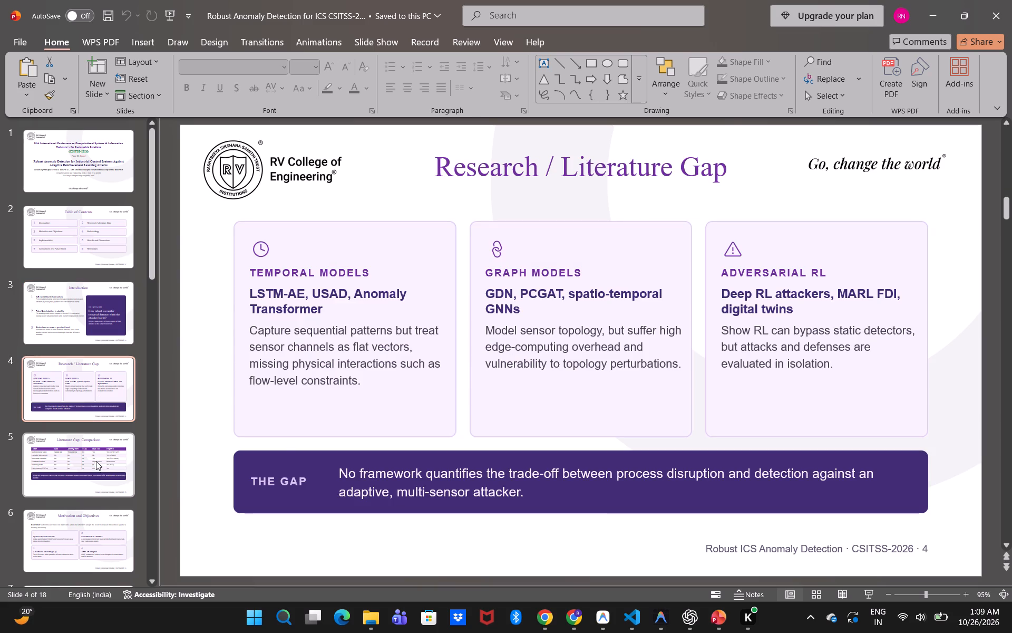
click(95, 476)
click(94, 549)
scroll(94, 549, down, 1)
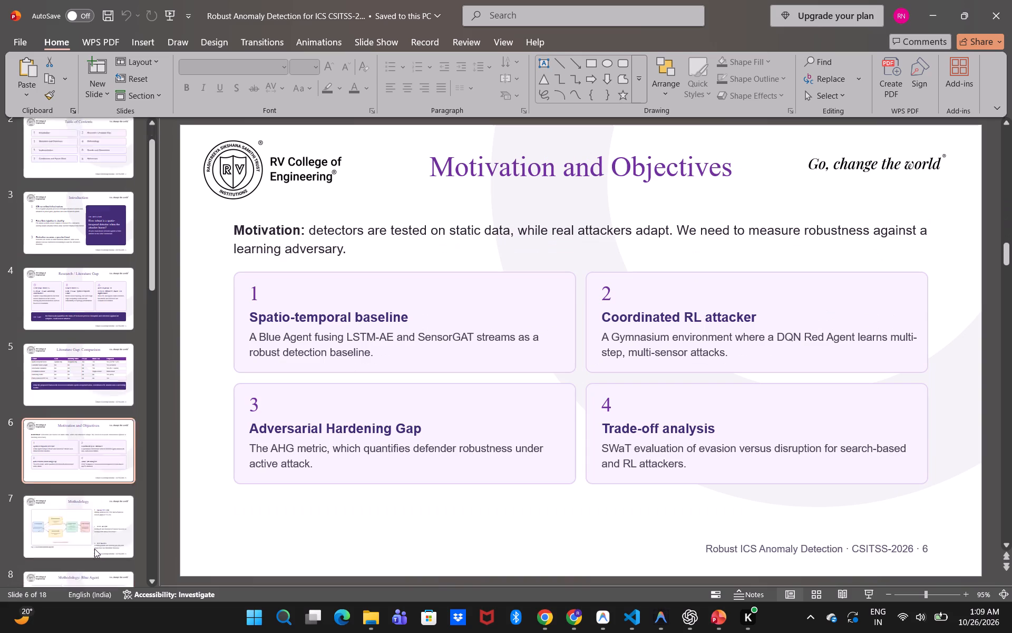
scroll(94, 549, down, 1)
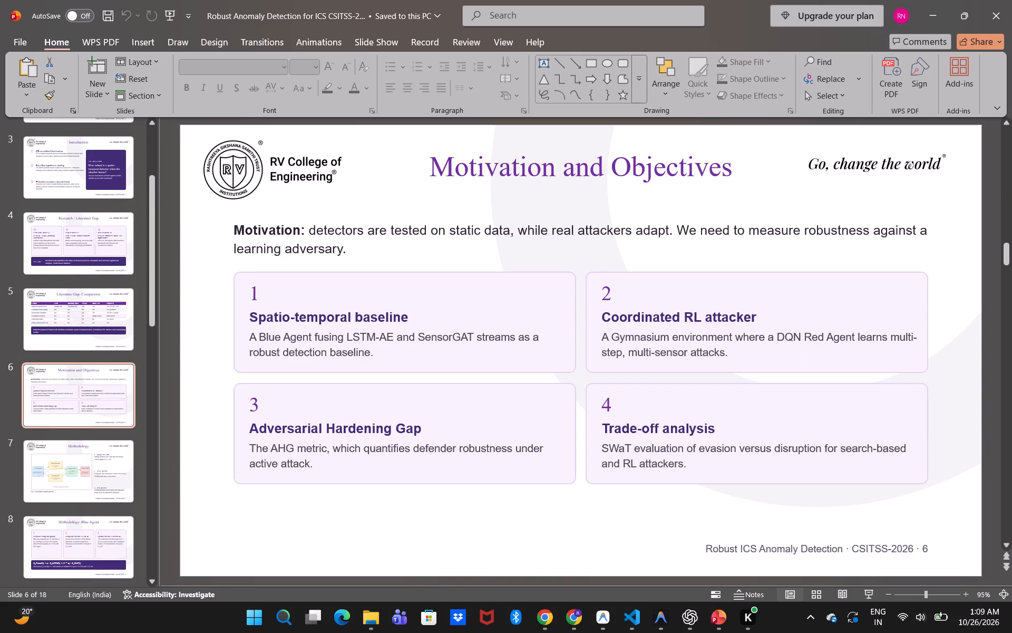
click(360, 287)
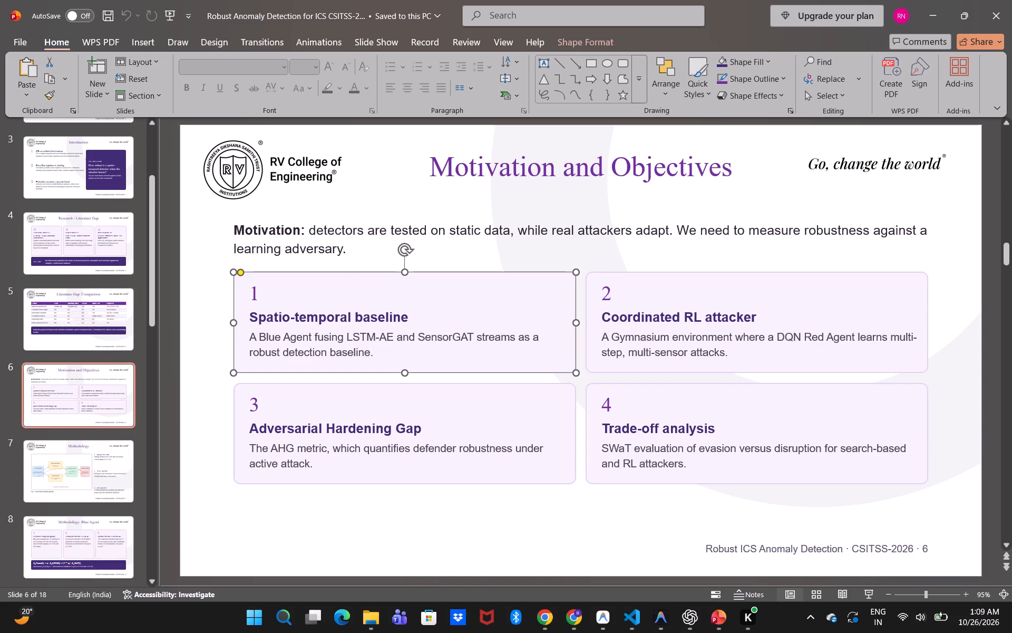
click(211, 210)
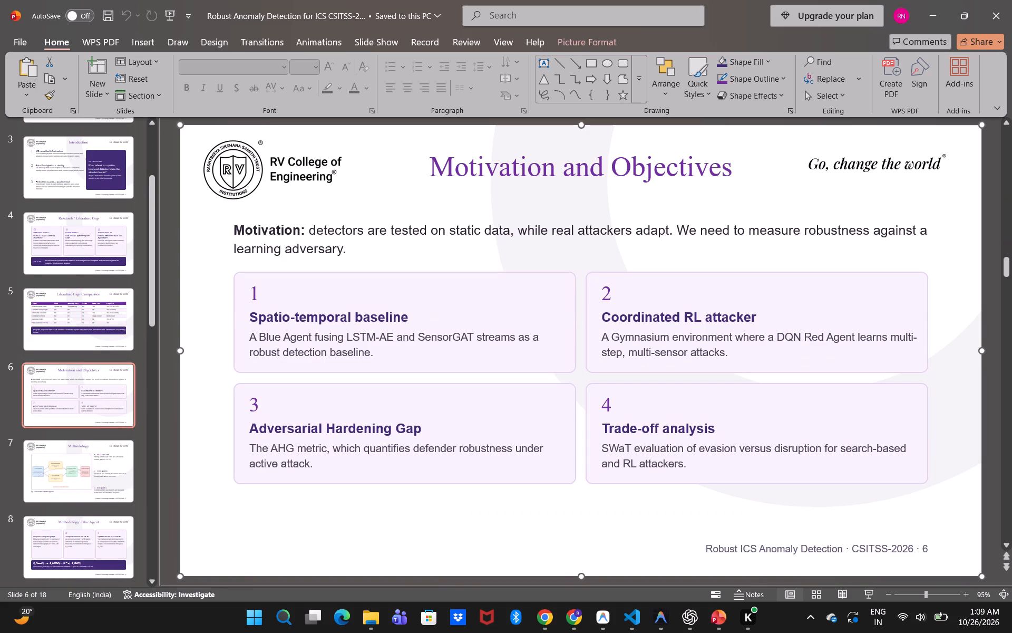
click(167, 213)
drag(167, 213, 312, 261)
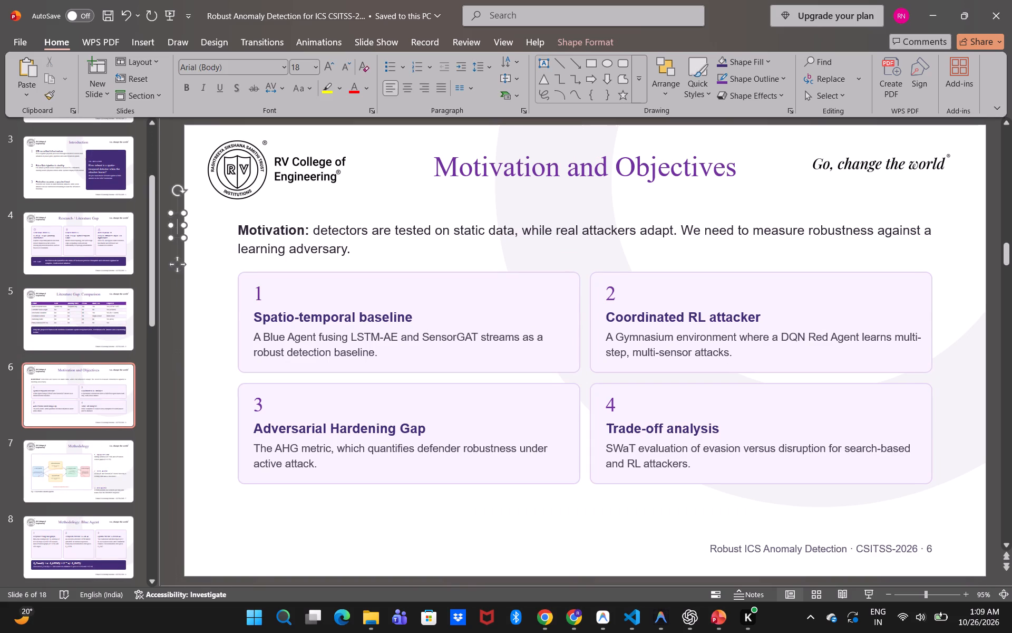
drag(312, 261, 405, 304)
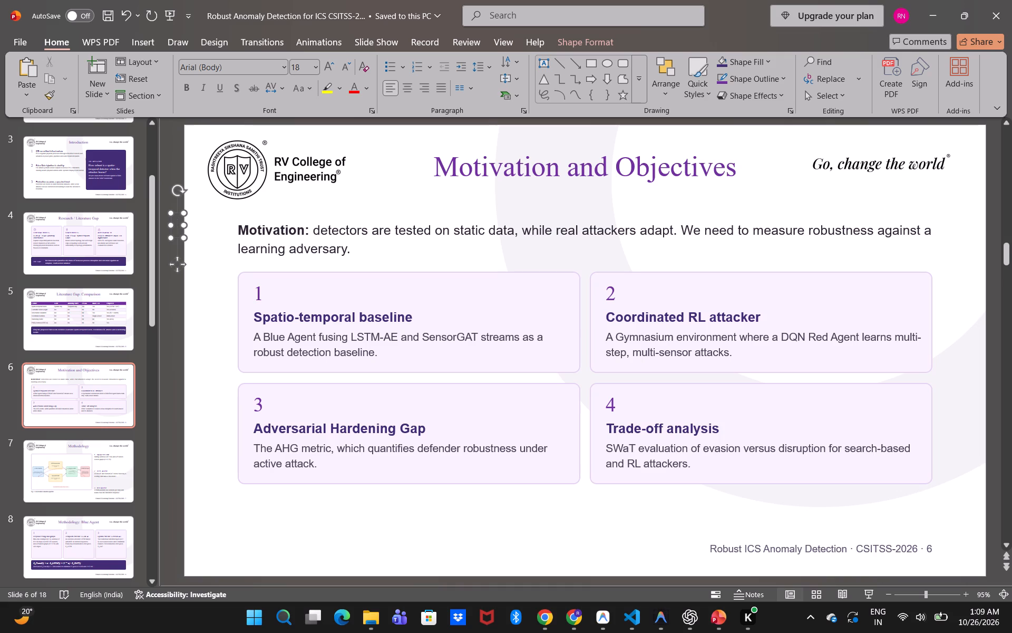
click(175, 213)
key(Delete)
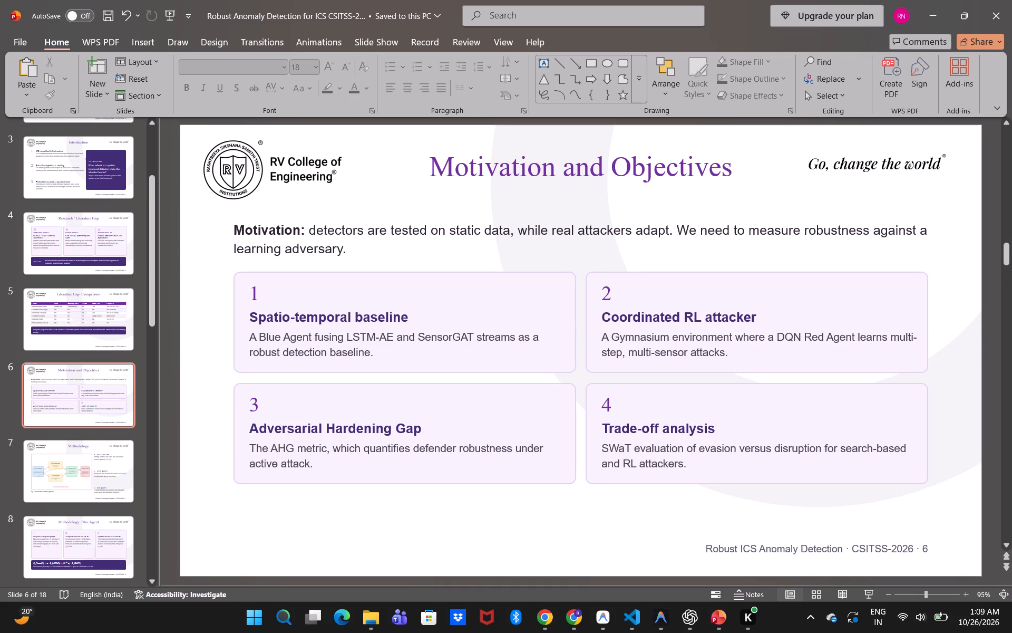
Delete the full-slide background picture from the downloaded deck's Motivation and Objectives slide.
click(215, 215)
key(Delete)
Copy the motivation text and four objective cards into the blank Motivation and Objectives slide of the CSITSS_2026_PPT template presentation.
drag(226, 219, 523, 518)
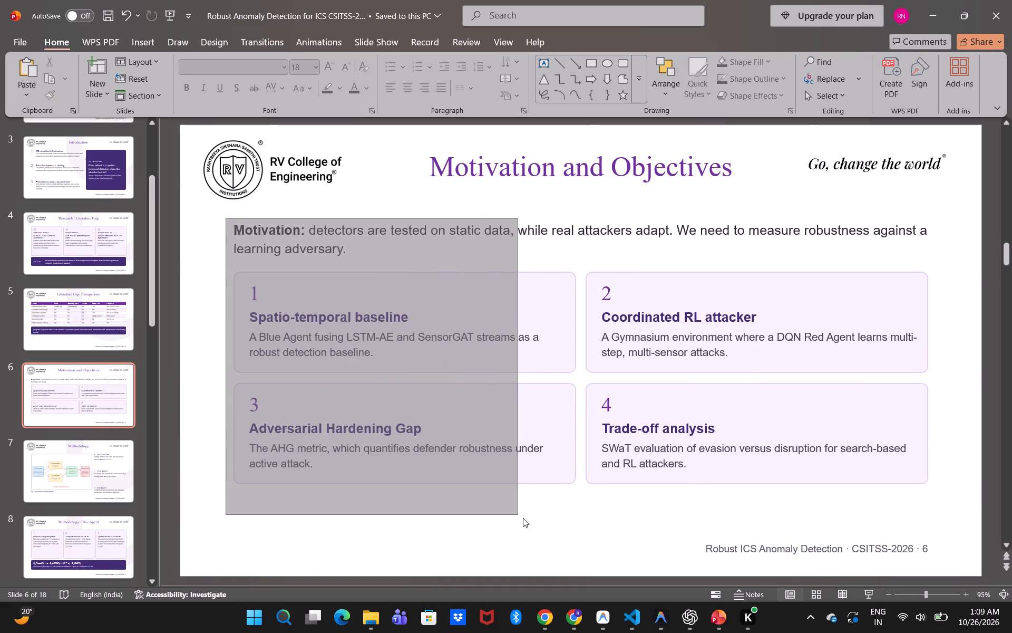
drag(523, 518, 827, 517)
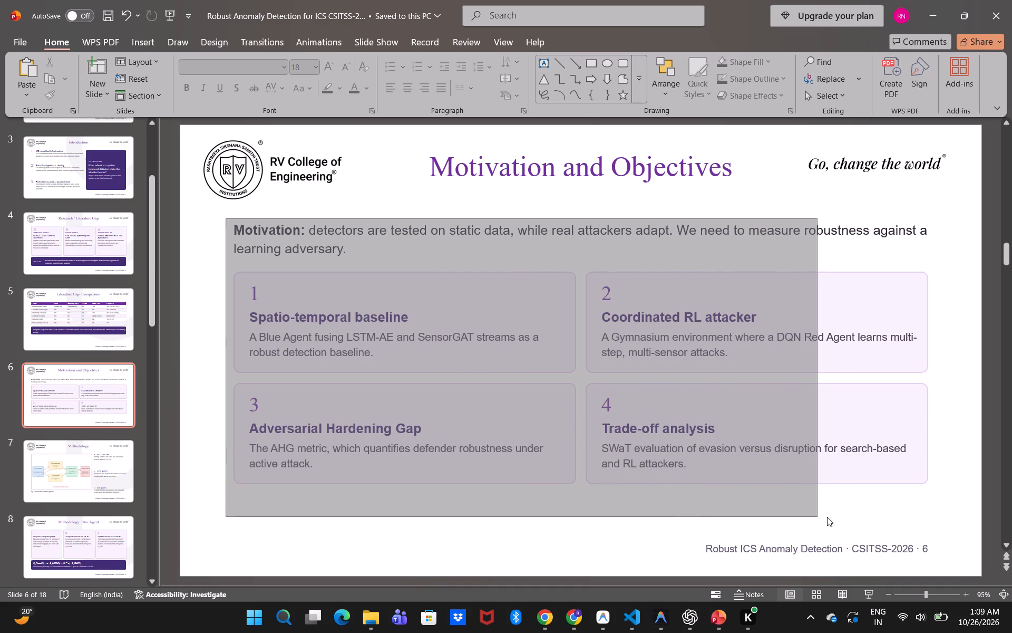
drag(827, 517, 977, 517)
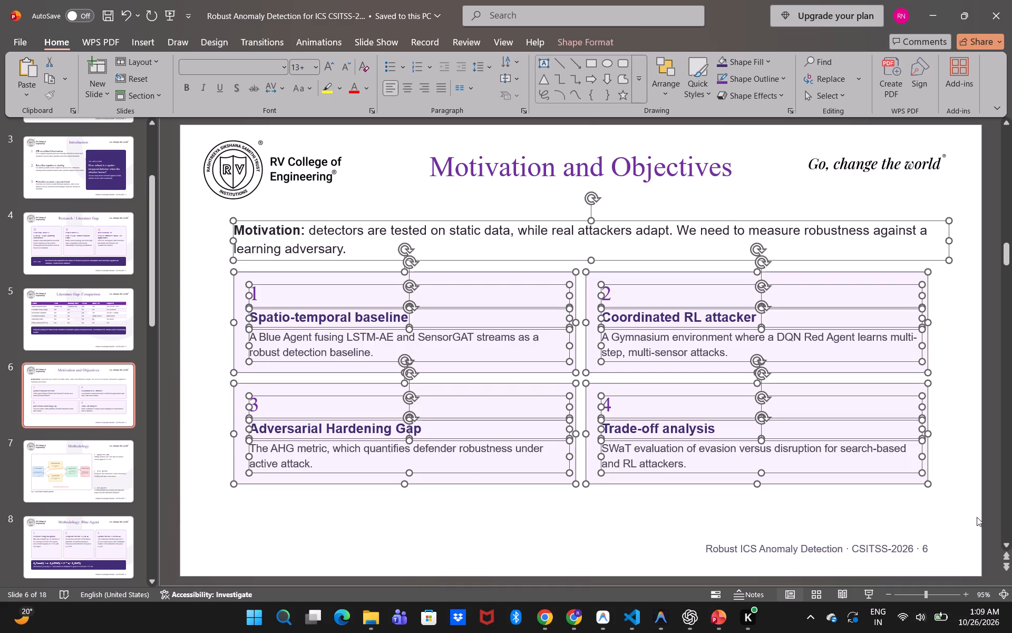
key(ctrl+c)
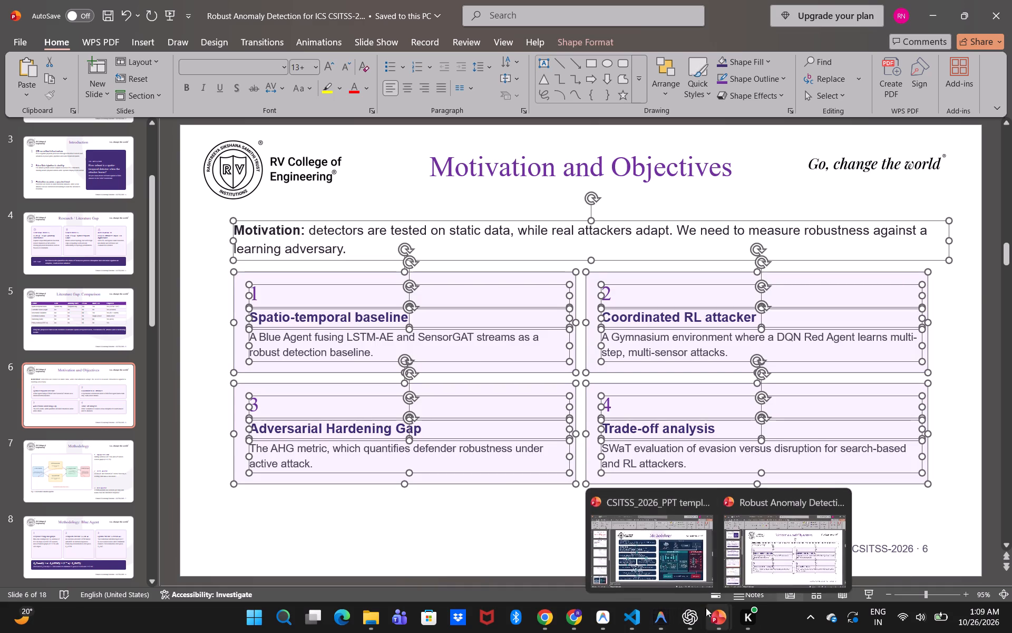
click(661, 561)
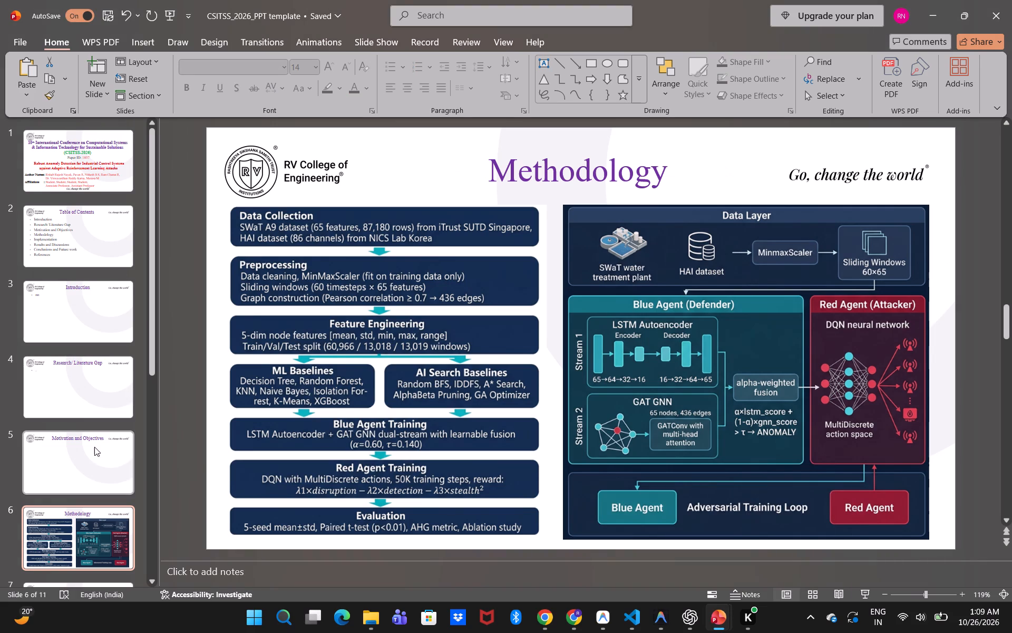
click(94, 447)
click(408, 394)
key(ctrl+v)
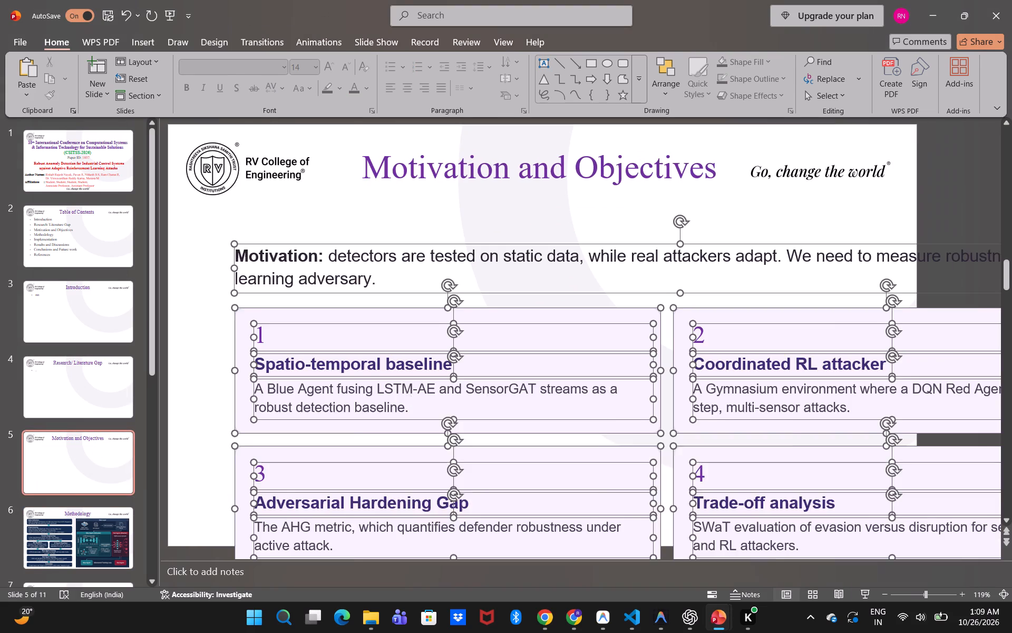
Move the pasted motivation text and cards up and left so they start just below the slide's logo and title.
scroll(408, 394, right, 3)
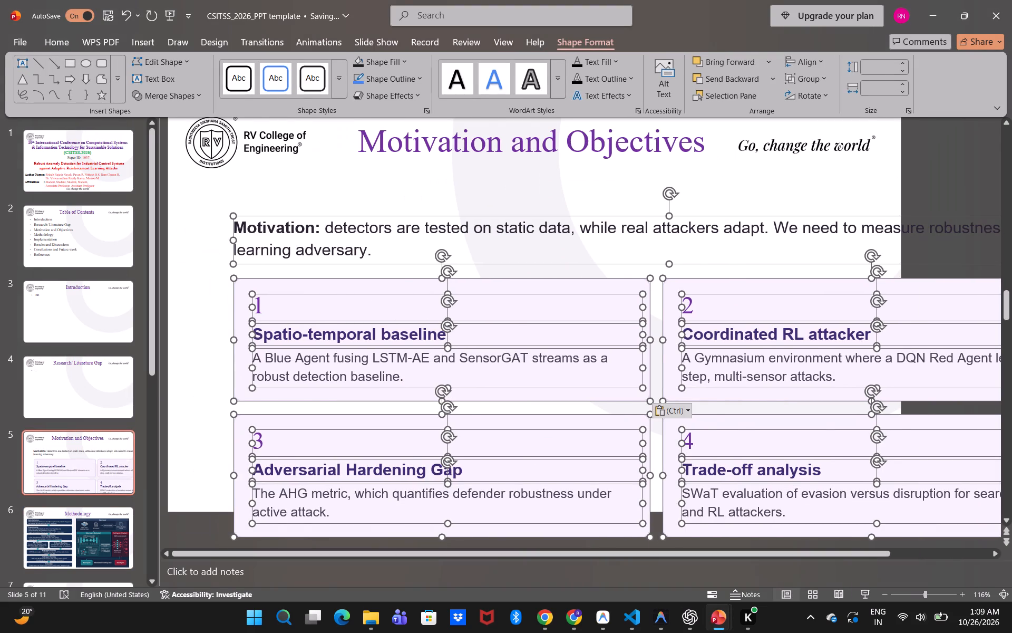
drag(278, 214, 220, 176)
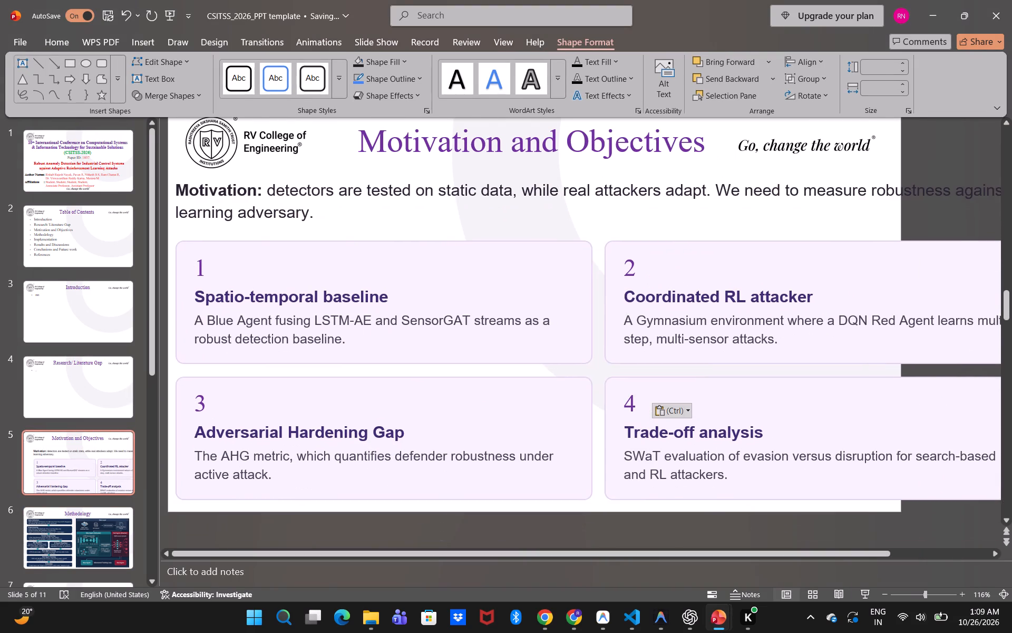
drag(220, 176, 239, 176)
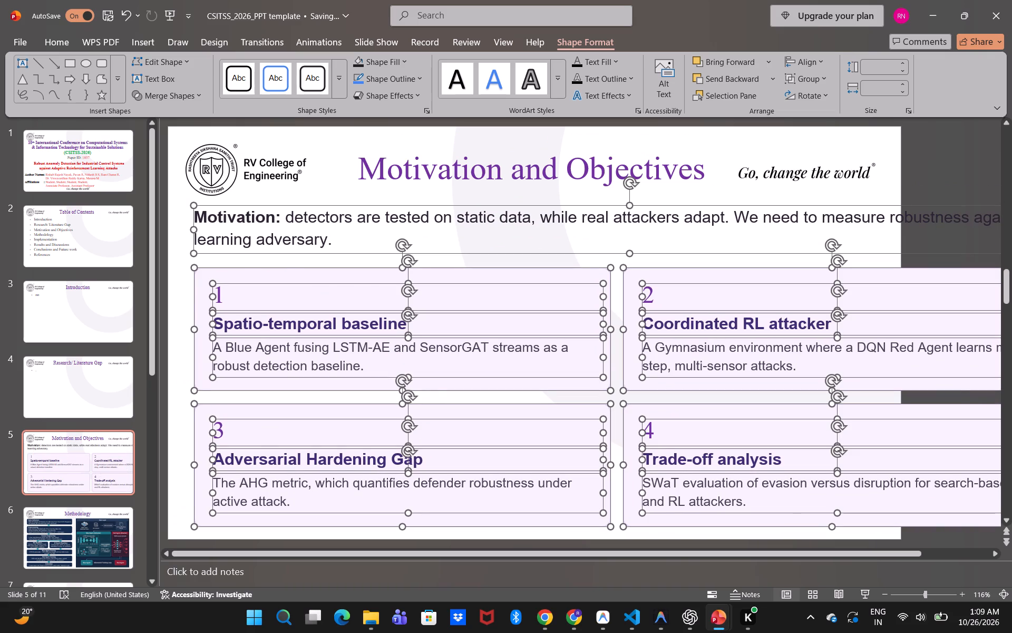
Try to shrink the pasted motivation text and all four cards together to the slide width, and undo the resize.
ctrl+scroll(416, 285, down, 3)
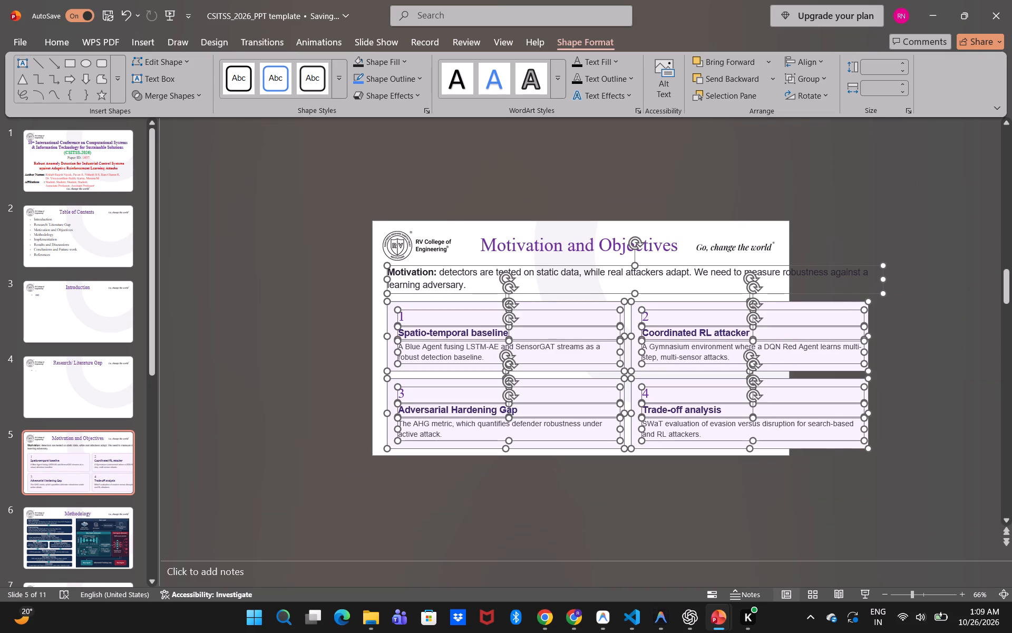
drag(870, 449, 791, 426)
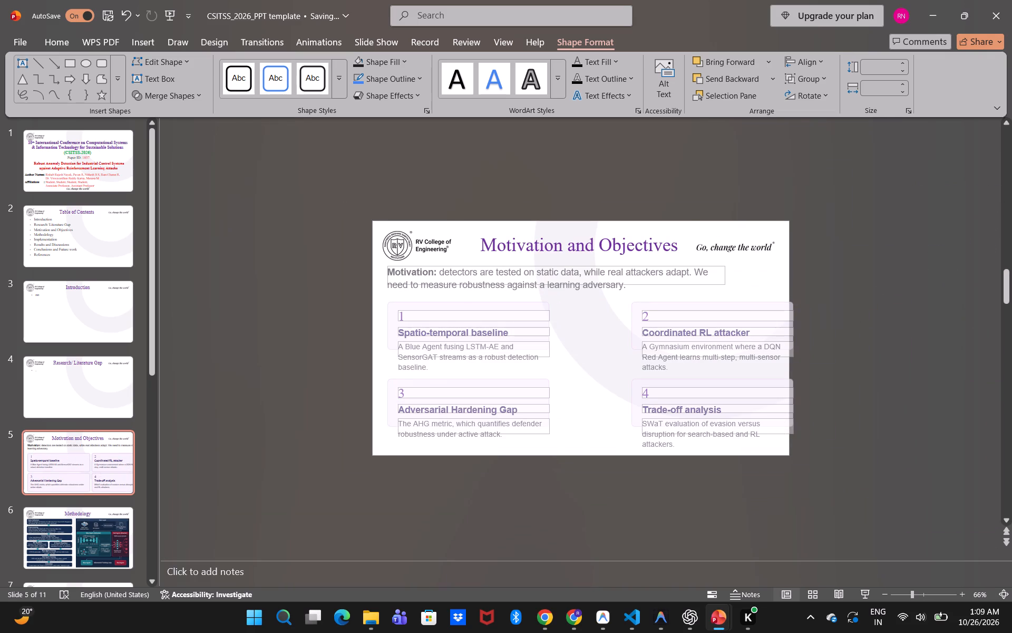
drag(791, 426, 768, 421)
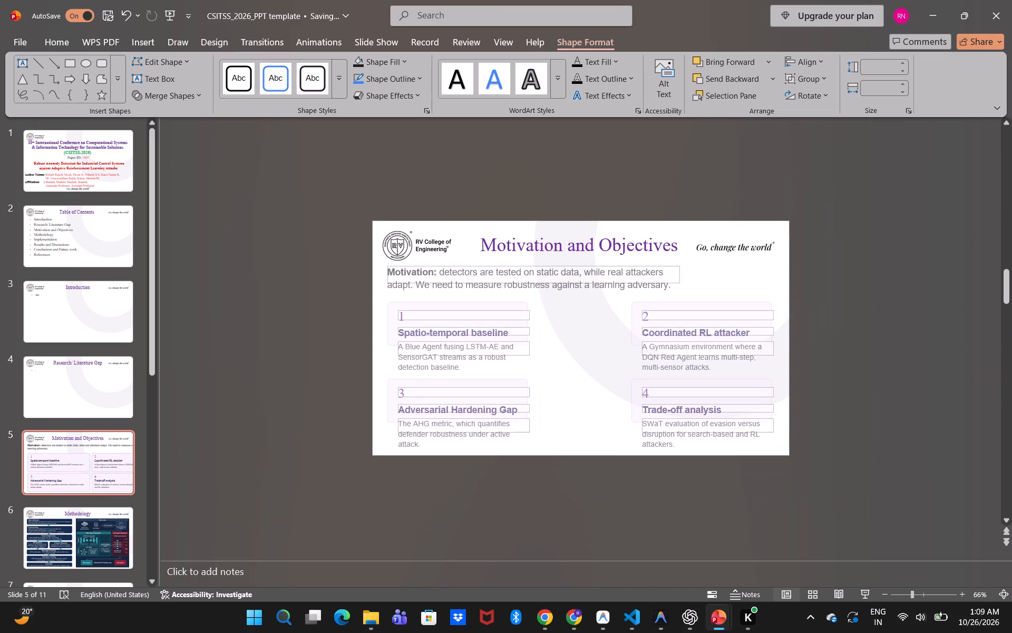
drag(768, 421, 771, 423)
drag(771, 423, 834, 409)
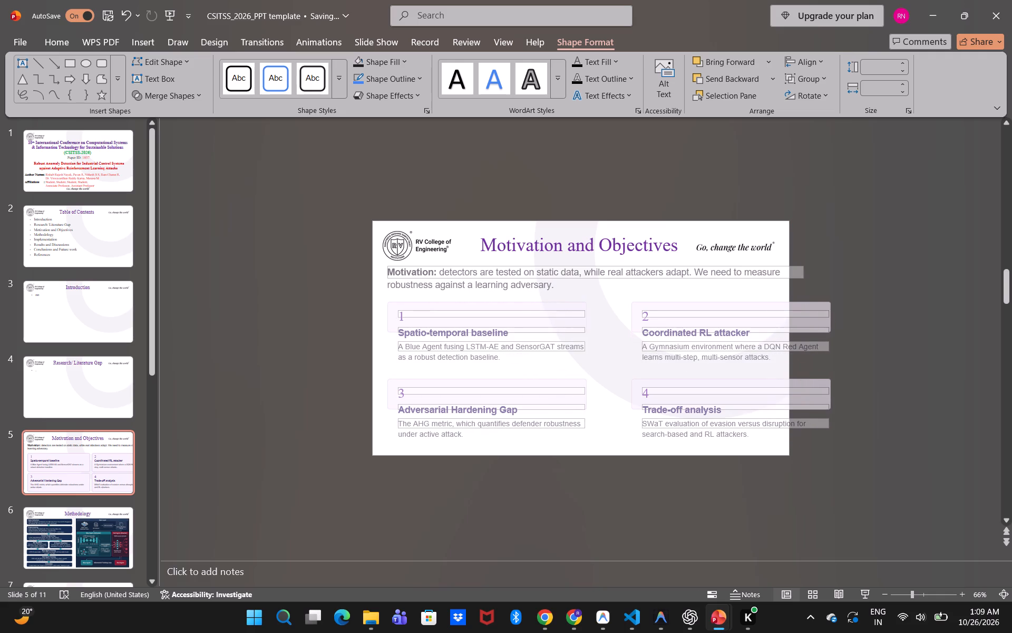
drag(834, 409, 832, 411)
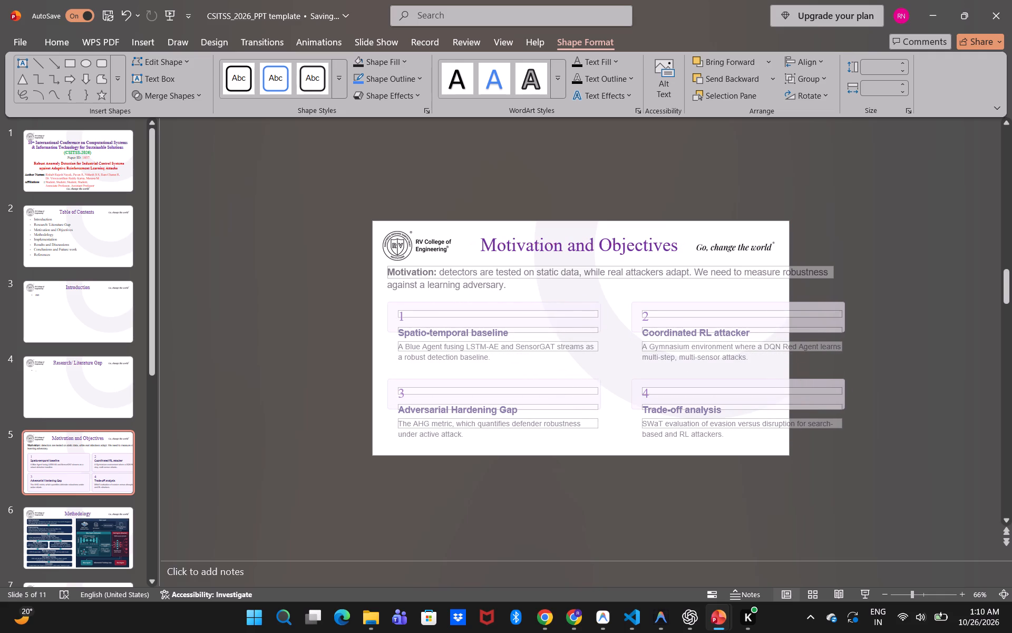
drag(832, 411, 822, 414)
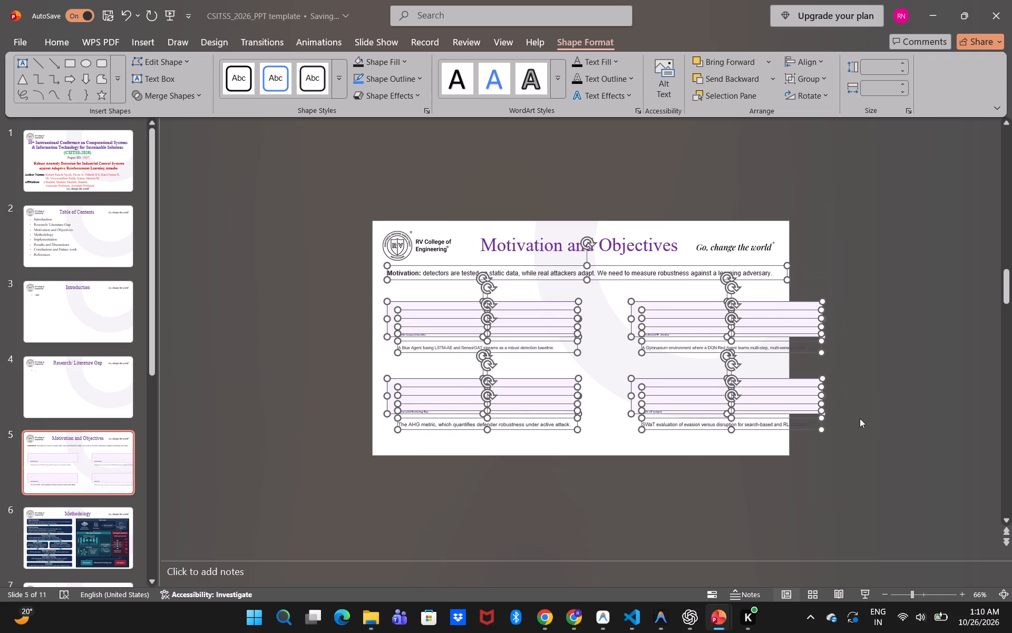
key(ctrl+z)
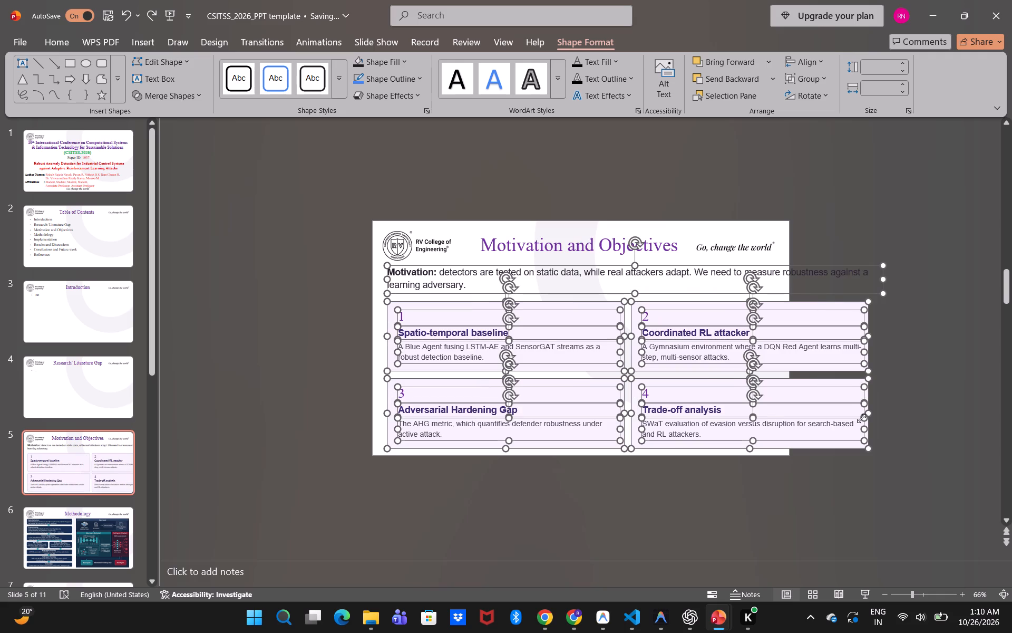
Narrow the Motivation text box so its text fits within the slide's right edge.
click(842, 475)
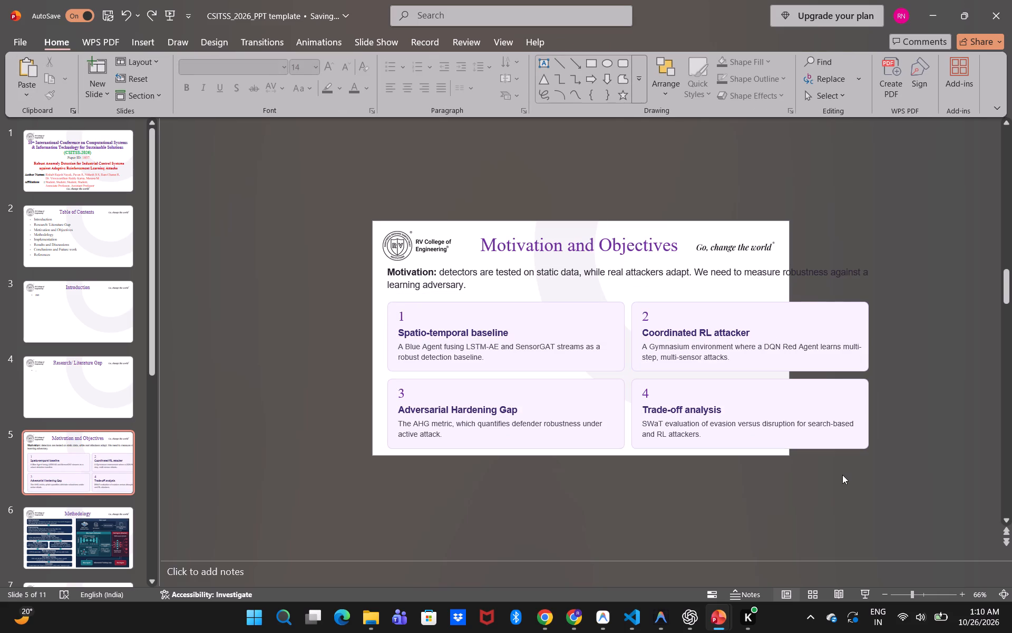
click(709, 271)
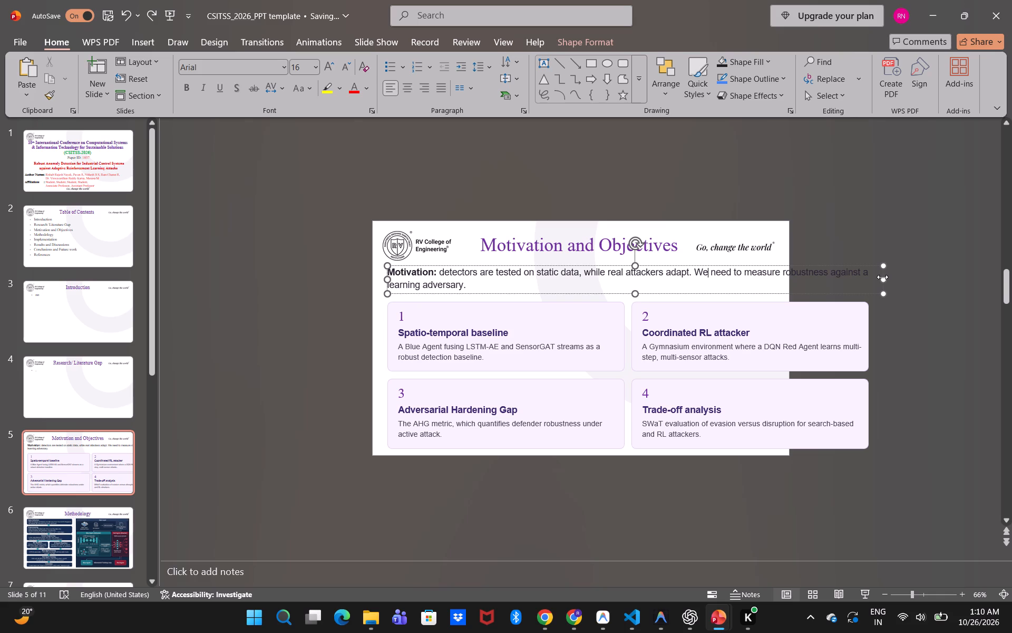
drag(882, 277, 781, 290)
Shrink the Spatio-temporal baseline card's background box in width and height, keeping its top-left corner in place.
click(563, 309)
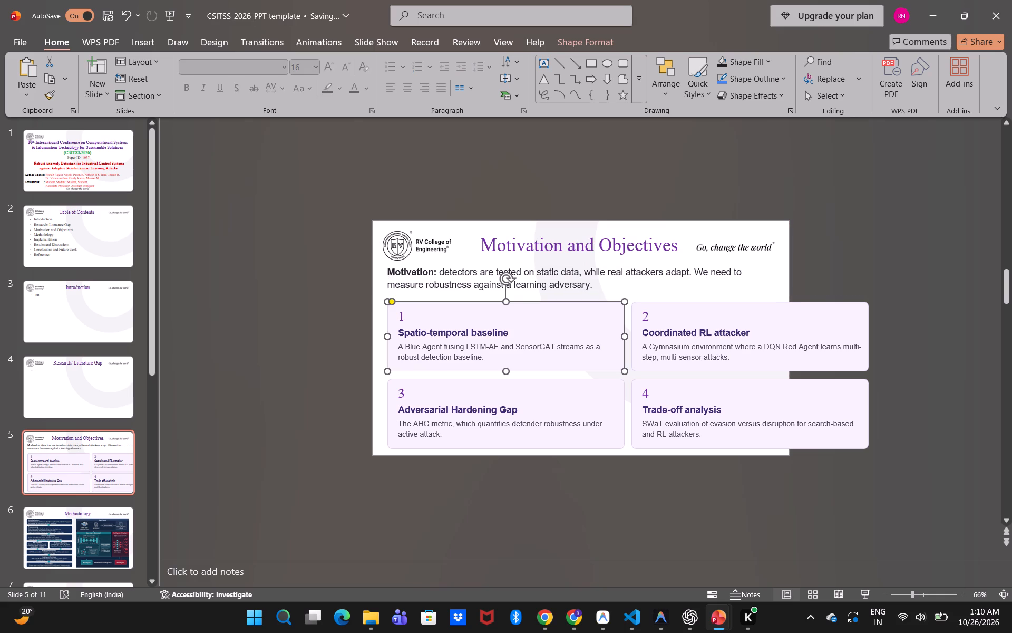
drag(624, 370, 614, 366)
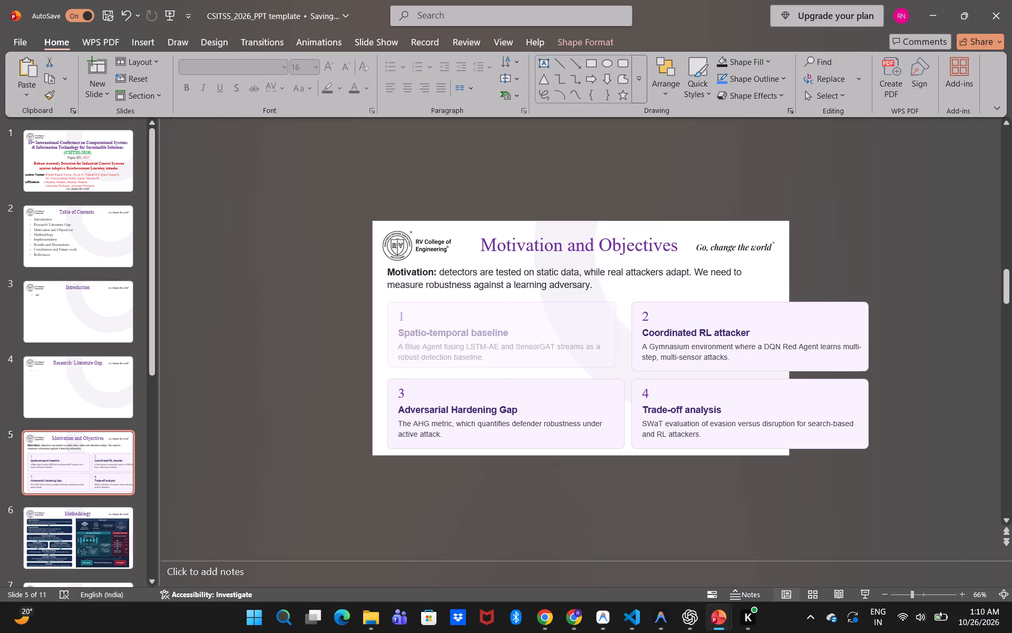
drag(614, 366, 596, 361)
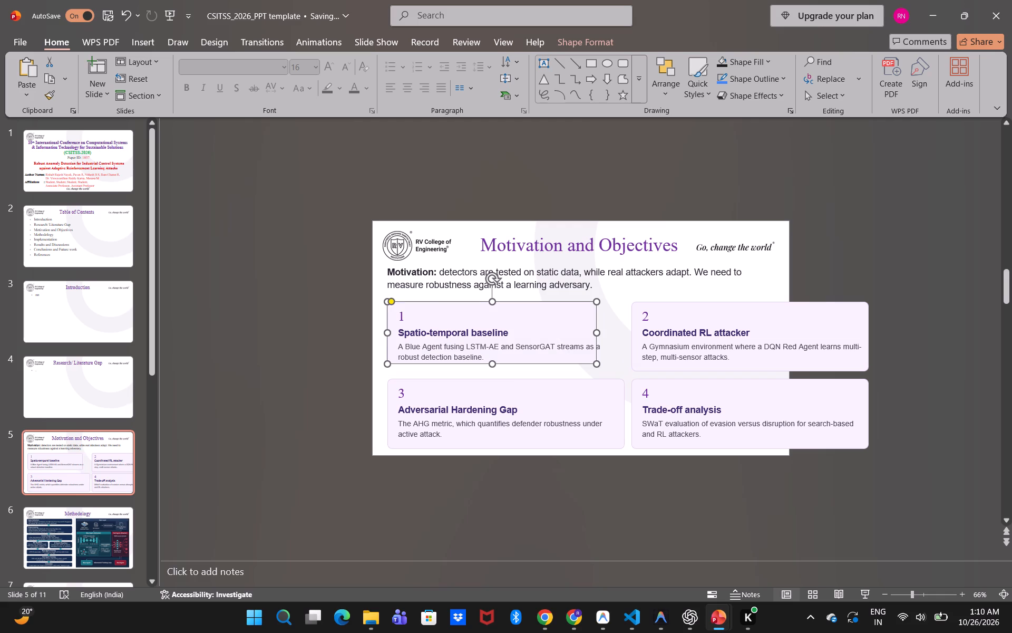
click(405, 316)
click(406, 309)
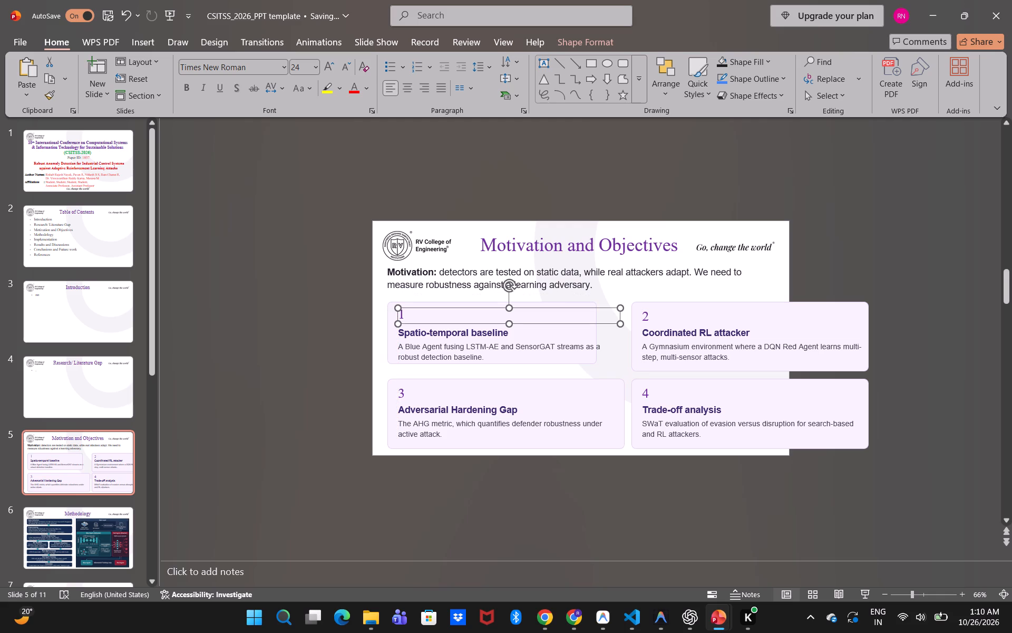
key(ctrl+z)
Move the "Spatio-temporal baseline" heading up and right so it sits beside the card's number 1.
click(422, 331)
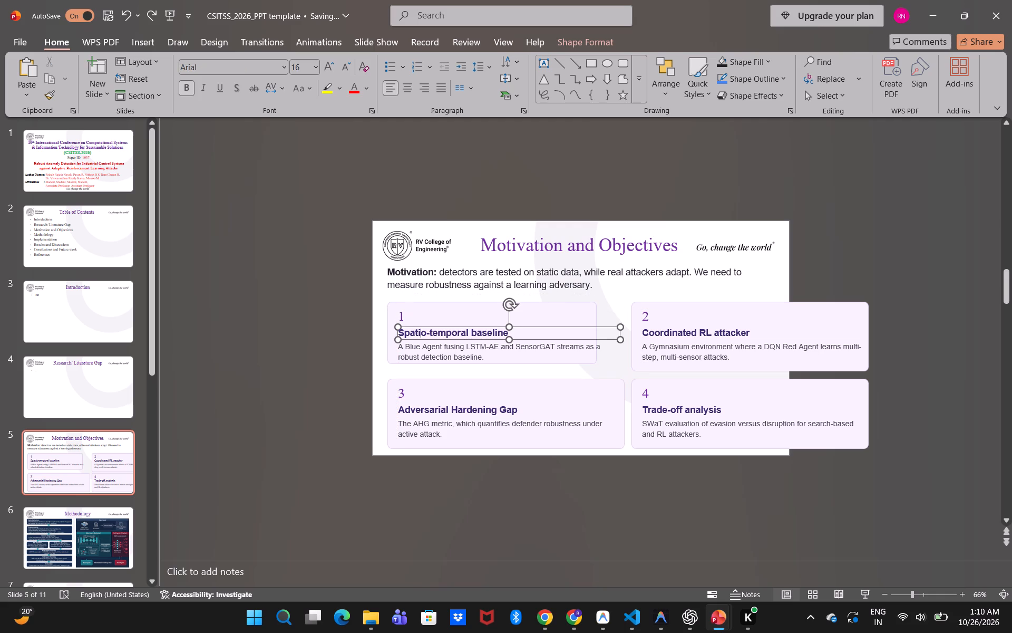
drag(428, 325, 439, 310)
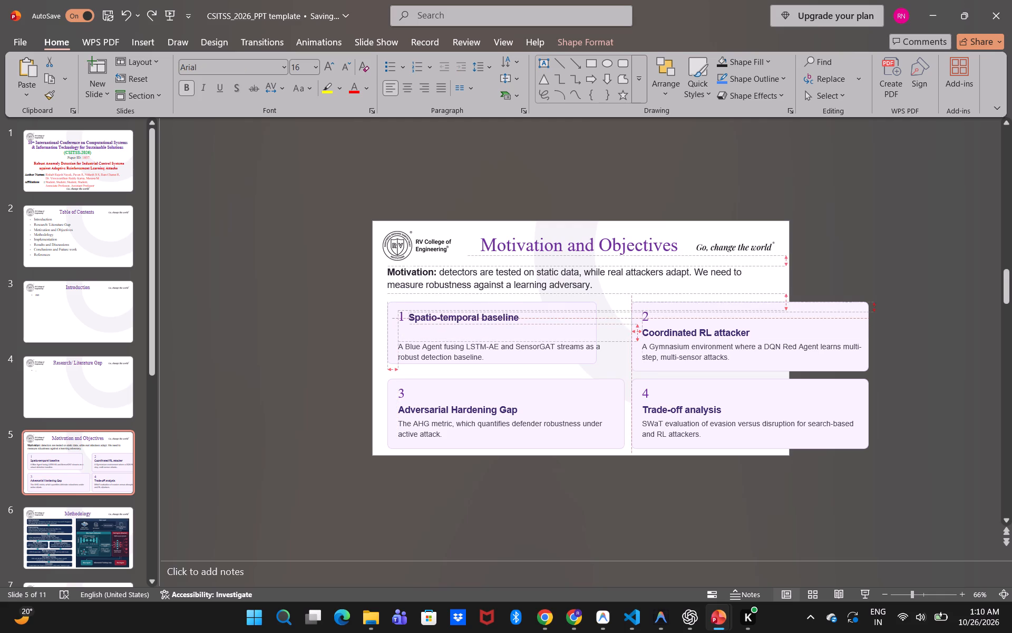
drag(439, 310, 442, 310)
Move the first card's description up under its heading and narrow its text box to fit inside the card with even side margins.
click(432, 357)
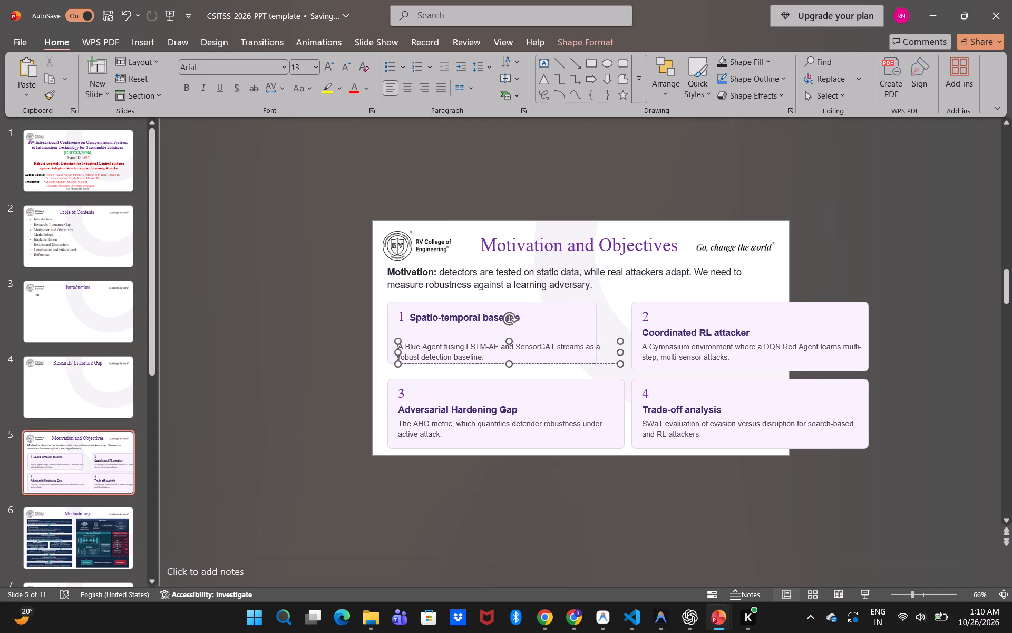
drag(439, 342, 440, 334)
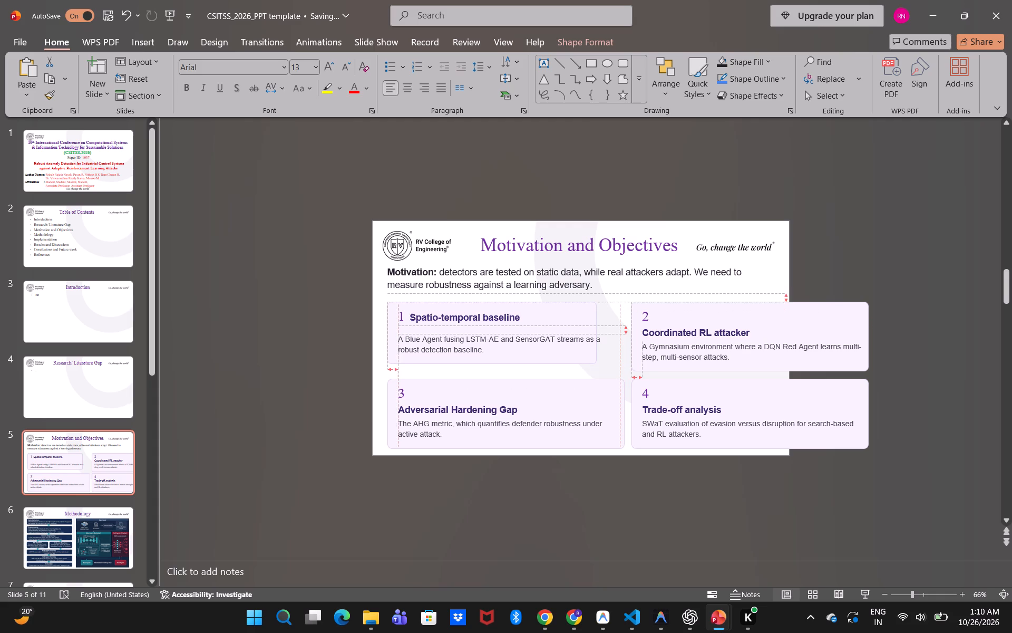
drag(440, 334, 439, 332)
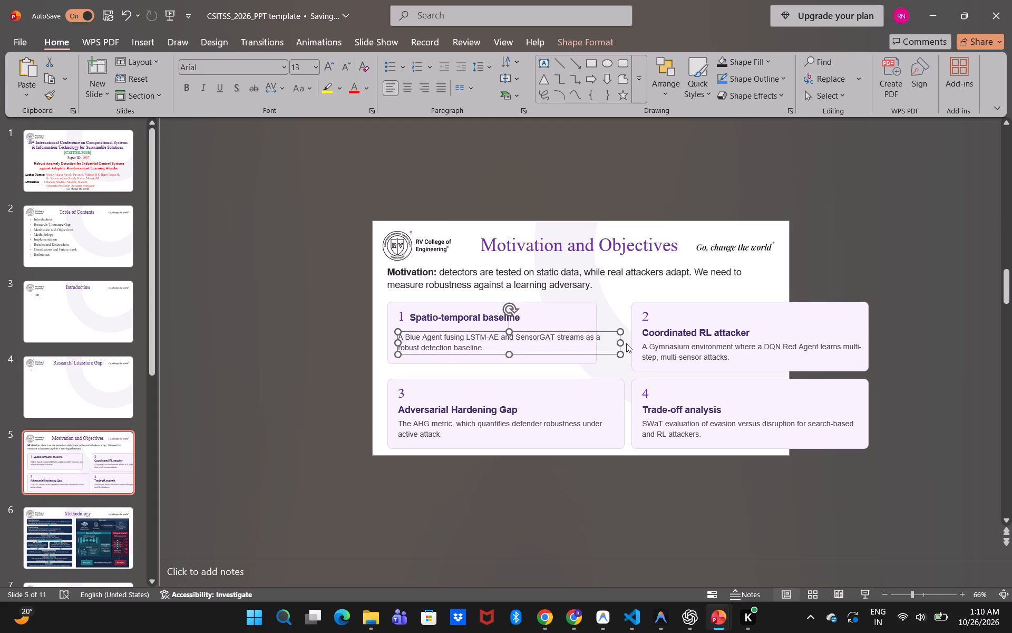
drag(621, 342, 582, 341)
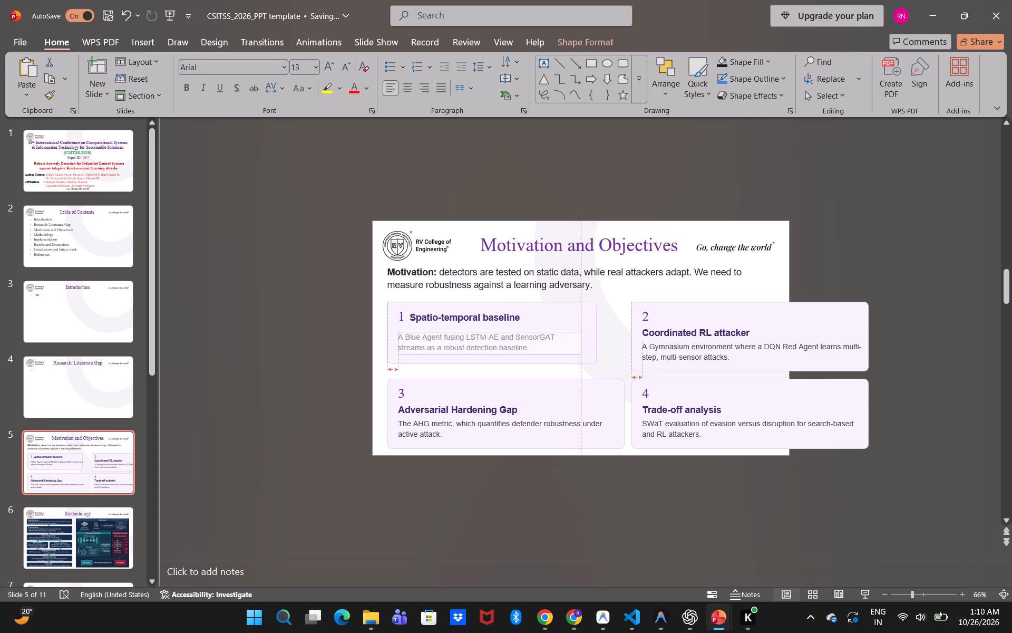
drag(582, 341, 586, 340)
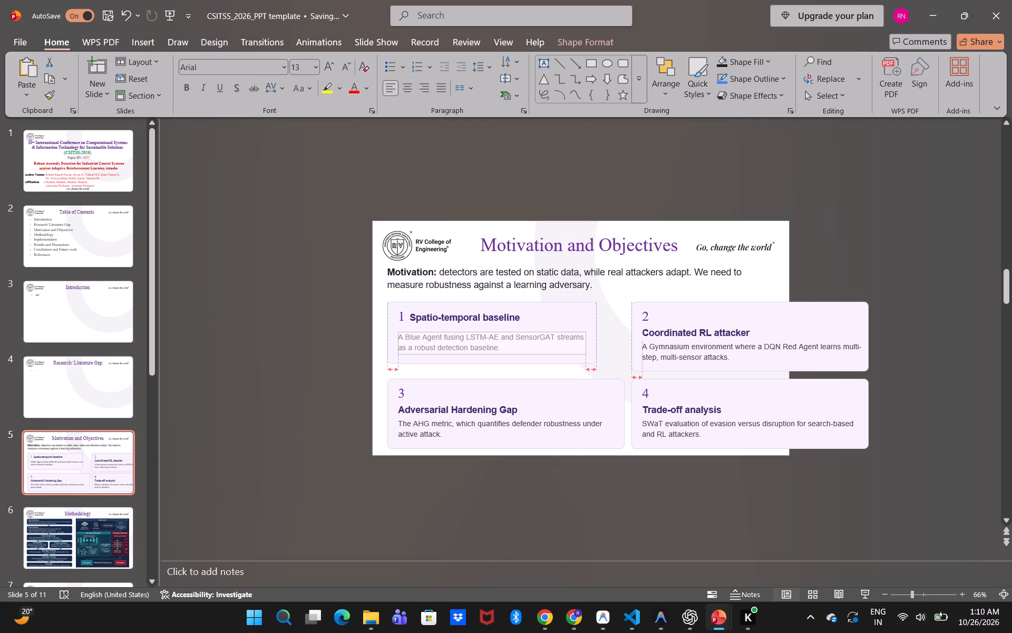
drag(586, 340, 585, 339)
click(617, 351)
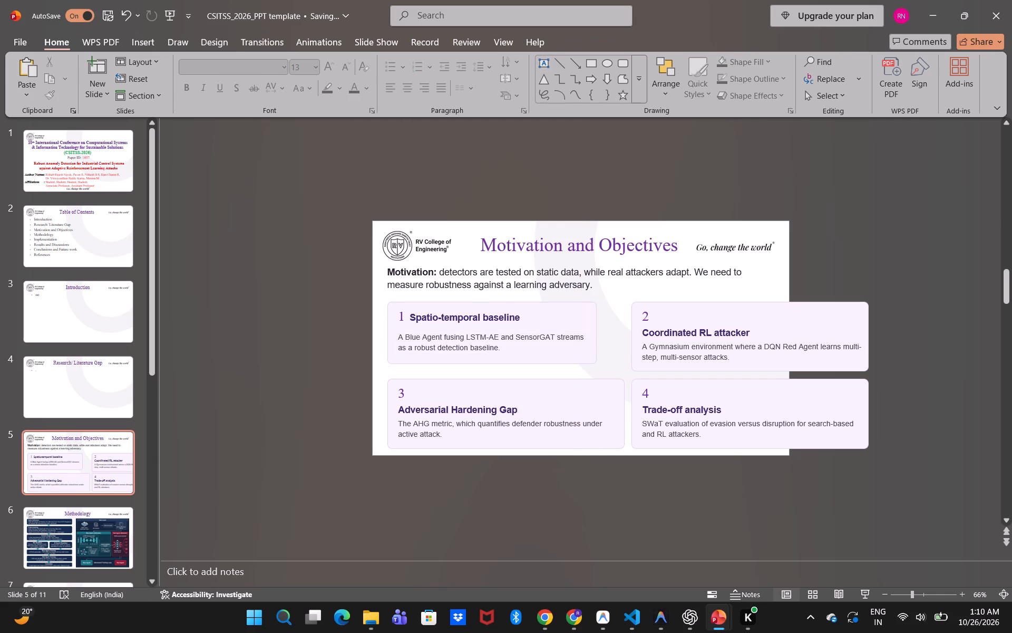
Shift the Coordinated RL attacker card's background box left until it sits close beside the first card.
click(677, 309)
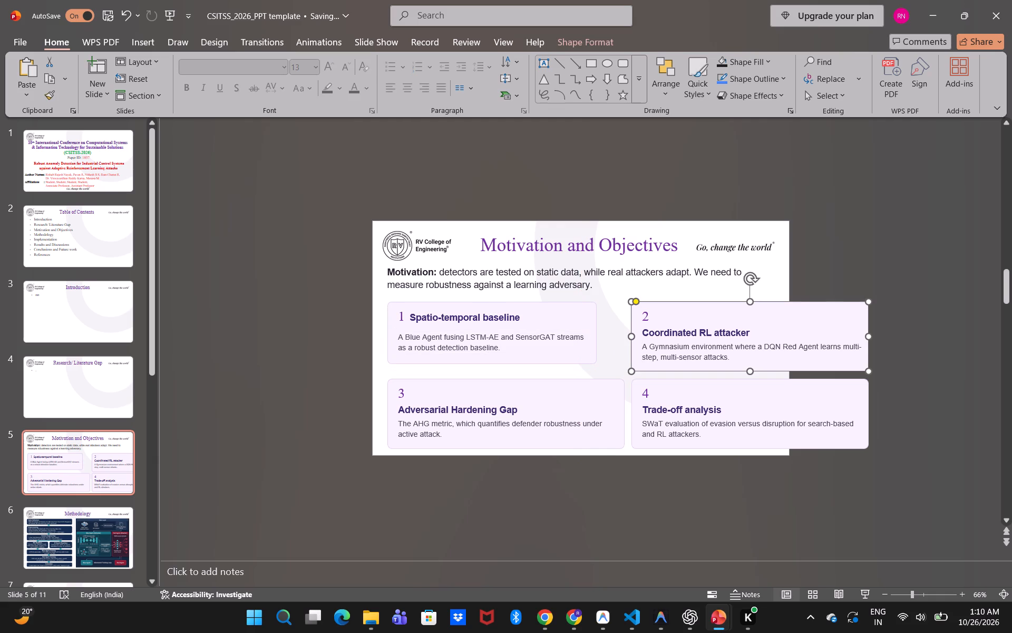
key(Left)
key(Left)
key(Left)
key(Left)
key(Left)
key(Left)
key(Left)
key(Left)
key(Left)
key(Left)
key(Left)
key(Left)
key(Left)
key(Left)
key(Left)
key(Left)
key(Left)
key(Left)
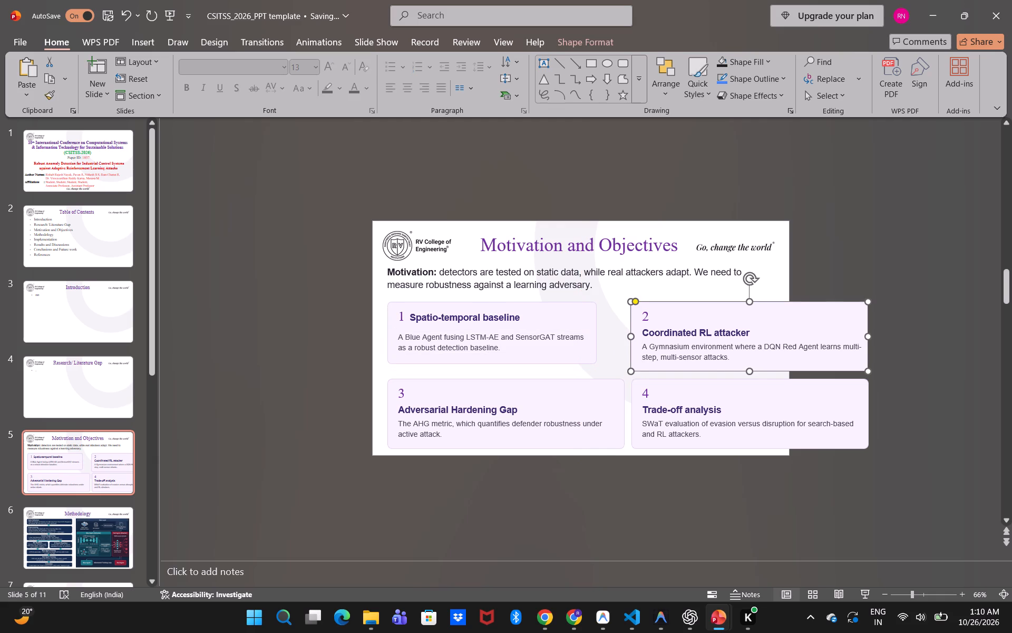
key(Right)
key(Right)
key(Right)
key(Right)
key(Right)
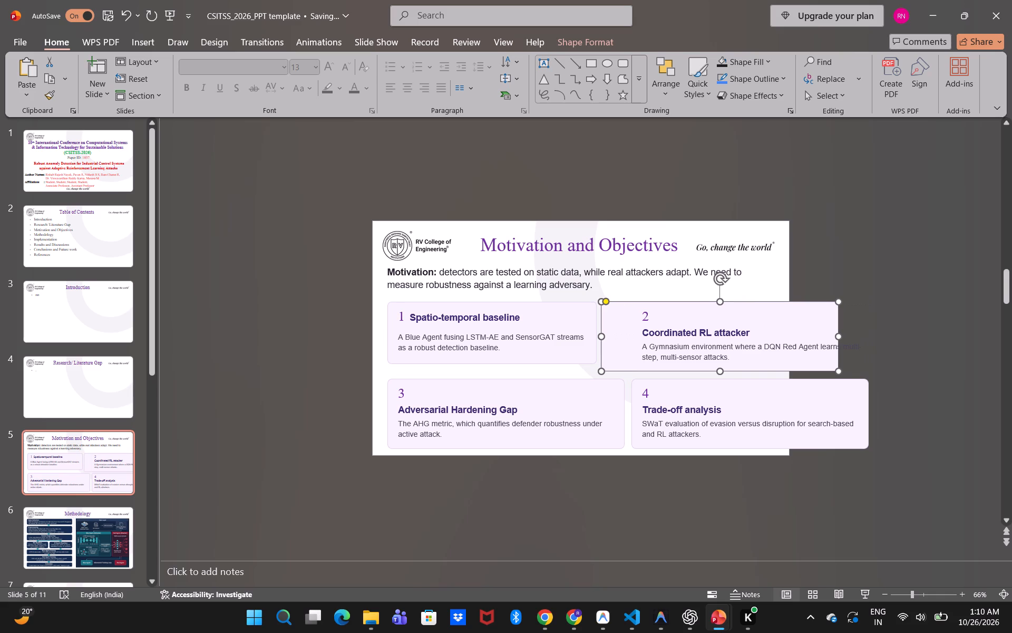
Narrow the Spatio-temporal baseline card's background box slightly from its right edge.
click(578, 310)
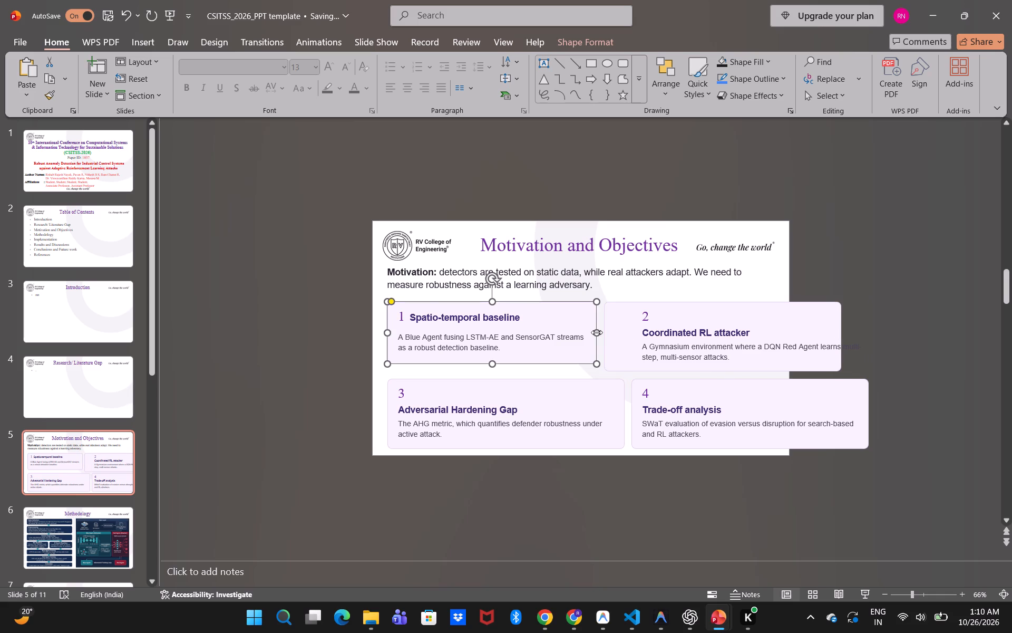
drag(597, 332, 591, 332)
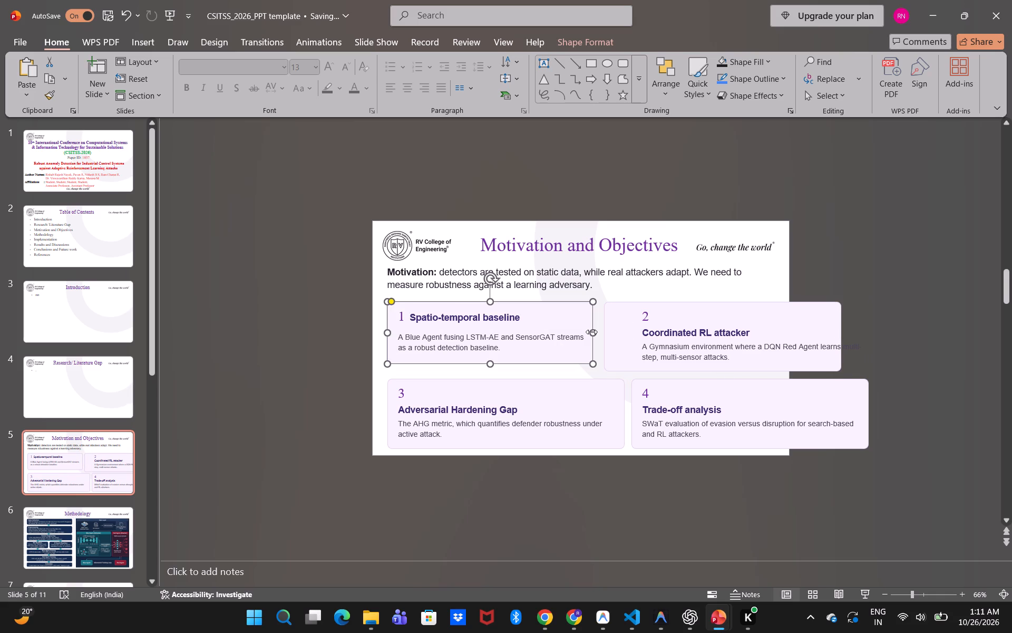
Nudge the Coordinated RL attacker card's background box further left to leave only a small gap after the first card.
click(629, 331)
key(Left)
key(Left)
key(Left)
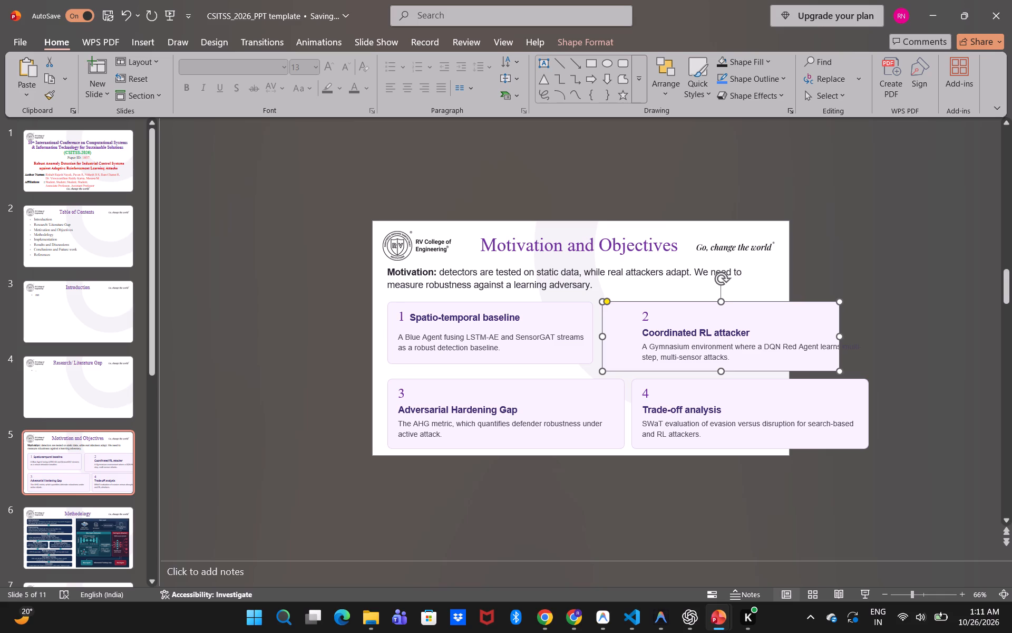
key(Left)
key(Left)
key(Left)
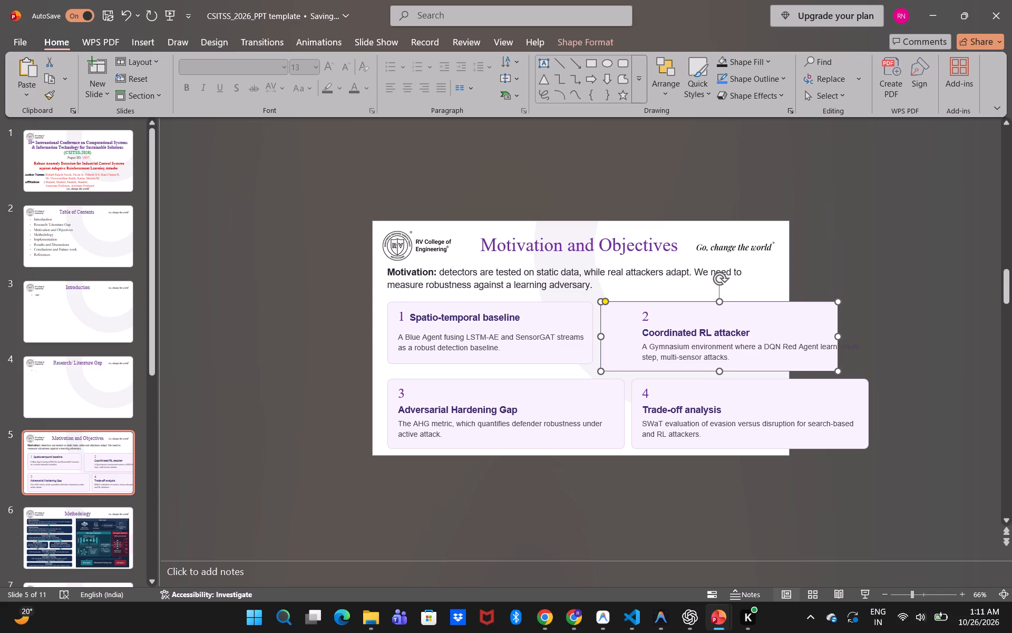
Shrink the Coordinated RL attacker background box to end inside the slide's right edge and match the first card's height.
drag(839, 335, 777, 334)
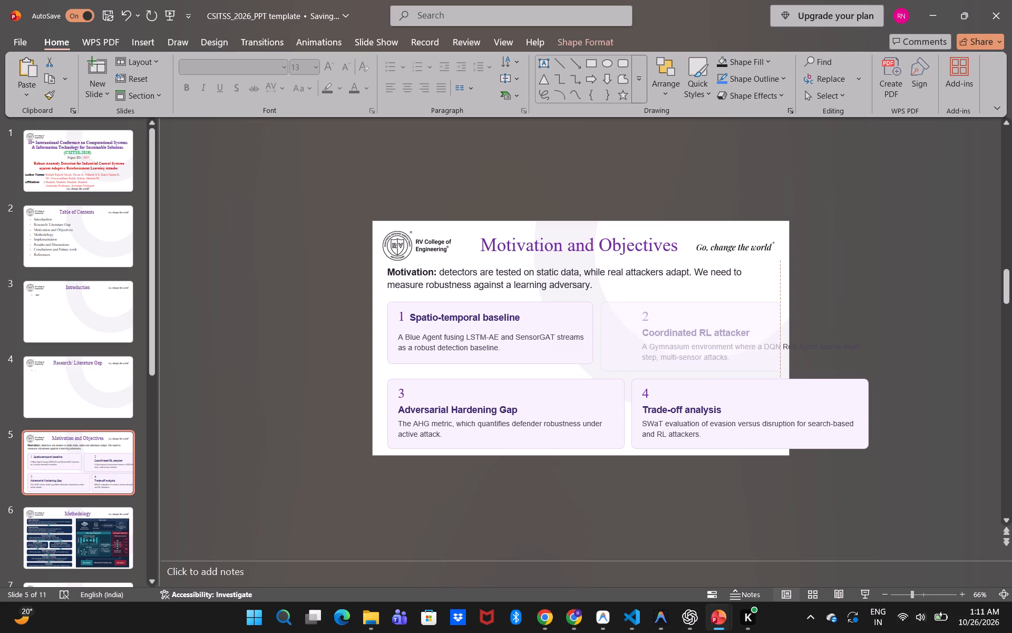
drag(777, 334, 780, 334)
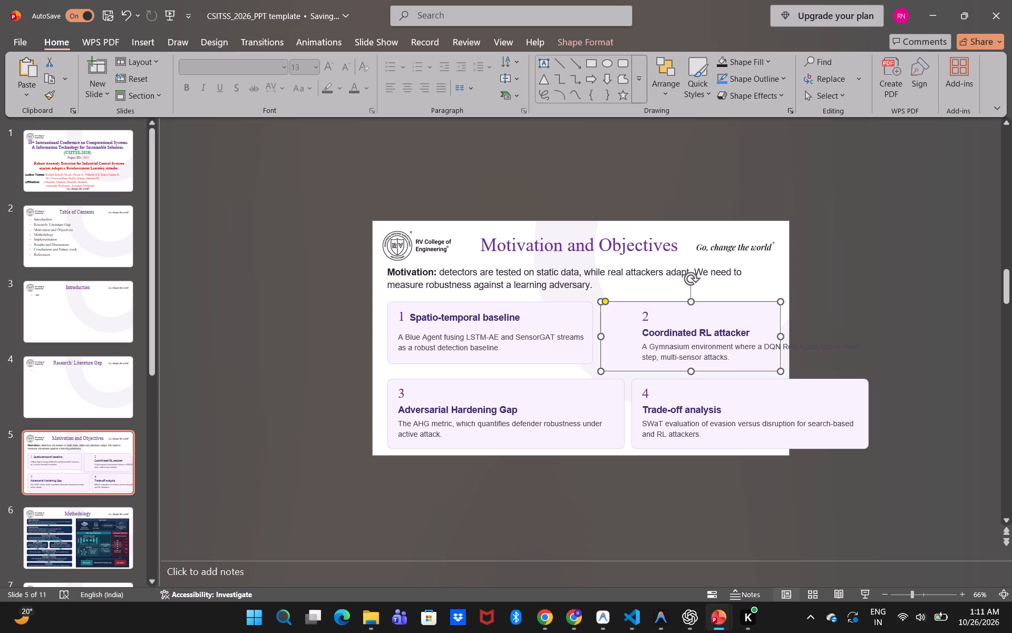
drag(690, 373, 690, 365)
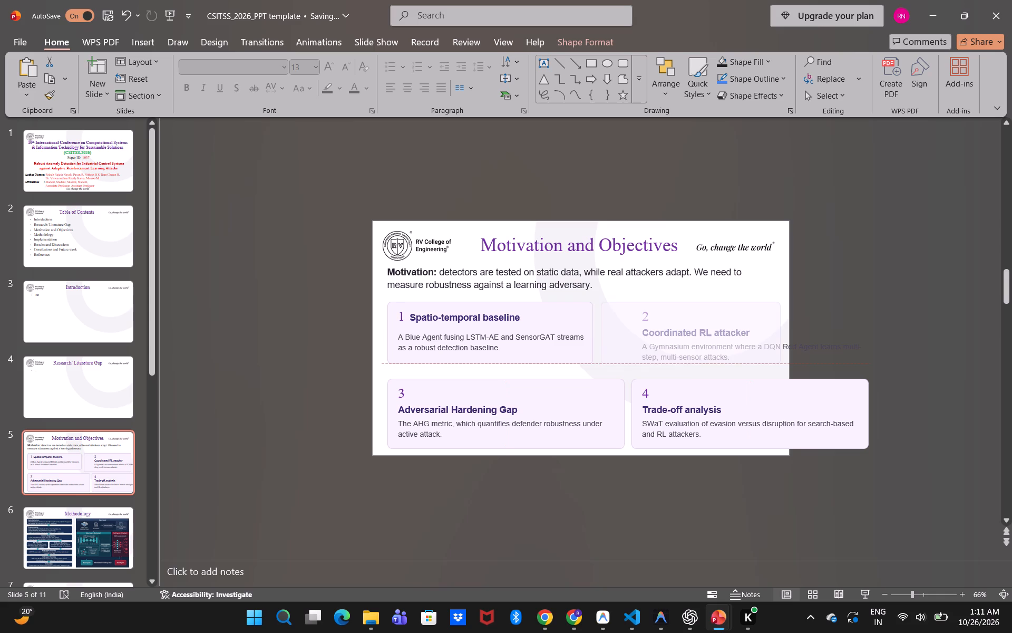
drag(690, 365, 690, 367)
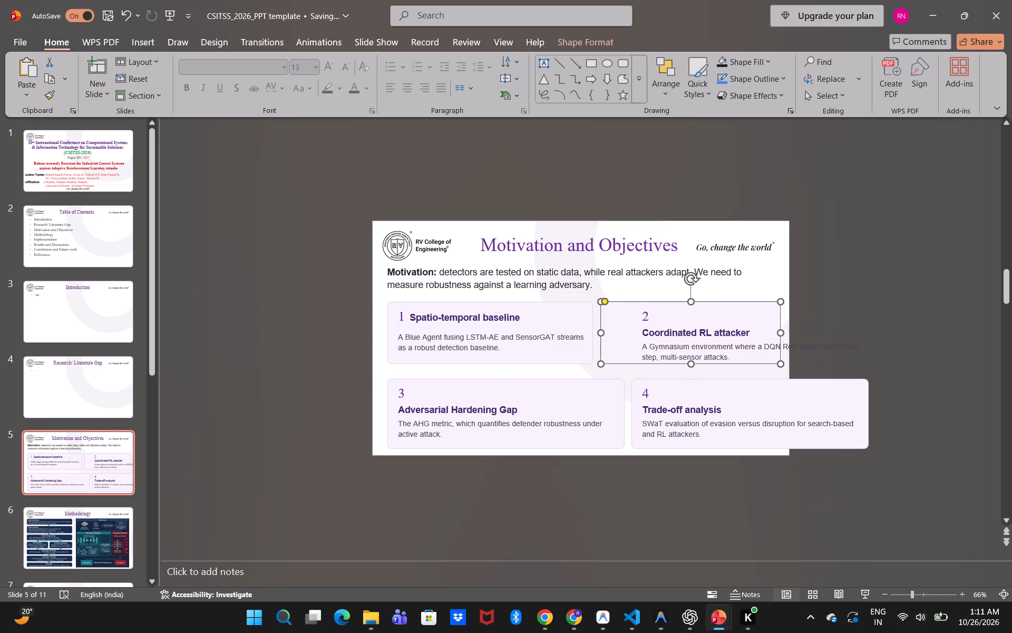
Move the Adversarial Hardening Gap and Trade-off analysis cards, with all their text, up slightly toward the upper row.
drag(381, 372, 777, 444)
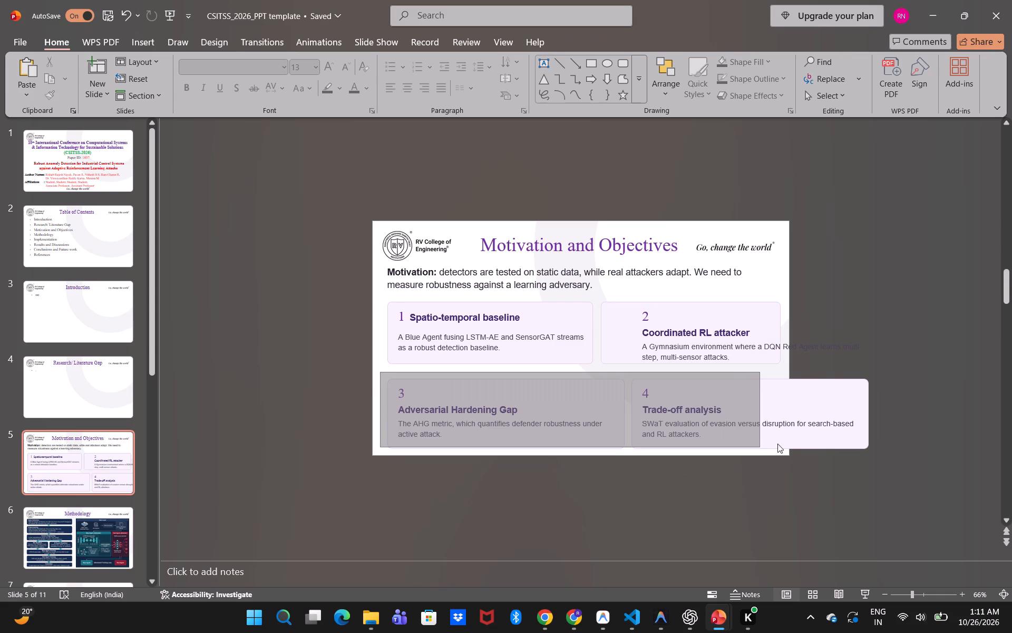
drag(777, 444, 876, 462)
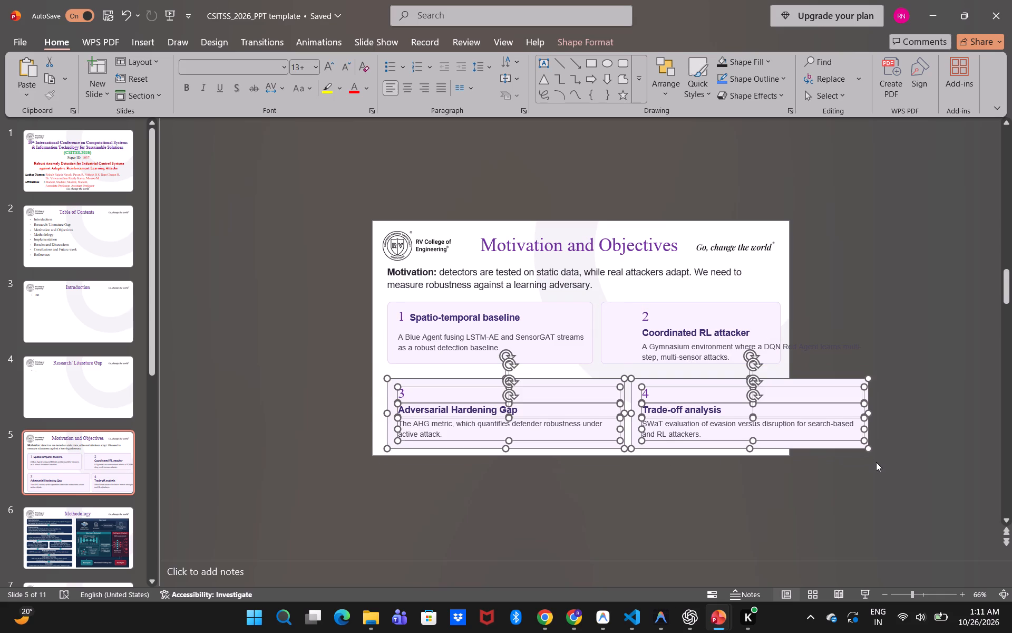
key(Up)
key(Up)
key(Up)
key(Up)
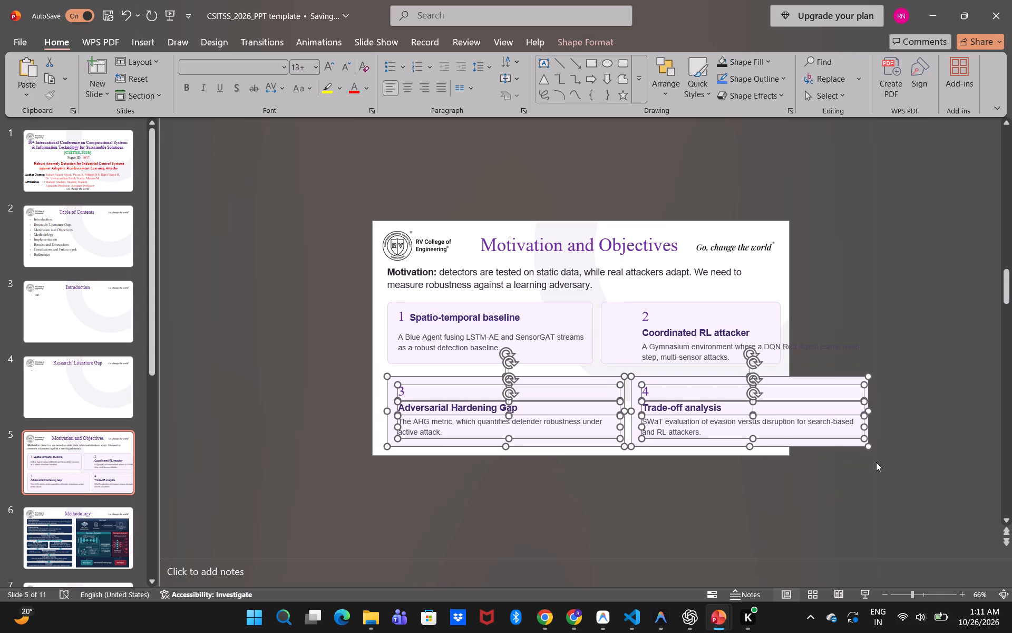
key(Down)
click(860, 292)
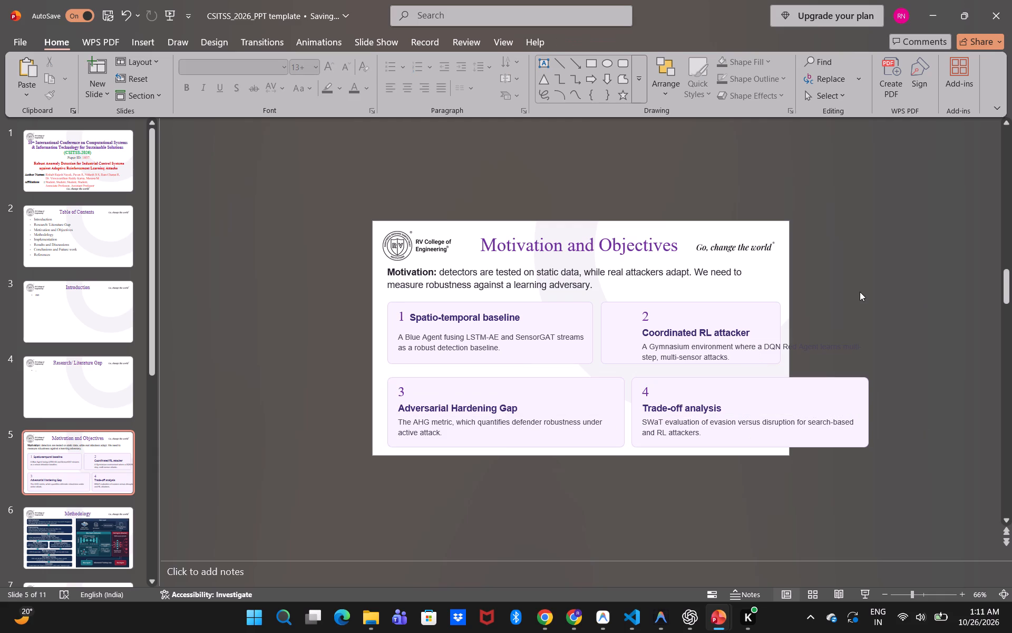
Move the number 2 left so it sits just inside the left edge of the Coordinated RL attacker card.
click(645, 312)
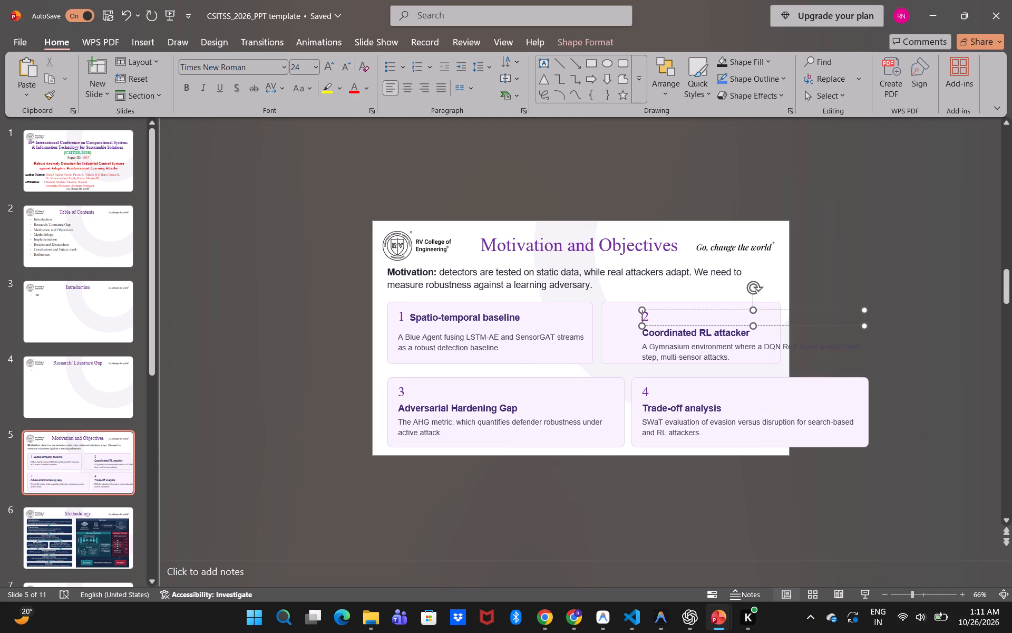
click(649, 311)
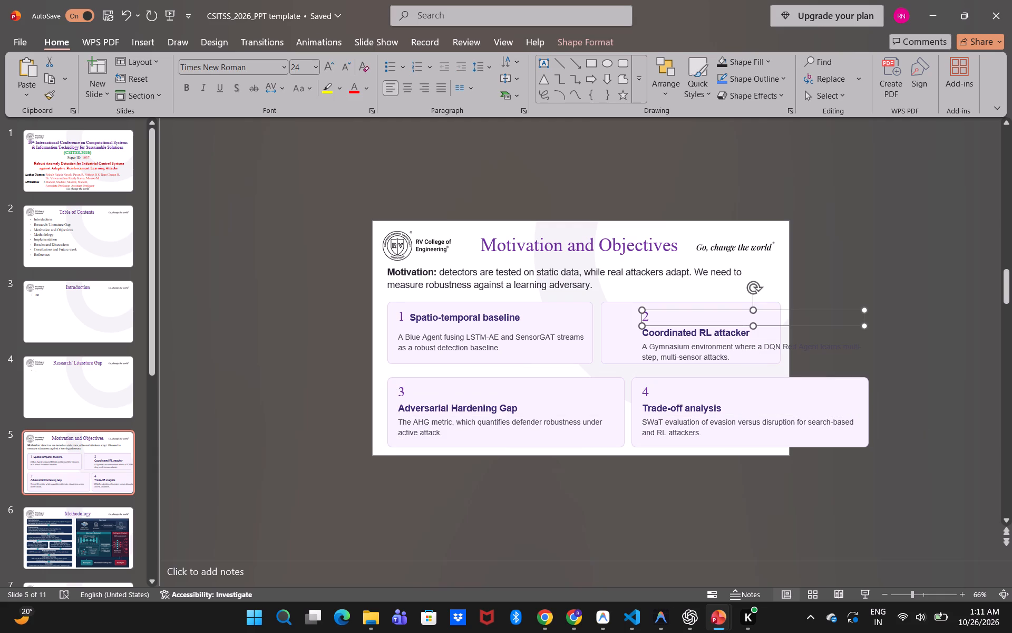
click(659, 312)
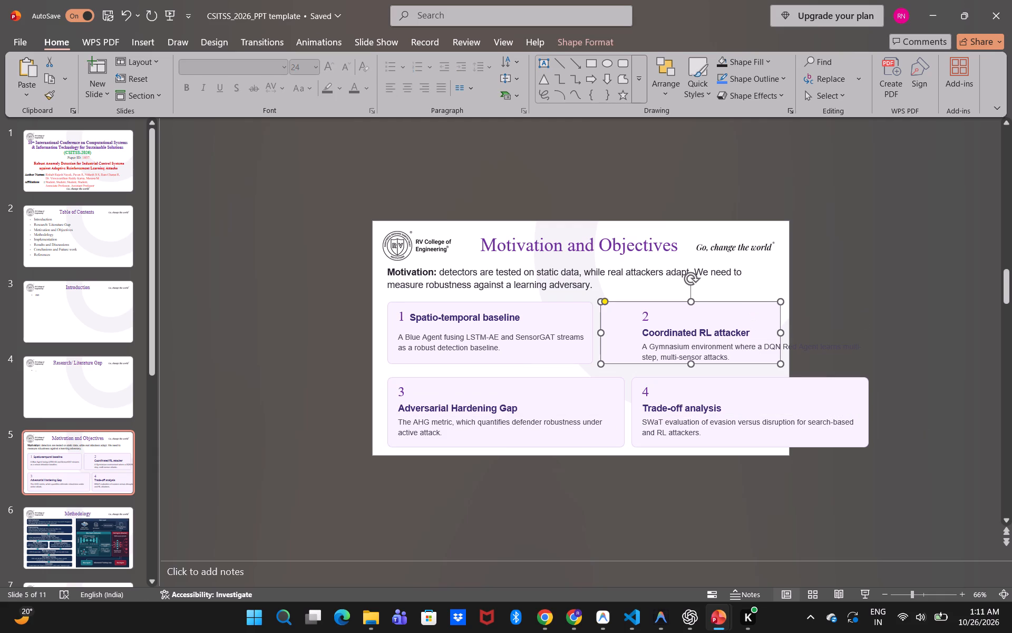
click(642, 320)
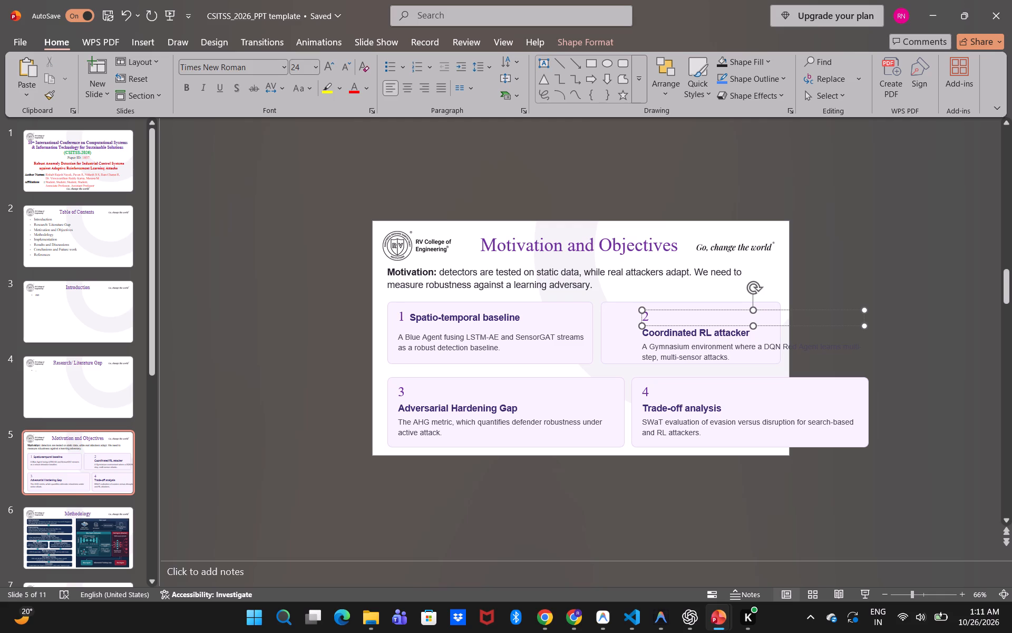
click(655, 311)
key(Left)
key(Left)
key(Left)
key(Left)
key(Left)
key(Left)
key(Left)
key(Left)
key(Left)
key(Left)
key(Left)
key(Left)
key(Left)
key(Left)
key(Left)
key(Left)
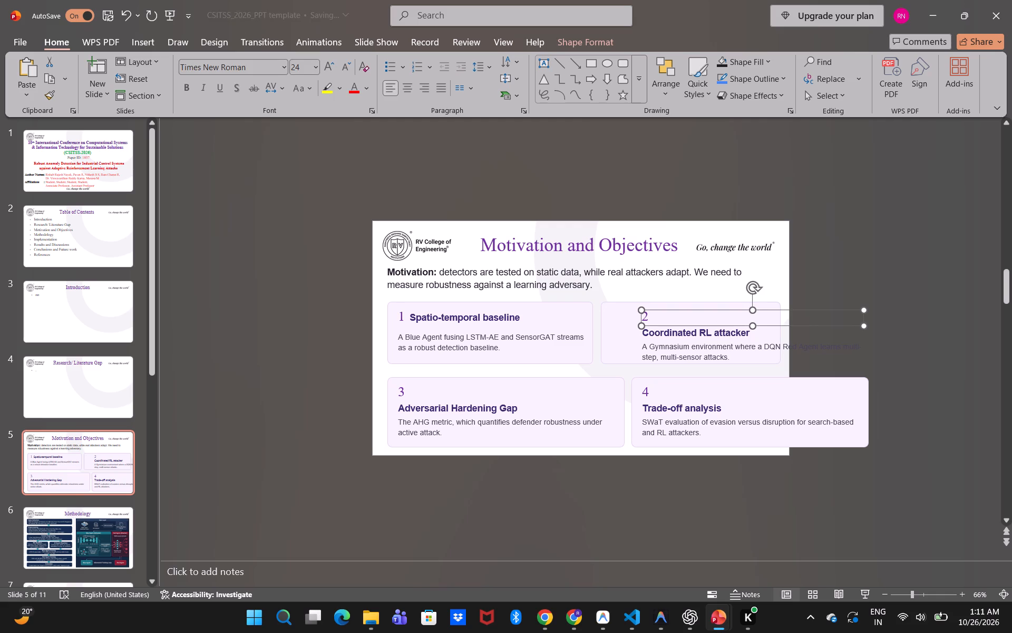
key(Left)
key(Left)
key(Left)
key(Left)
key(Left)
key(Left)
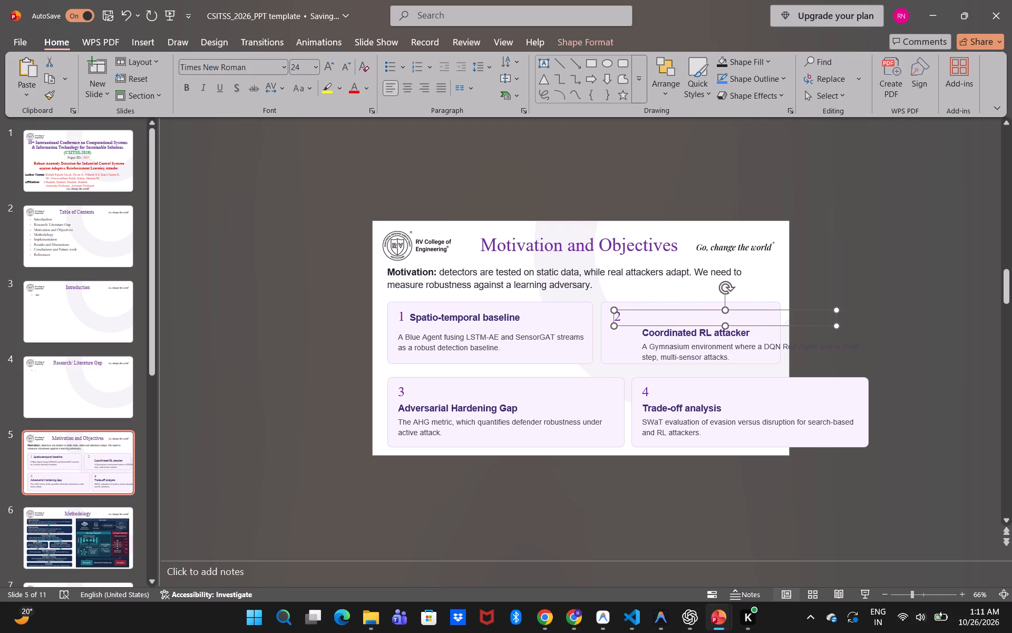
key(Left)
key(Left)
key(Left)
key(Left)
key(Left)
key(Left)
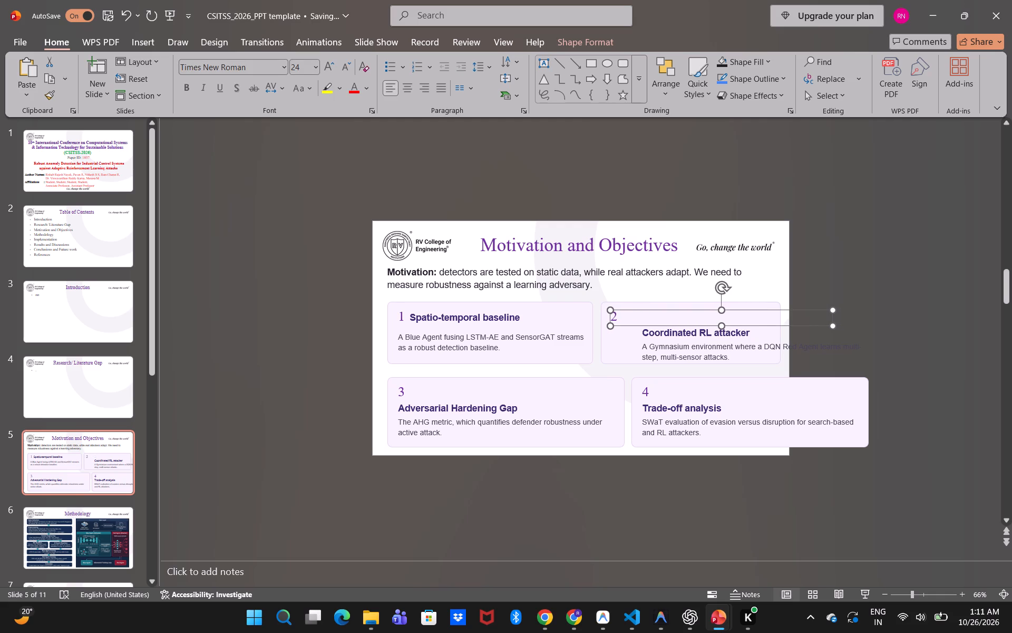
Move the Coordinated RL attacker heading up beside the number 2, level with the Spatio-temporal baseline heading.
click(658, 332)
drag(658, 328, 653, 317)
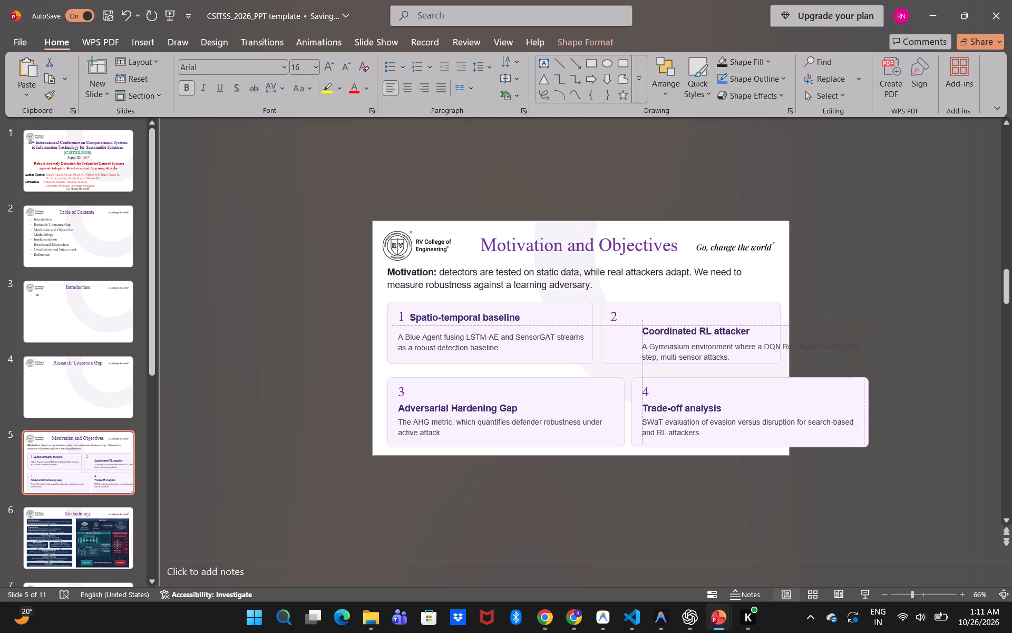
drag(653, 317, 639, 313)
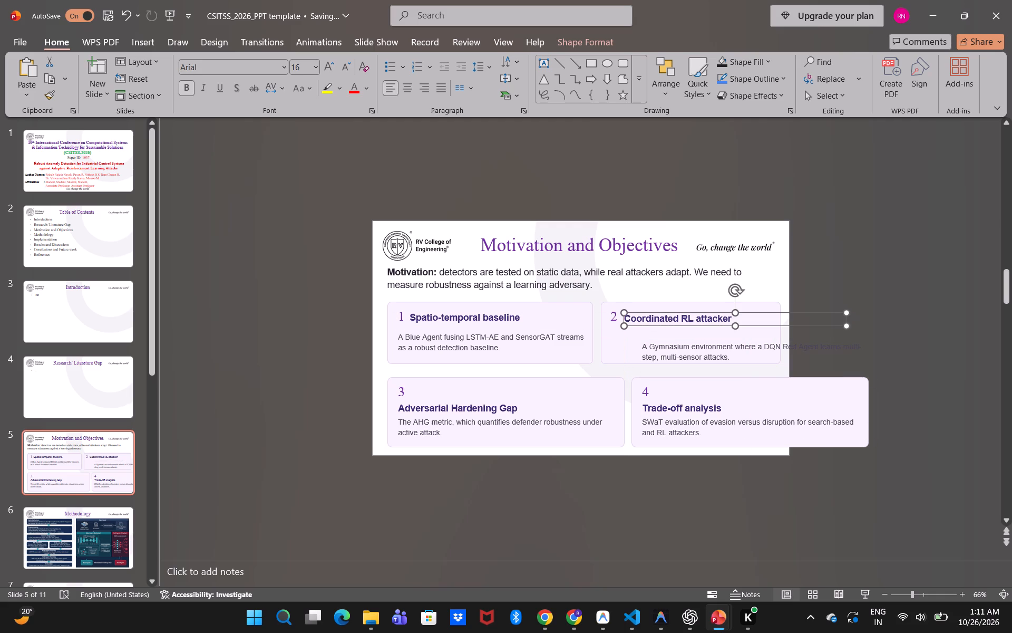
click(652, 361)
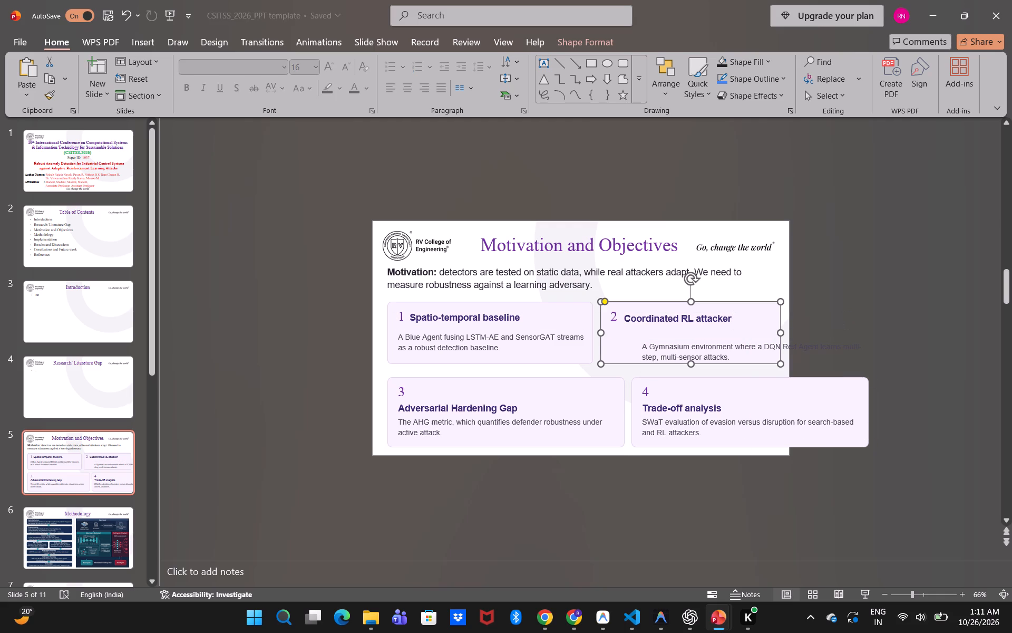
click(658, 320)
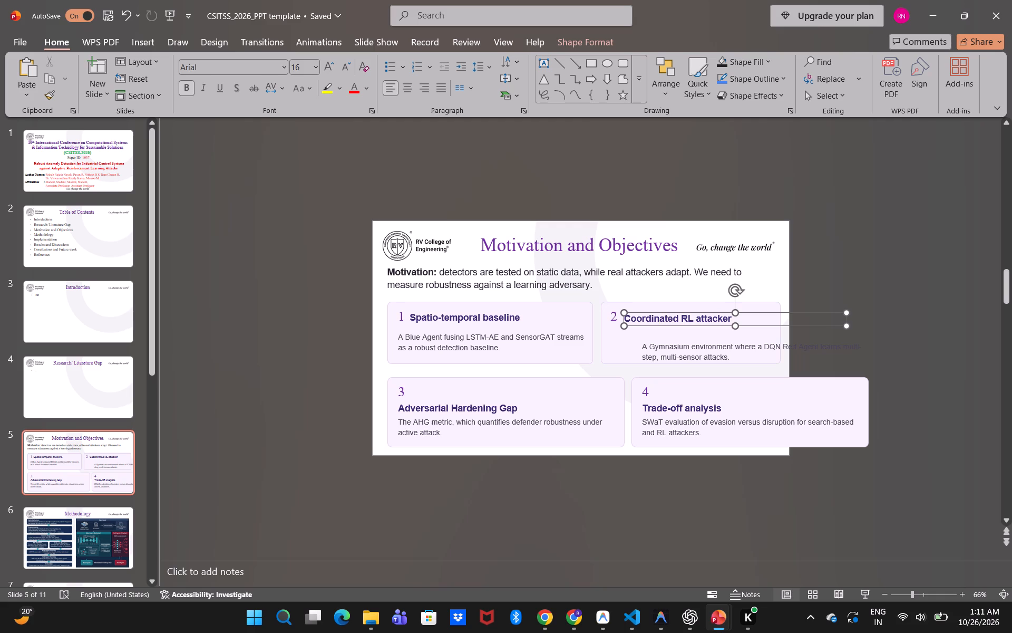
click(658, 313)
key(Up)
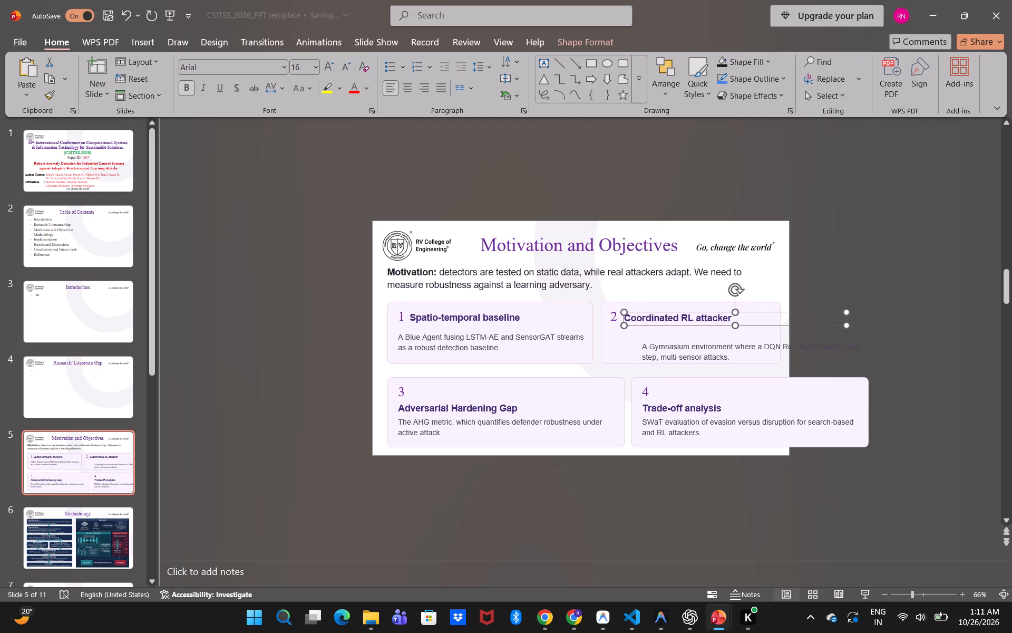
key(Up)
Move the Coordinated RL attacker description under the number 2 and narrow its text box to fit inside the card.
click(678, 343)
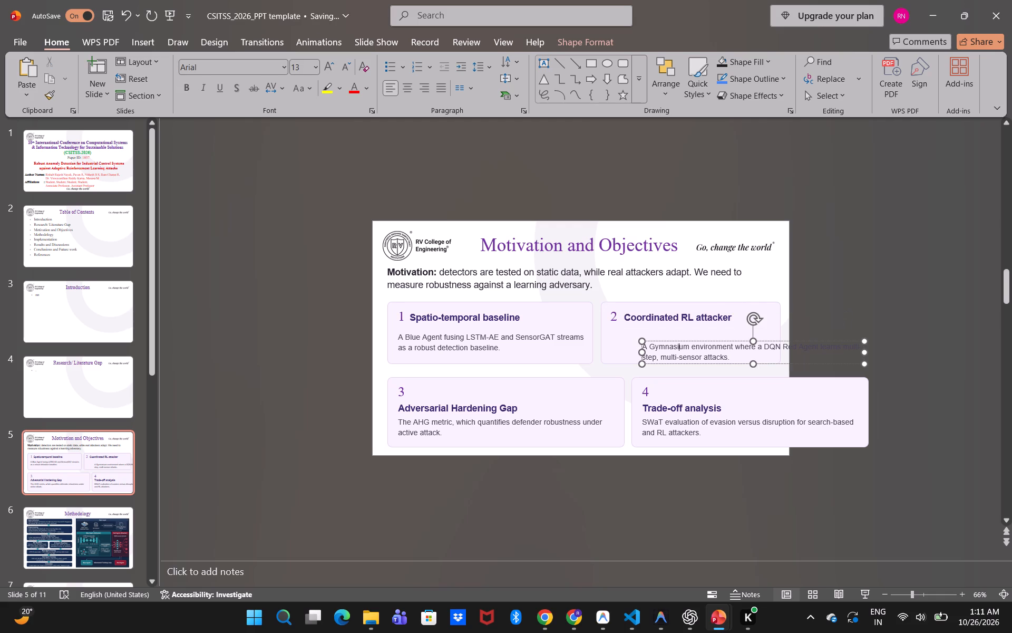
drag(676, 343, 660, 337)
drag(660, 337, 659, 335)
drag(655, 341, 654, 340)
drag(654, 340, 623, 330)
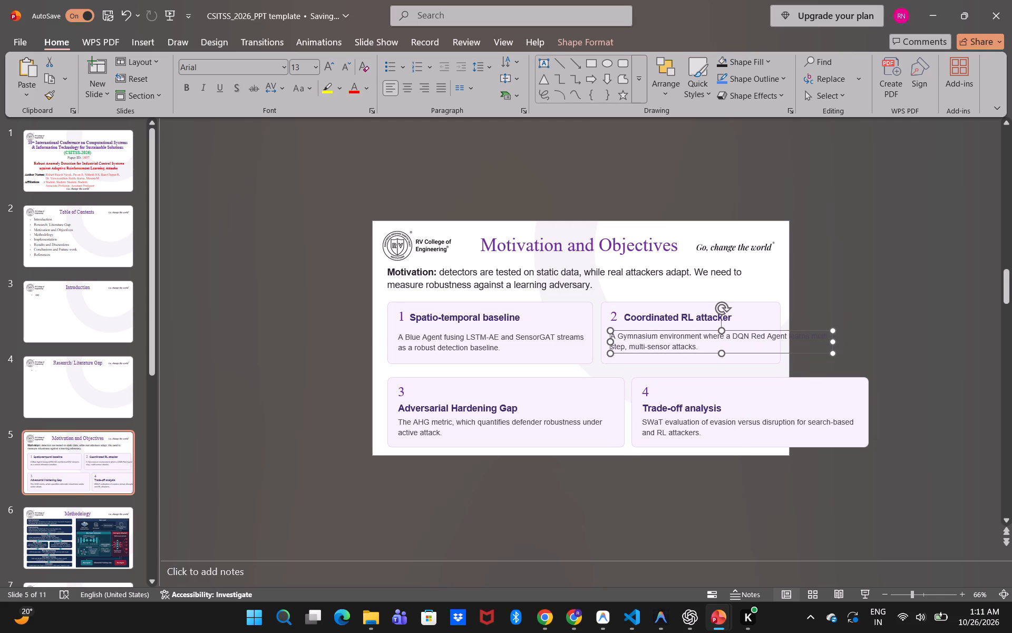
drag(834, 343, 781, 344)
click(829, 339)
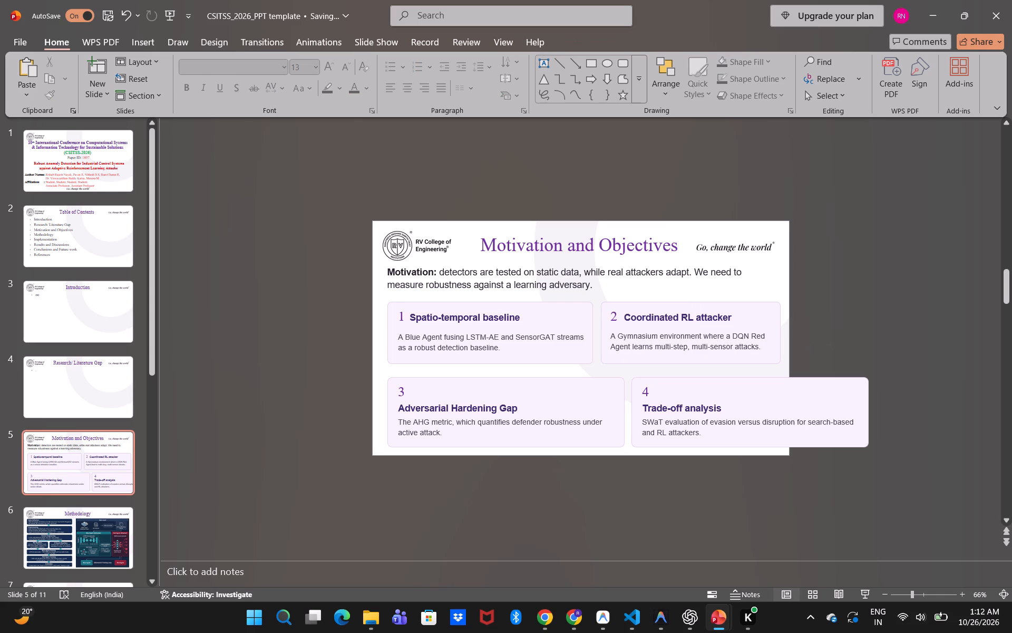
Narrow the Adversarial Hardening Gap card's background box to the width of the Spatio-temporal baseline card above.
click(560, 389)
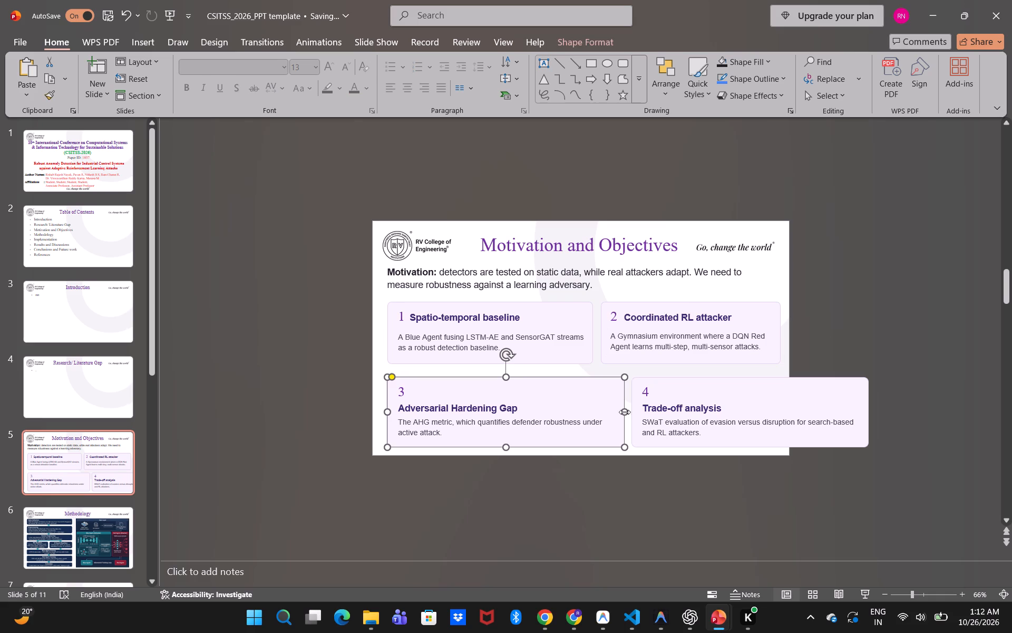
drag(625, 412, 593, 405)
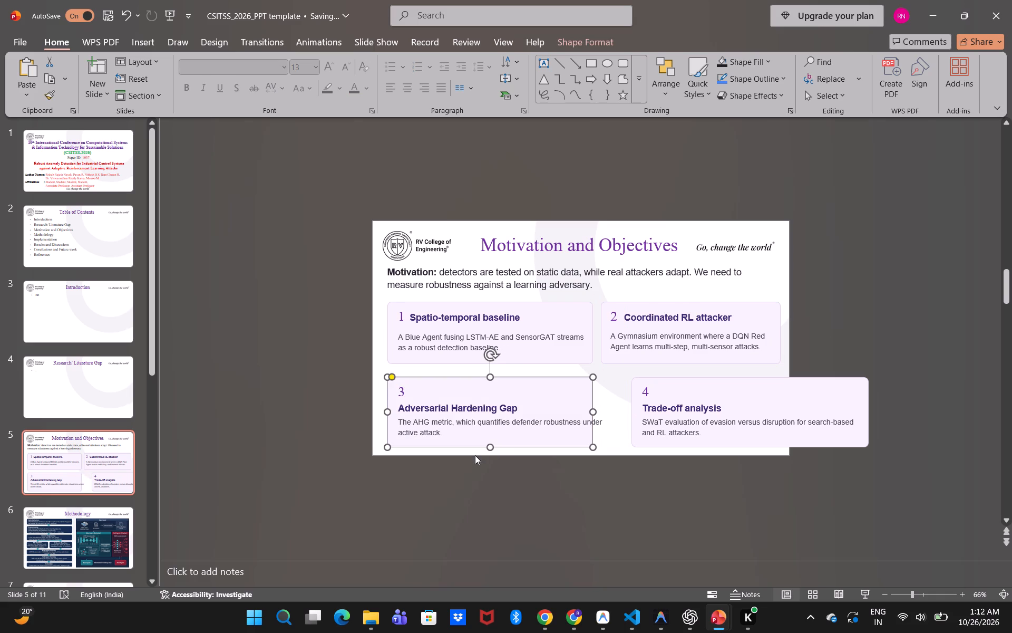
Move the Adversarial Hardening Gap heading up so it sits beside the number 3.
drag(468, 411, 469, 405)
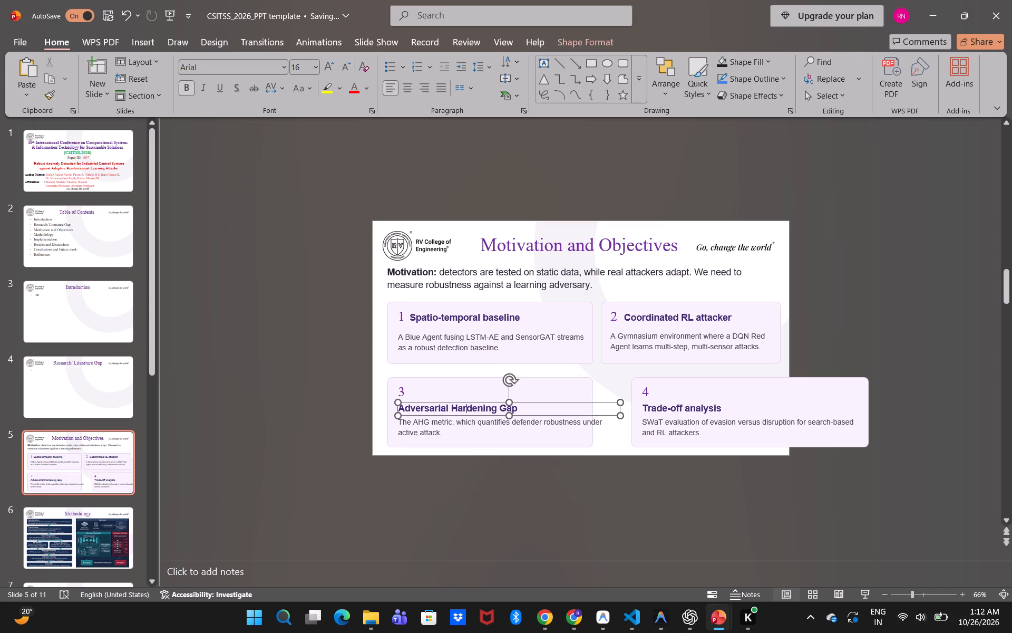
drag(469, 405, 466, 405)
drag(466, 401, 473, 395)
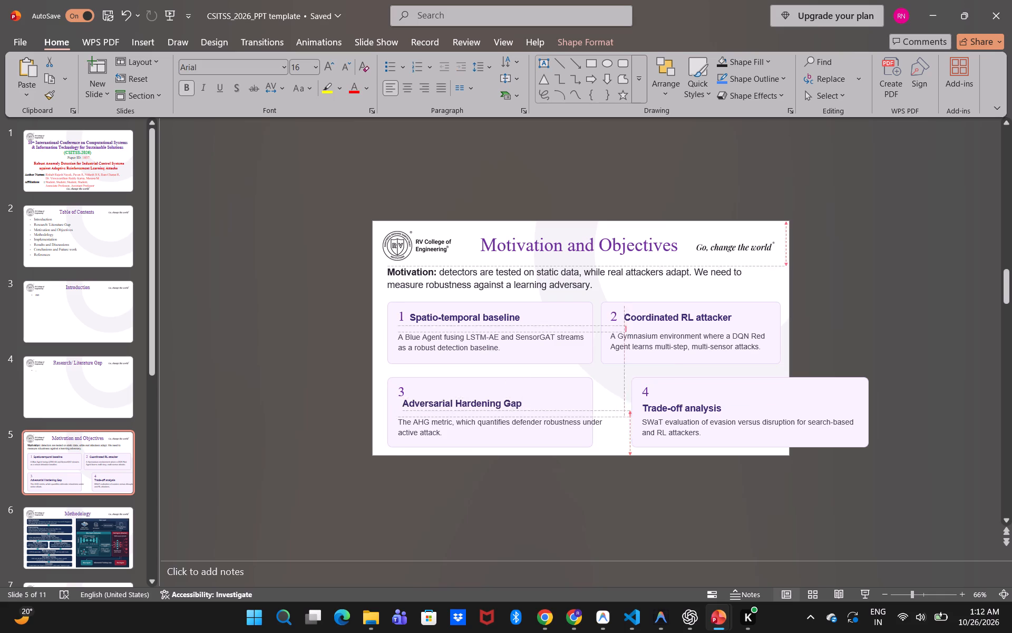
drag(473, 395, 477, 385)
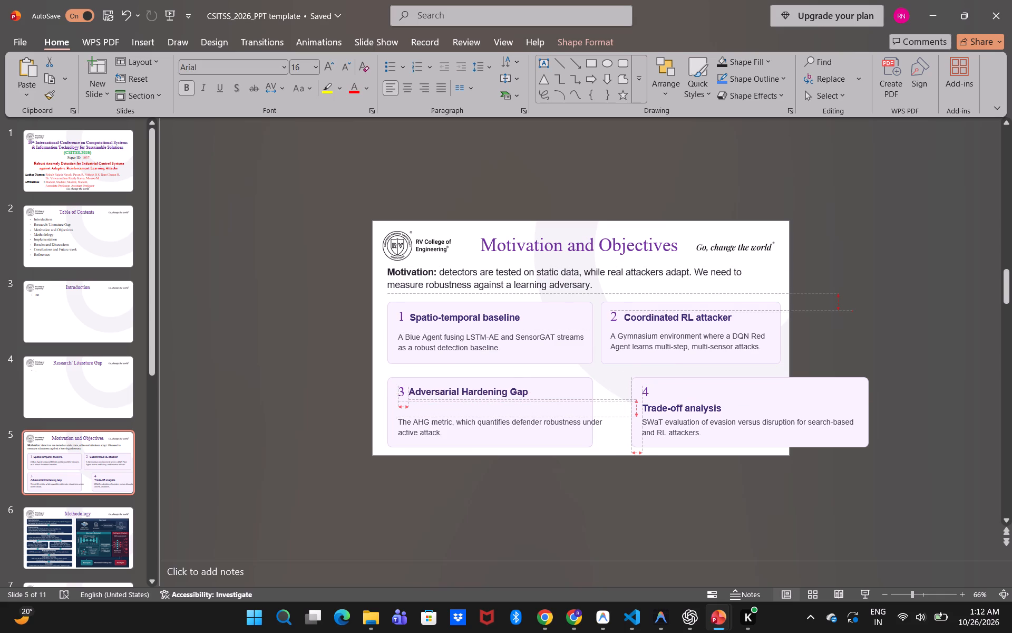
drag(477, 385, 478, 388)
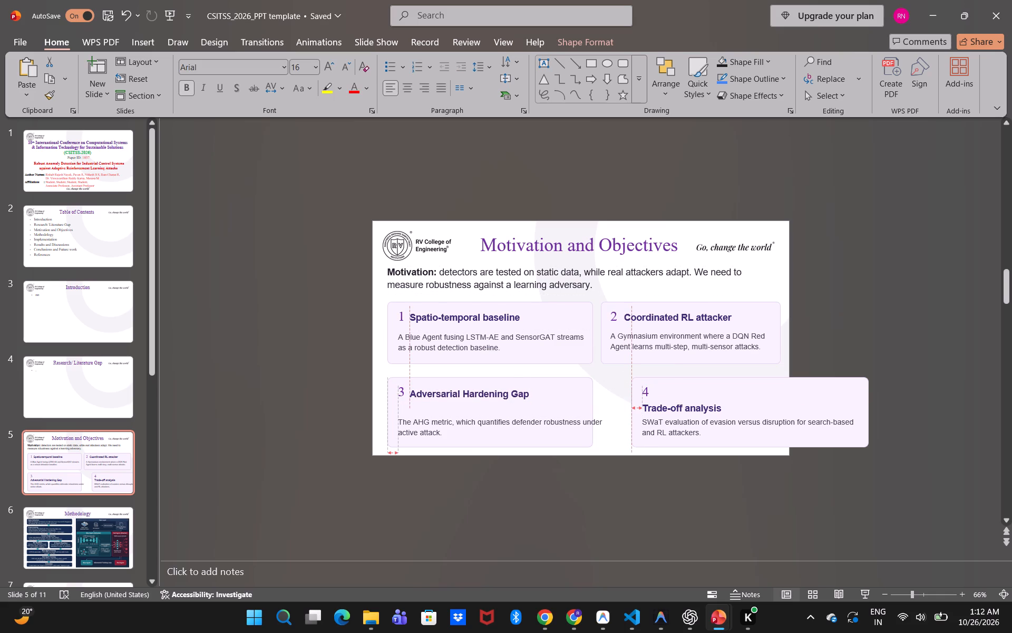
drag(478, 388, 477, 387)
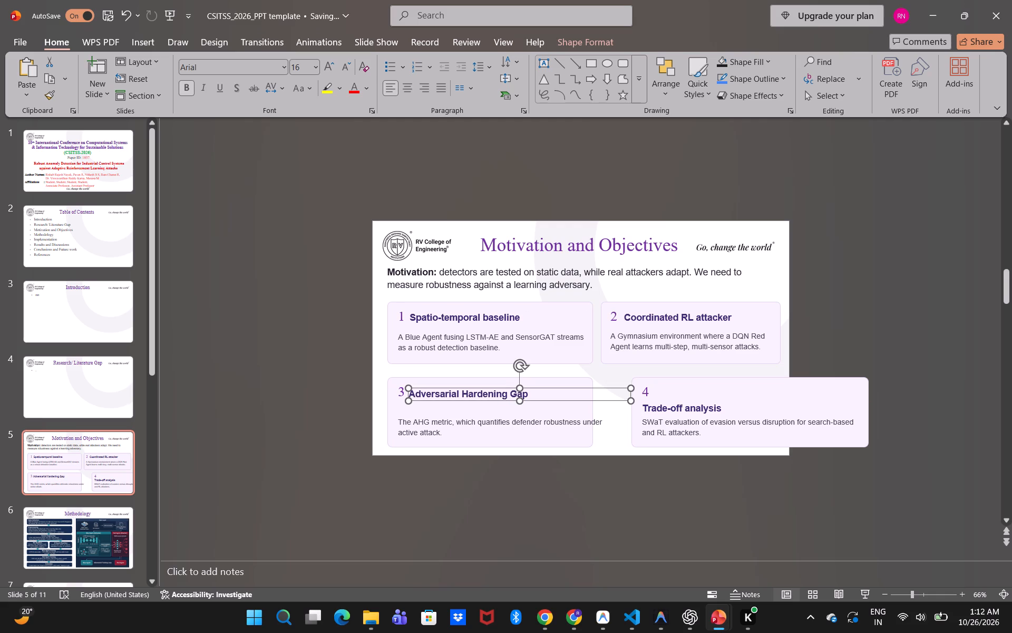
Move the Adversarial Hardening Gap description up slightly and narrow its text box to fit inside the card.
click(463, 436)
drag(452, 417, 452, 410)
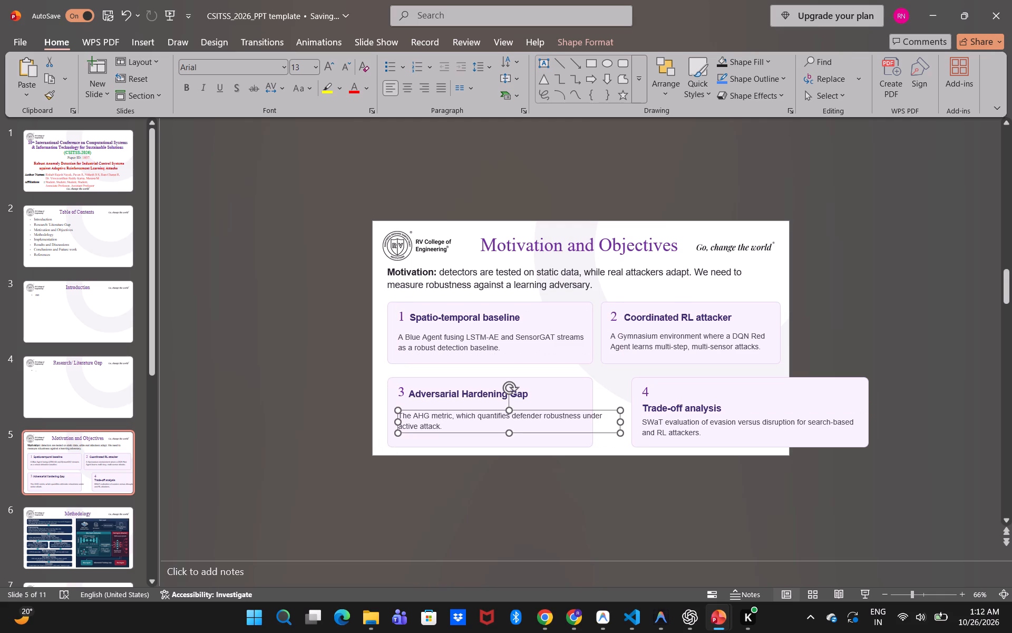
drag(621, 422, 609, 421)
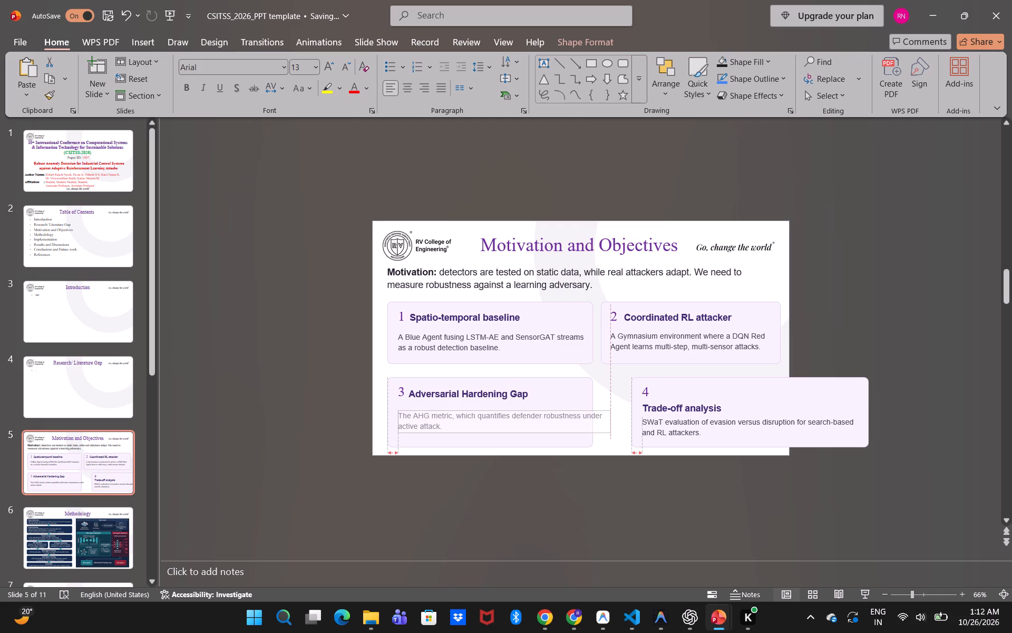
drag(609, 421, 587, 423)
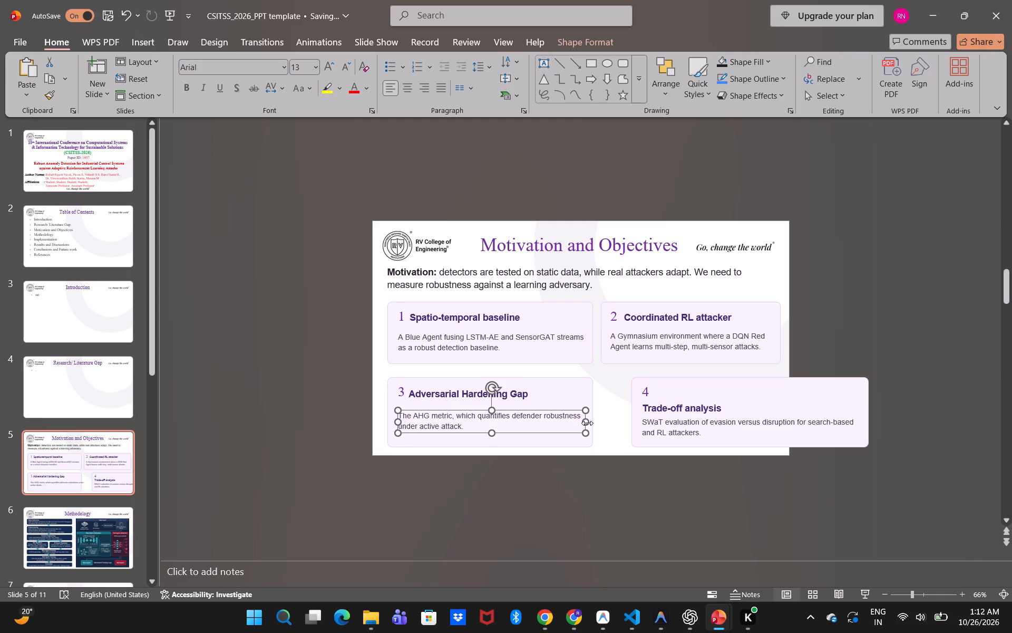
Shorten the Adversarial Hardening Gap background box from the bottom to match the first card's height.
click(489, 441)
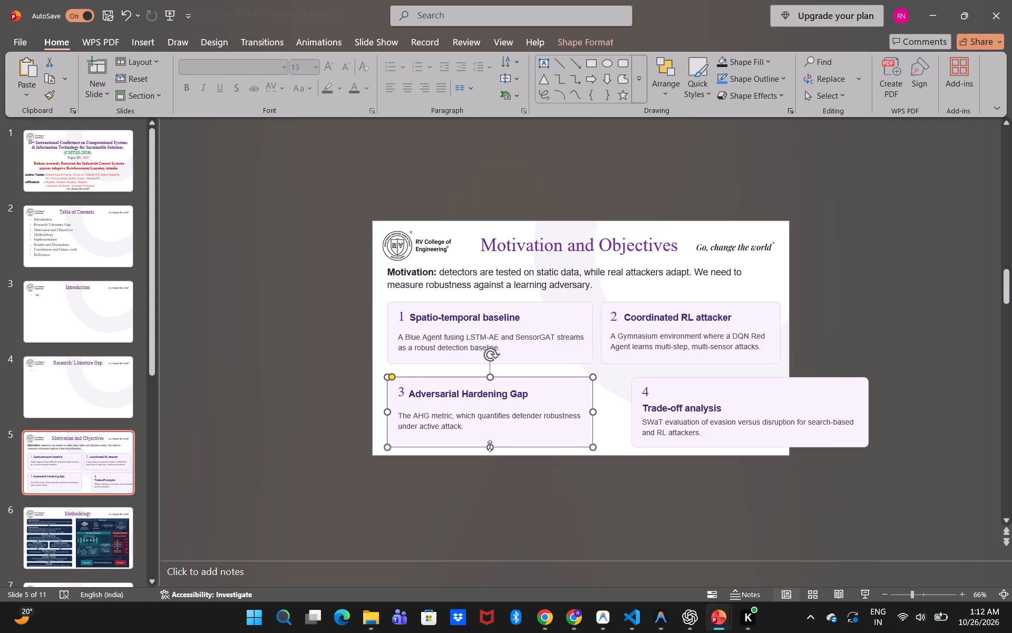
drag(491, 447, 492, 439)
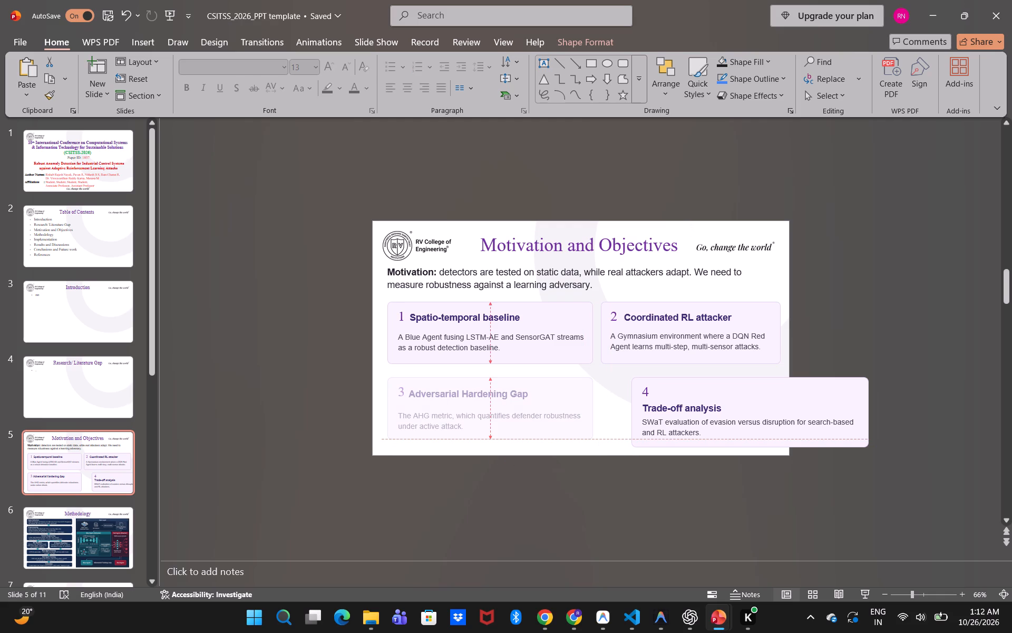
drag(492, 439, 492, 440)
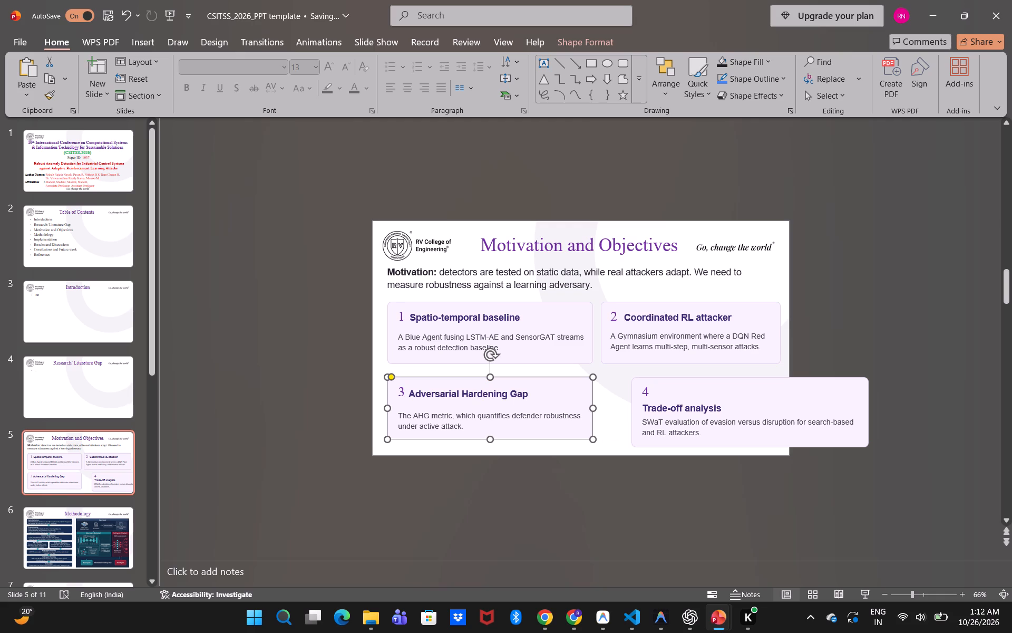
Move the Trade-off analysis background box left to line up under the Coordinated RL attacker card, with a small gap after the third card.
click(634, 425)
key(Left)
key(Left)
key(Left)
key(Left)
key(Left)
key(Left)
key(Left)
key(Left)
key(Left)
key(Left)
key(Left)
key(Left)
key(Left)
key(Left)
key(Left)
key(Left)
key(Left)
key(Left)
key(Left)
key(Left)
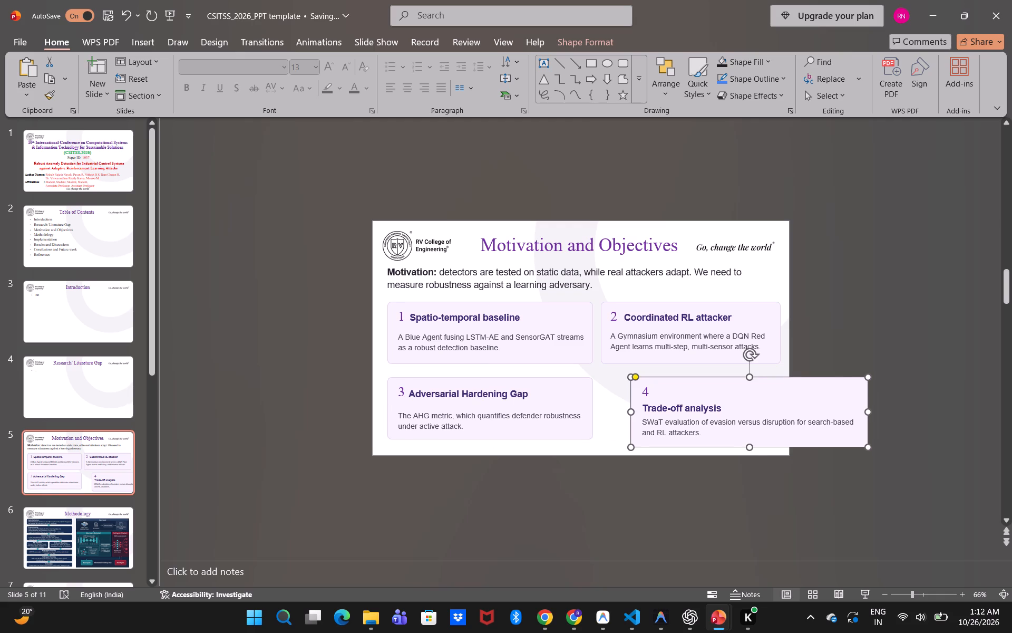
key(Right)
key(Right)
key(Right)
key(Right)
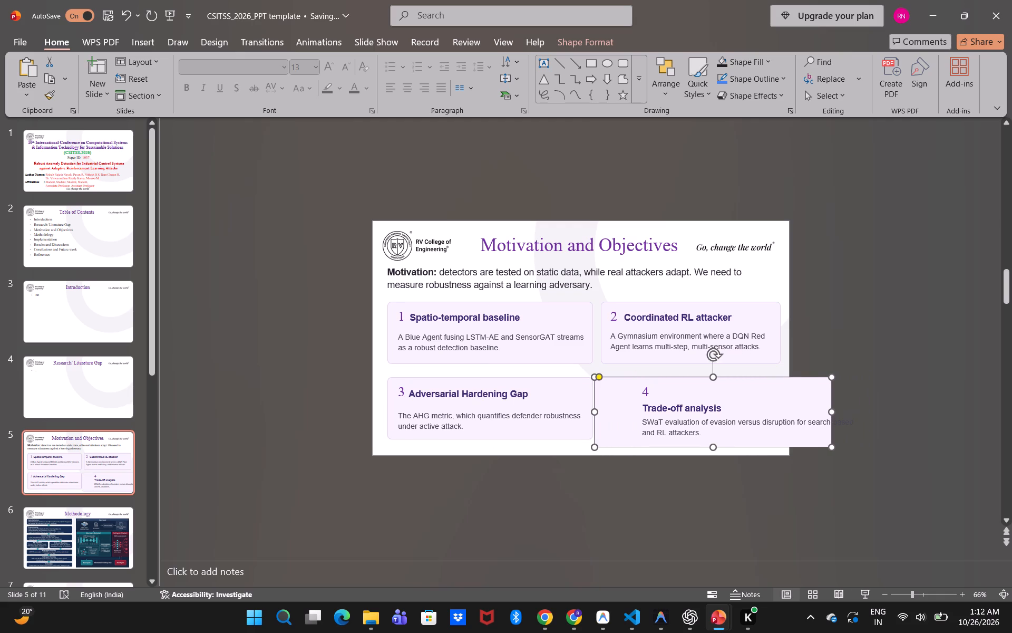
key(Right)
key(Right)
key(Right)
key(Right)
key(Right)
key(Right)
key(Right)
key(Right)
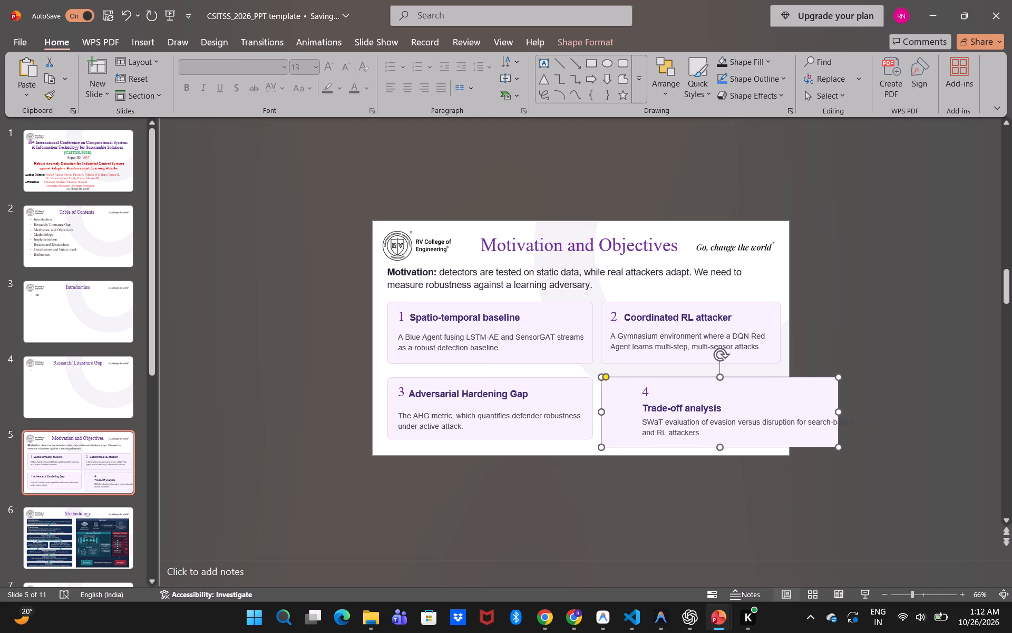
key(Right)
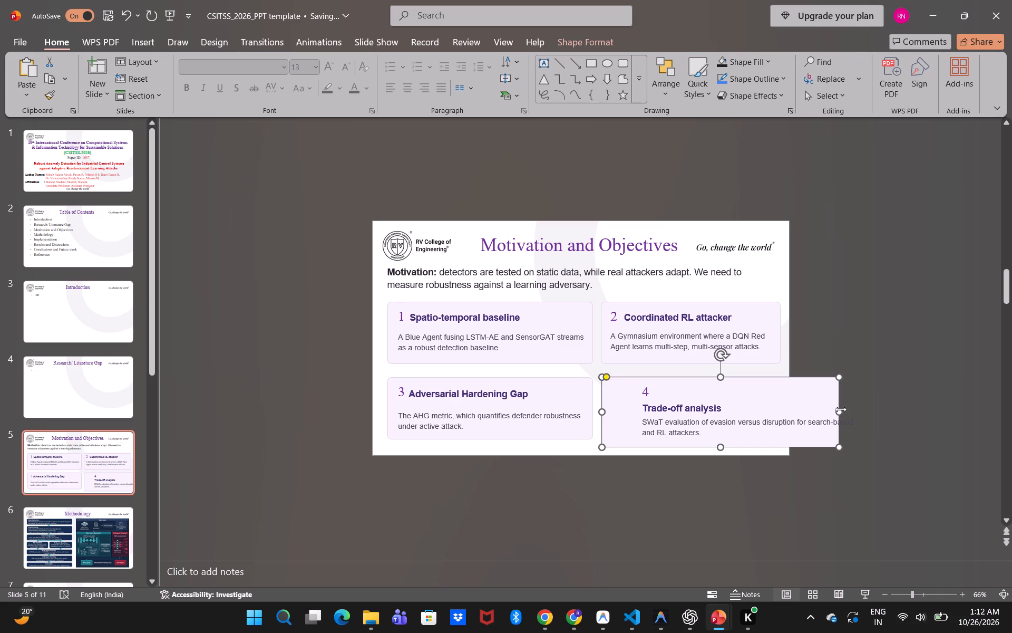
Resize the Trade-off analysis background box to match the width of the card above and the height of the Adversarial Hardening Gap card.
drag(841, 409, 780, 400)
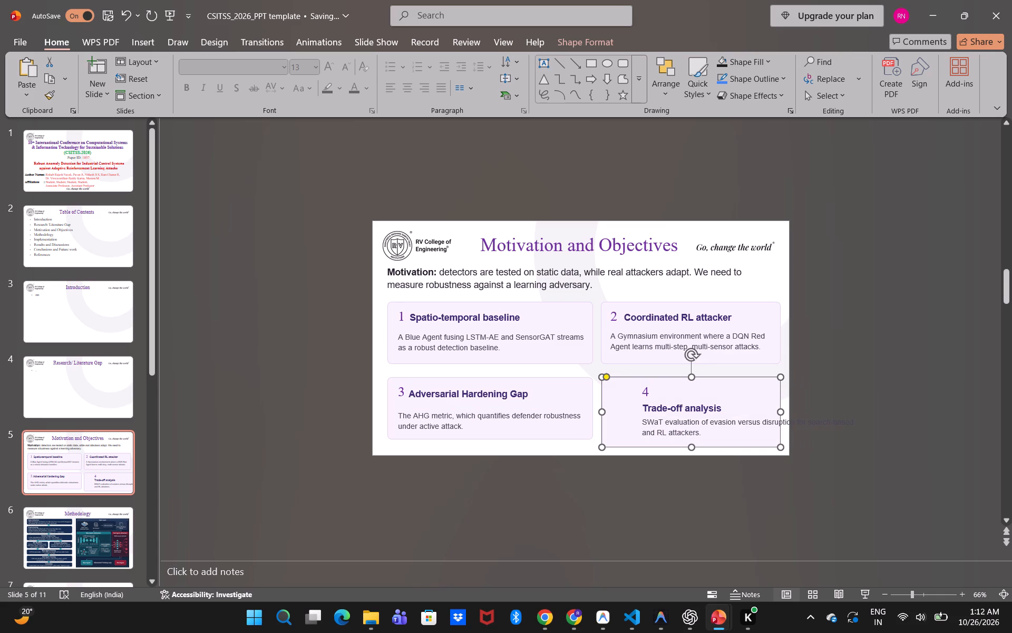
click(605, 410)
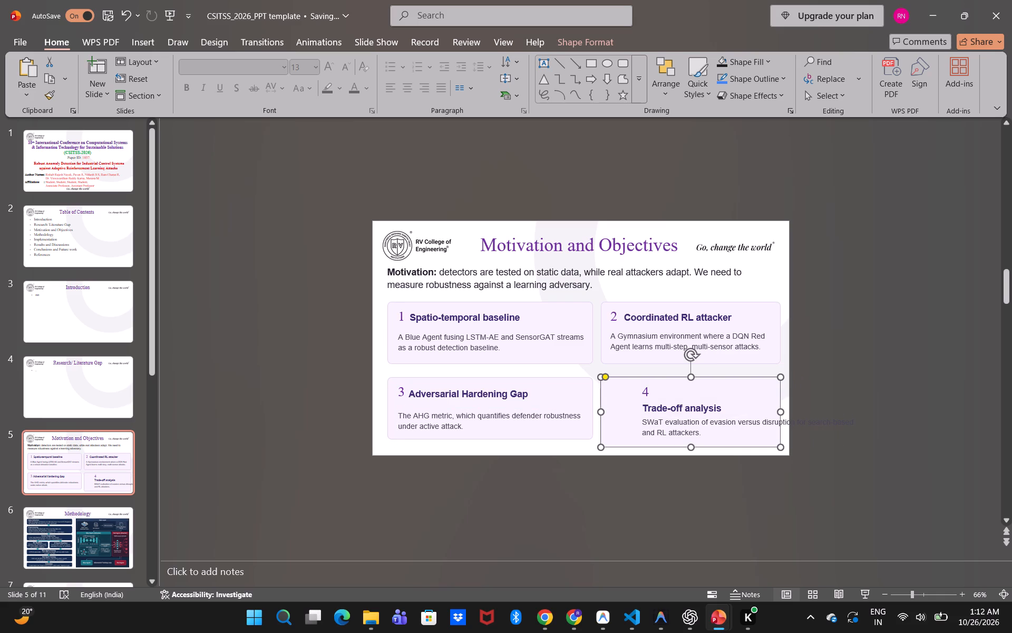
click(690, 444)
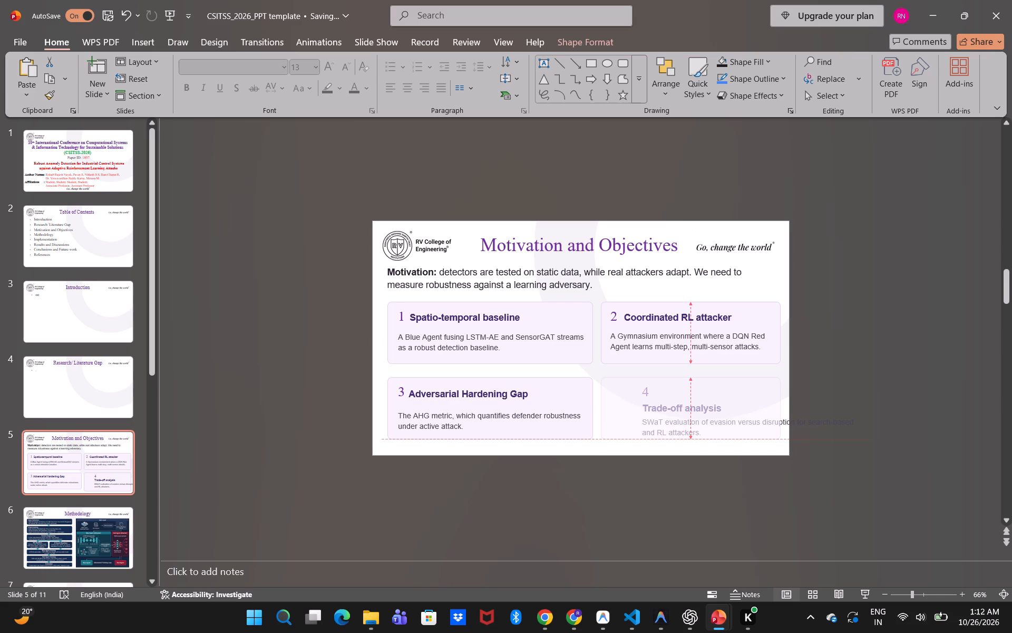
Move the number 4 to the upper-left area of the Trade-off analysis card, aligned beneath the 2 and level with the 3.
click(646, 388)
drag(653, 387, 626, 382)
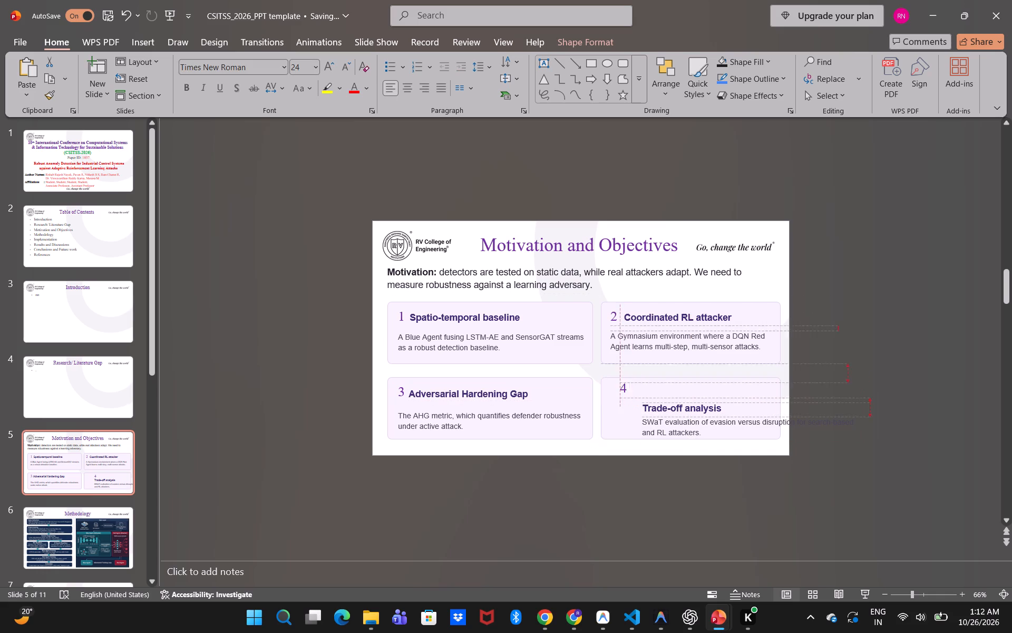
drag(626, 382, 624, 386)
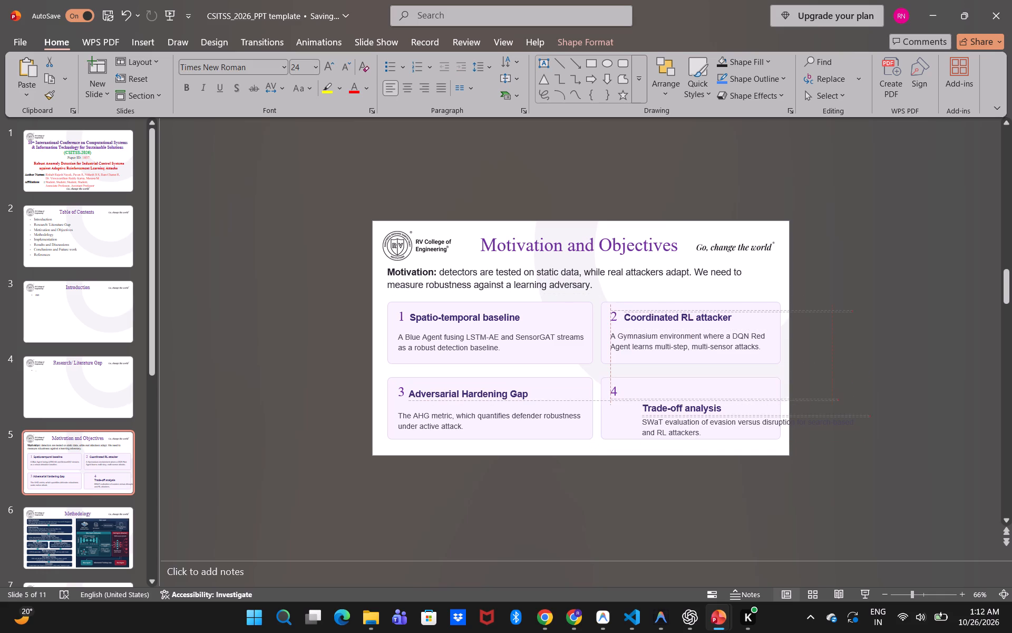
drag(624, 386, 624, 385)
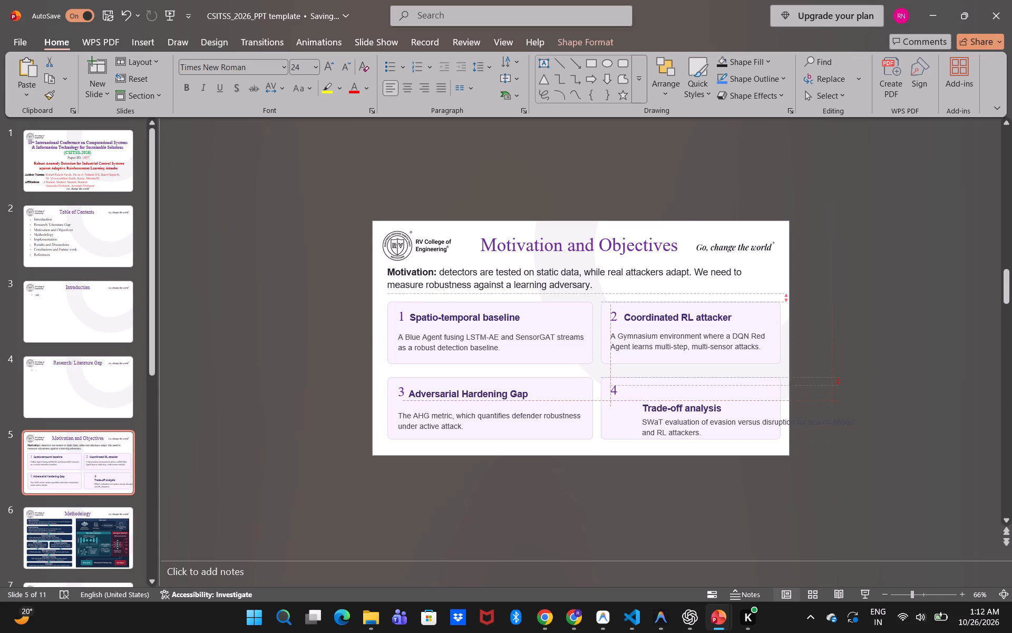
drag(624, 385, 620, 380)
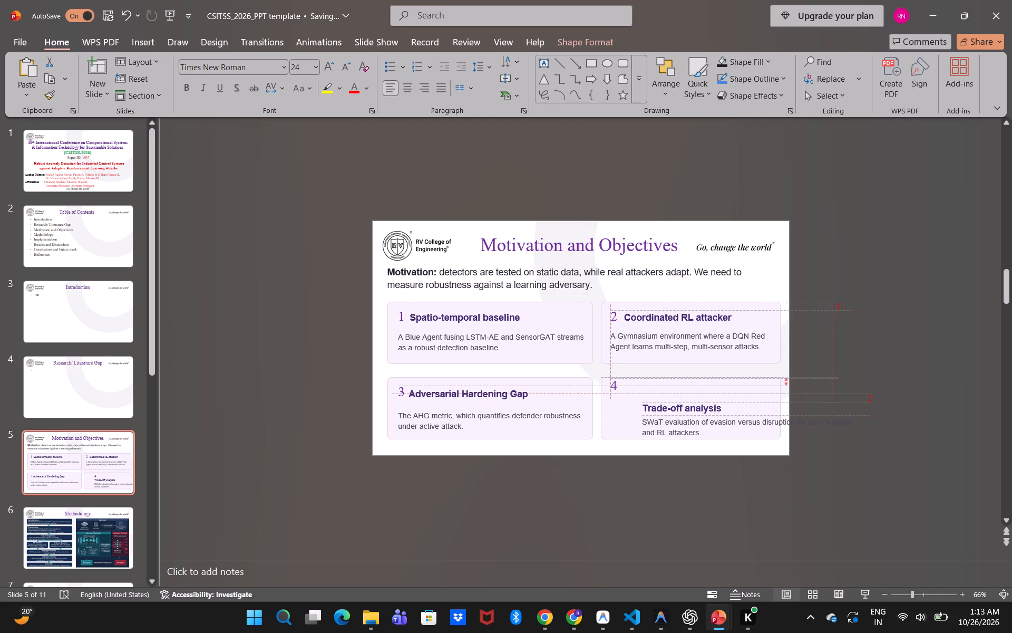
drag(620, 380, 620, 384)
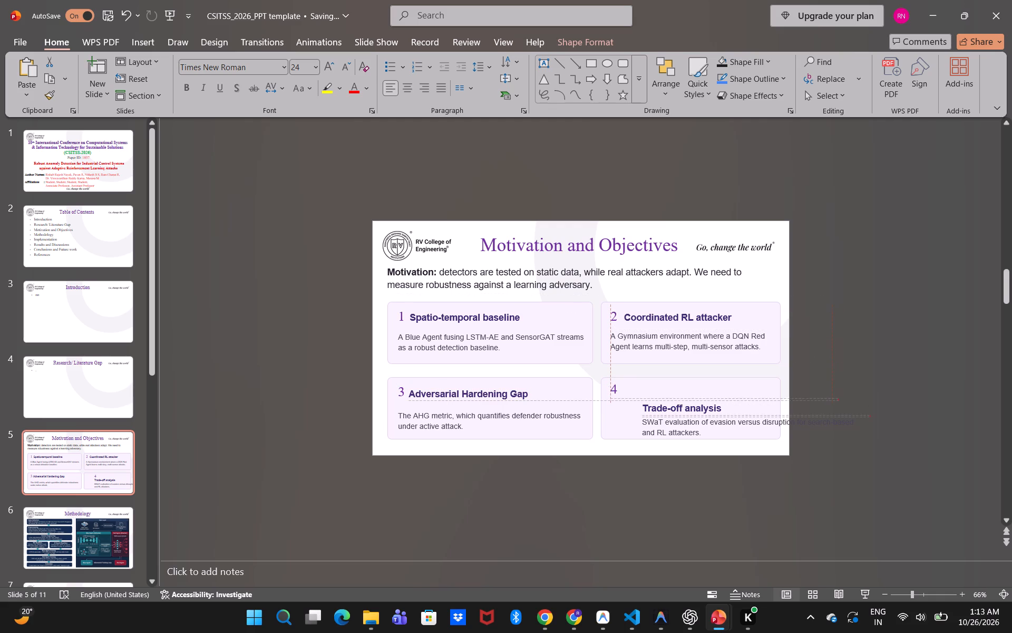
drag(620, 384, 621, 386)
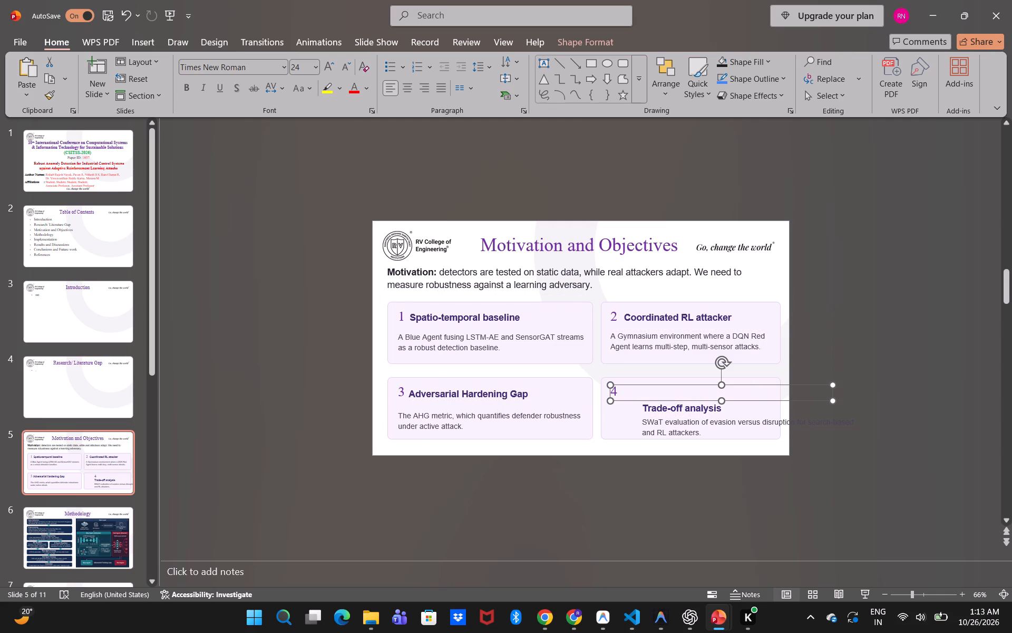
Move the Trade-off analysis heading up and left beside the number 4, and nudge the number down slightly to align them.
click(656, 409)
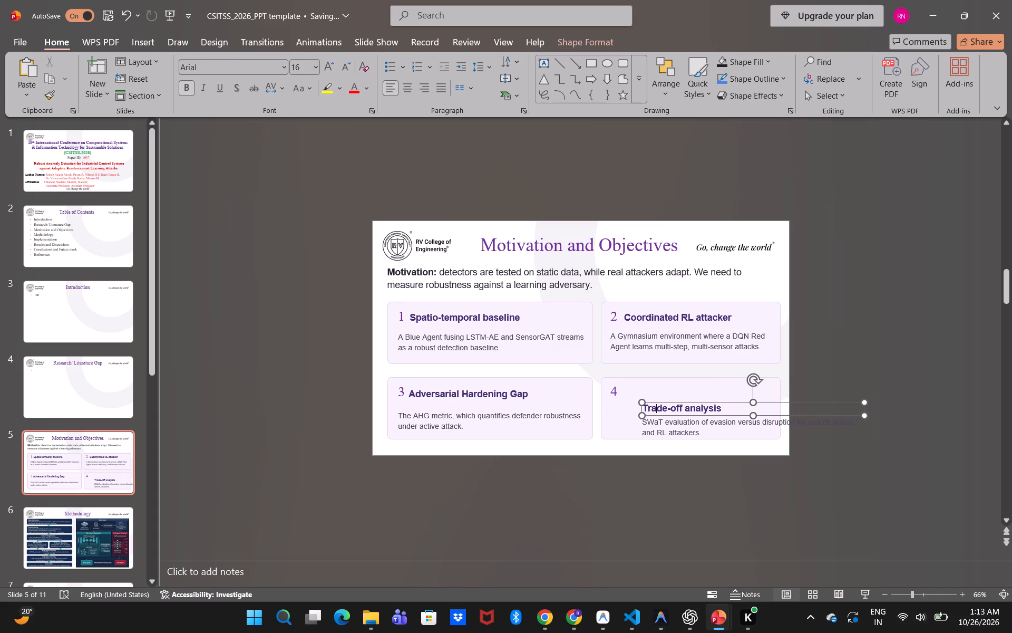
drag(658, 402, 639, 387)
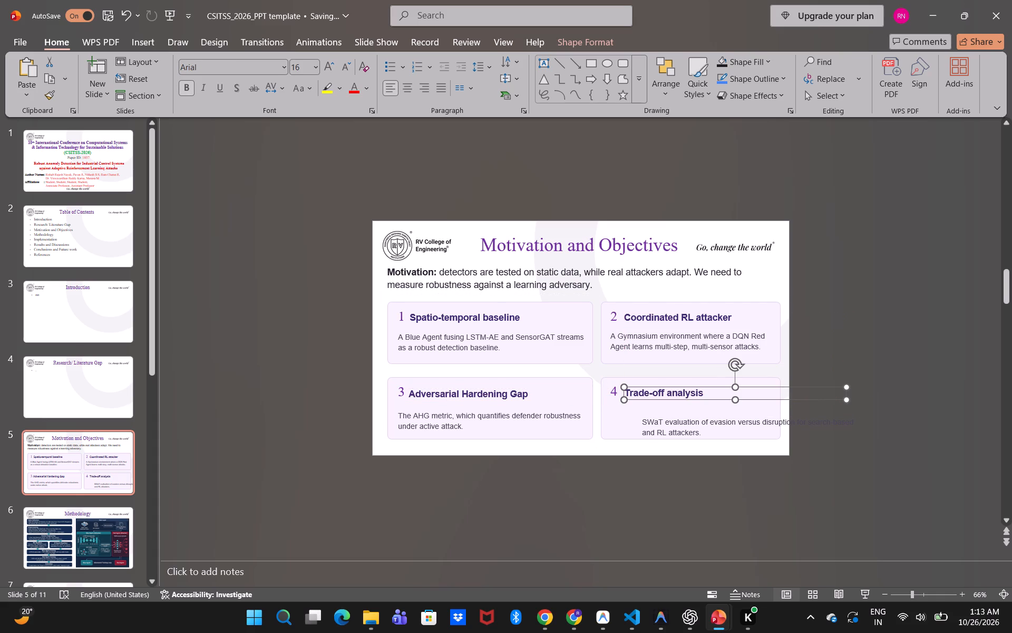
click(612, 396)
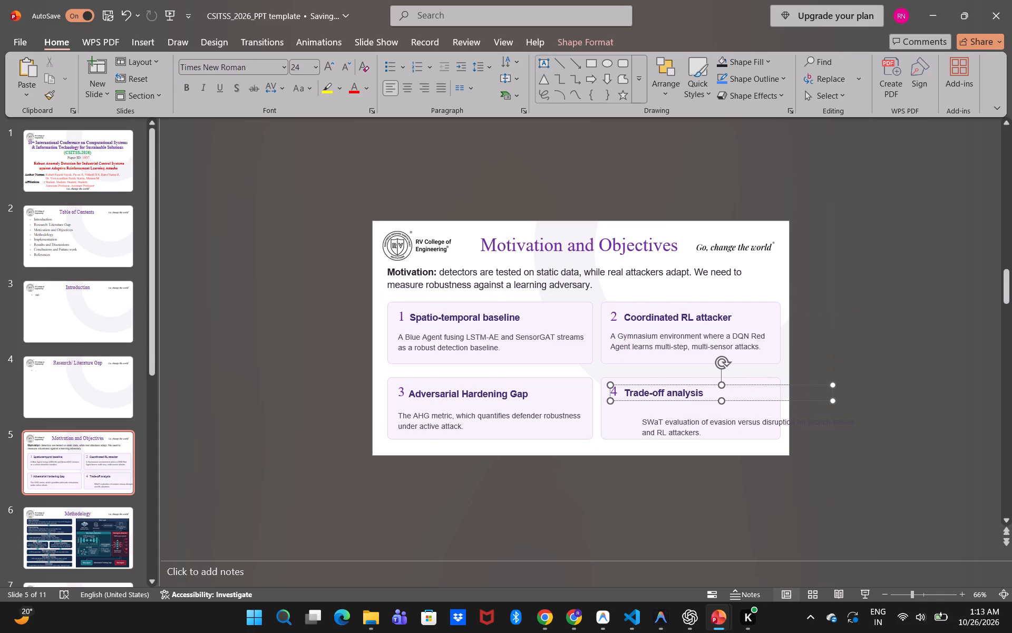
click(619, 386)
key(Down)
key(Down)
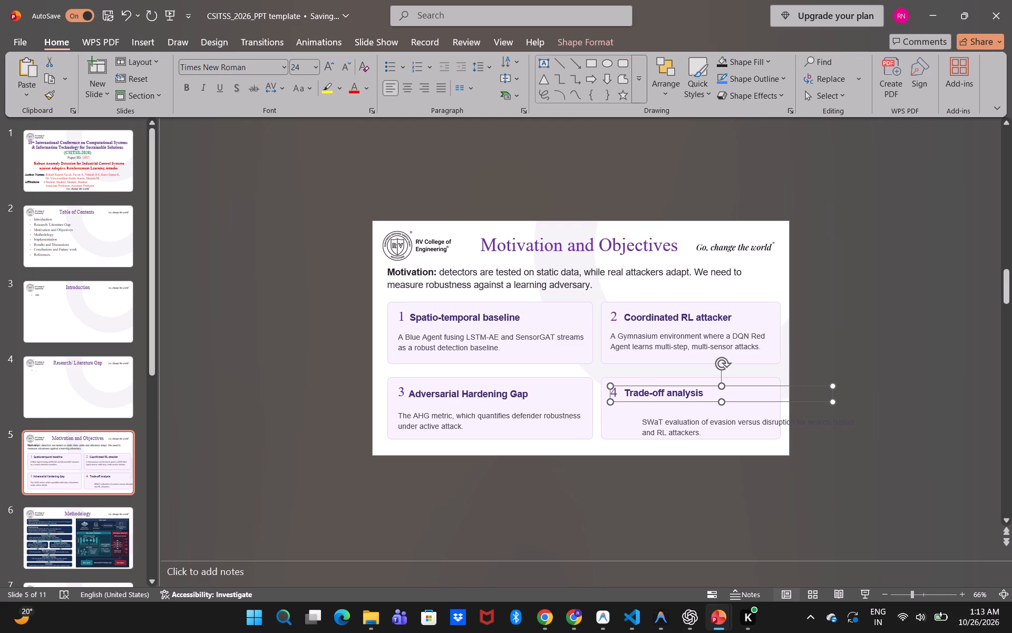
Nudge the Adversarial Hardening Gap heading up slightly so it sits level with the Trade-off analysis heading.
click(399, 392)
click(435, 382)
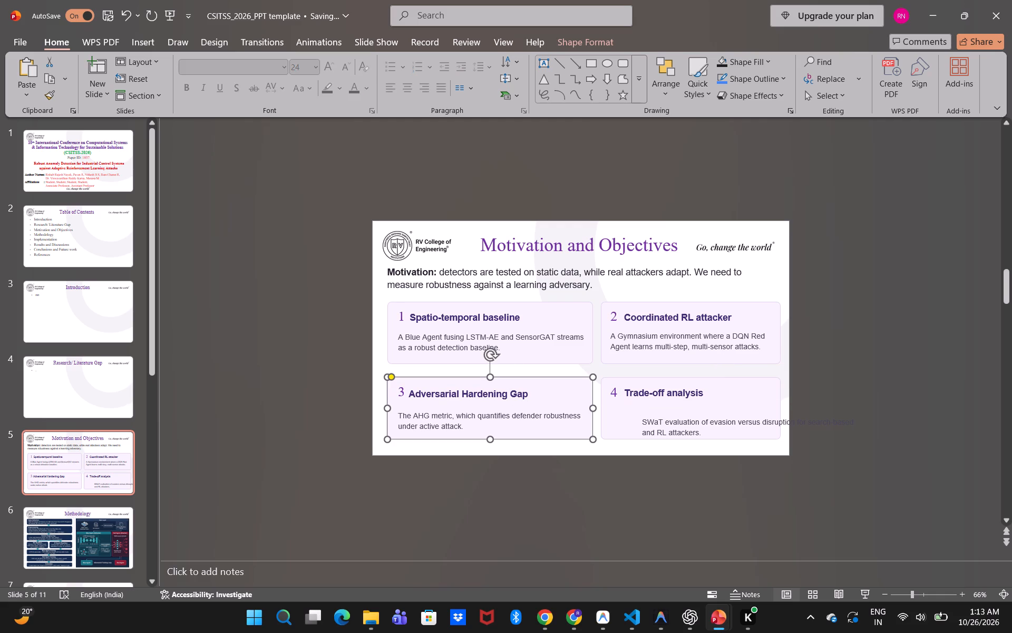
click(435, 389)
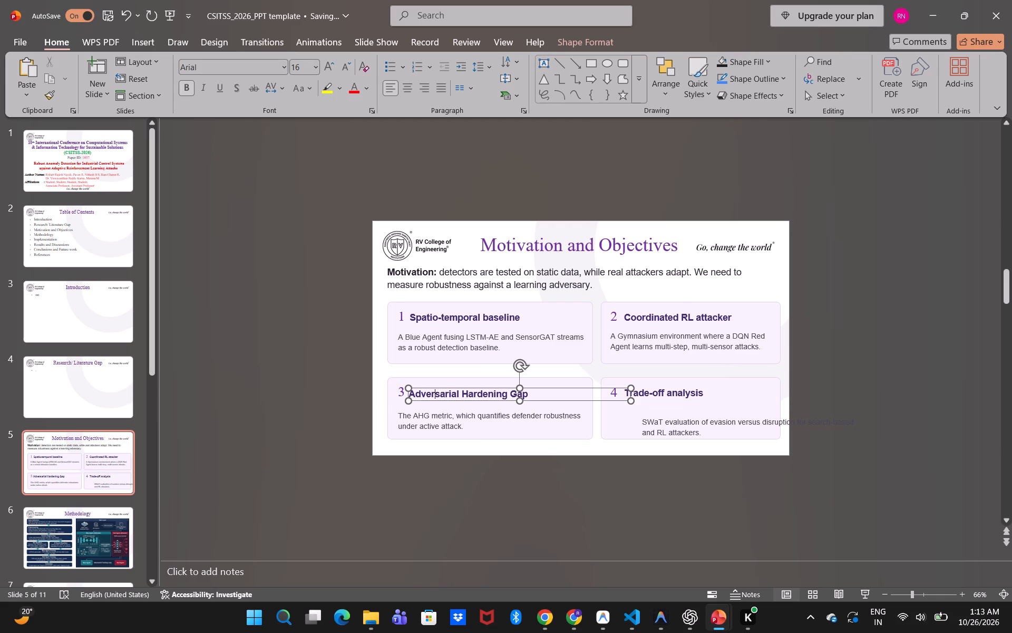
click(435, 389)
key(Up)
key(Up)
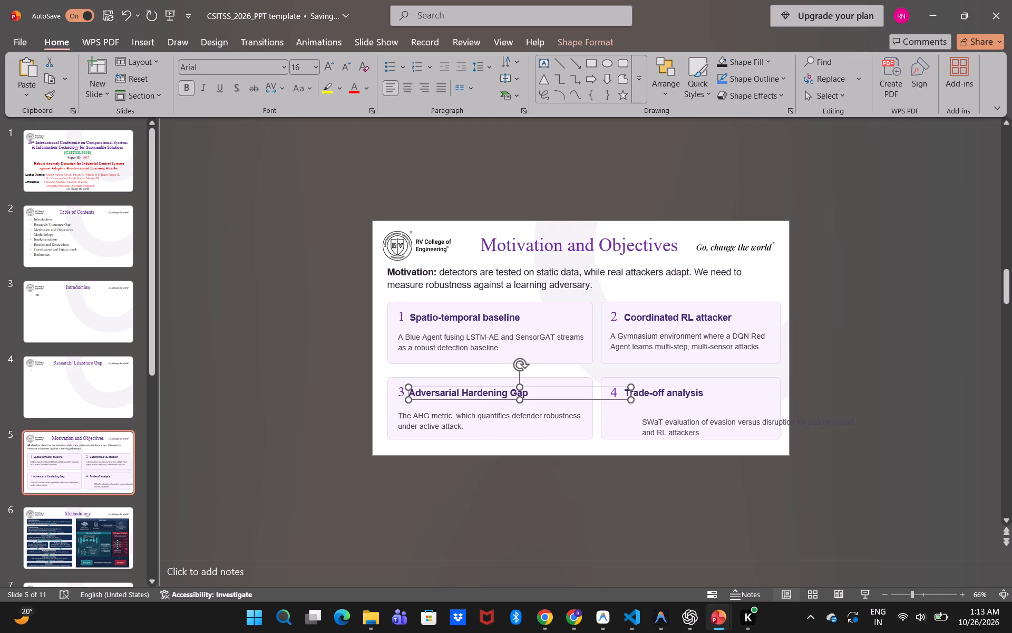
key(Up)
key(Up)
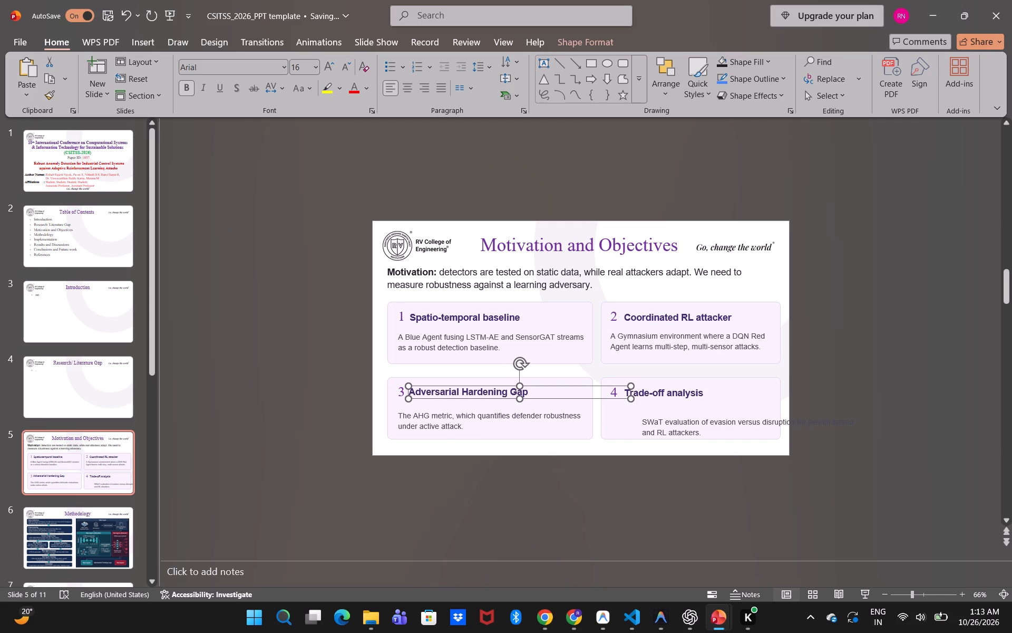
click(439, 407)
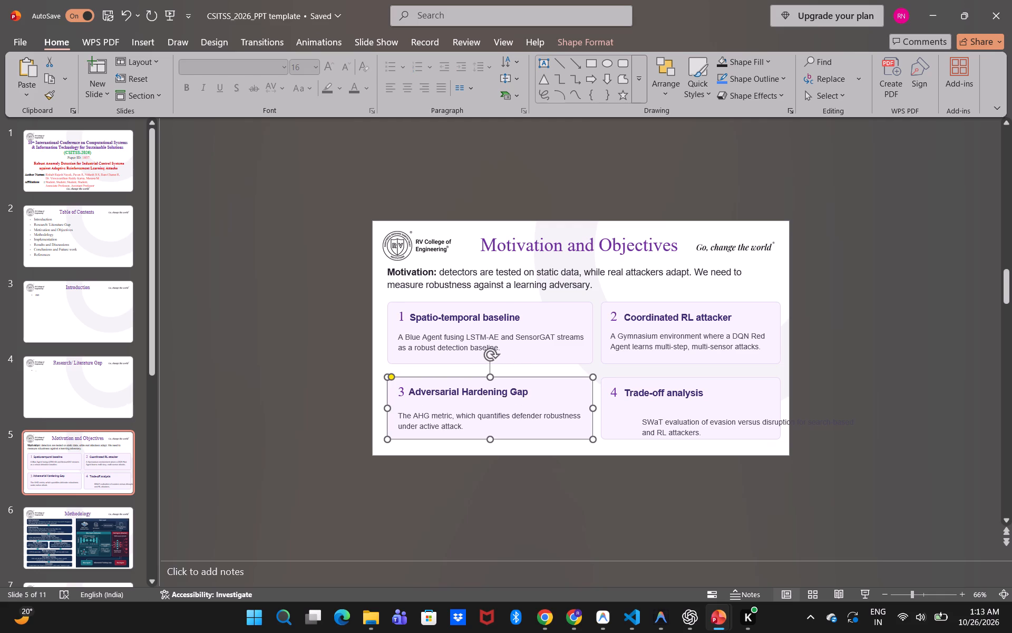
drag(444, 390, 441, 385)
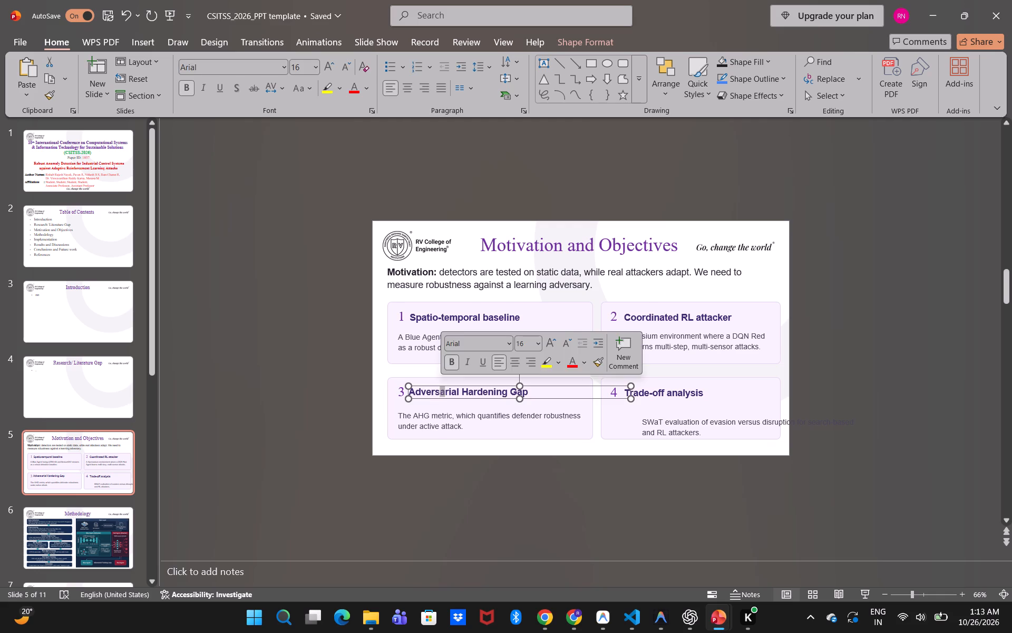
click(440, 385)
key(Down)
key(Down)
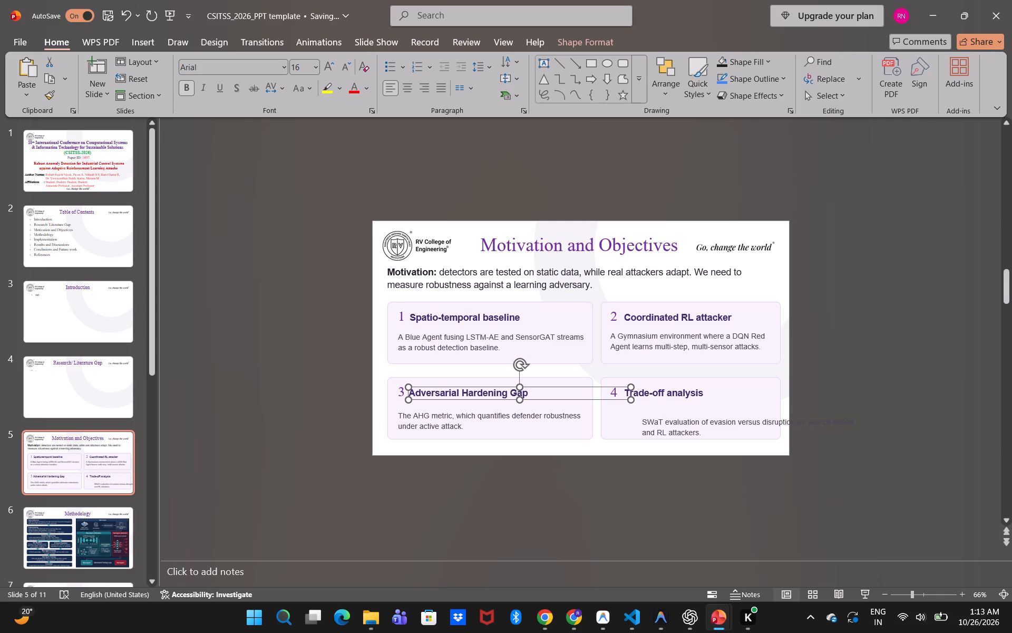
Nudge the Adversarial Hardening Gap description up slightly within its card.
drag(474, 425, 467, 409)
click(467, 409)
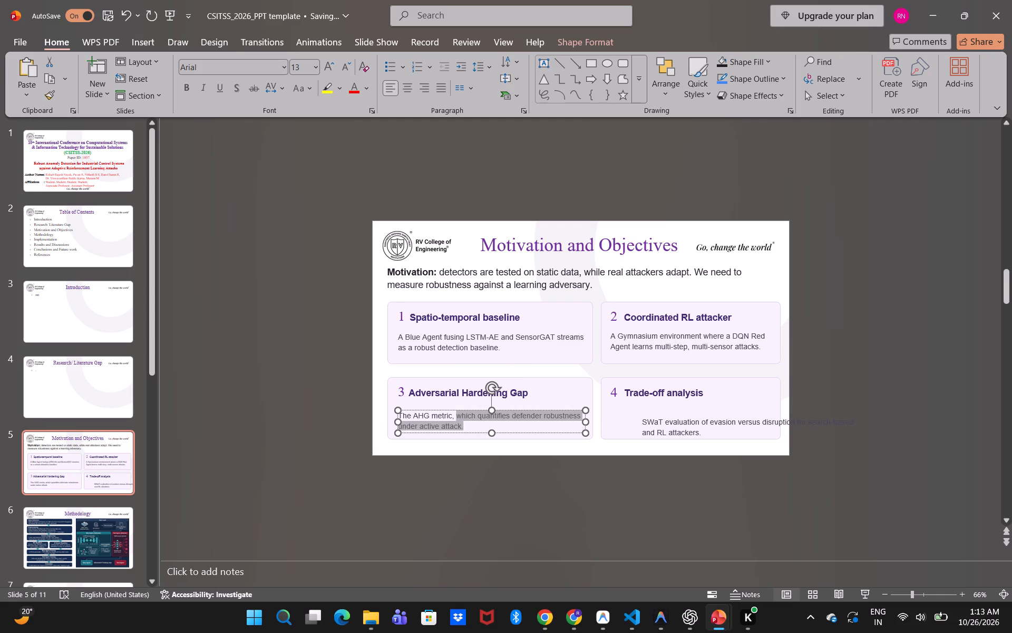
key(Up)
key(Up)
key(Up)
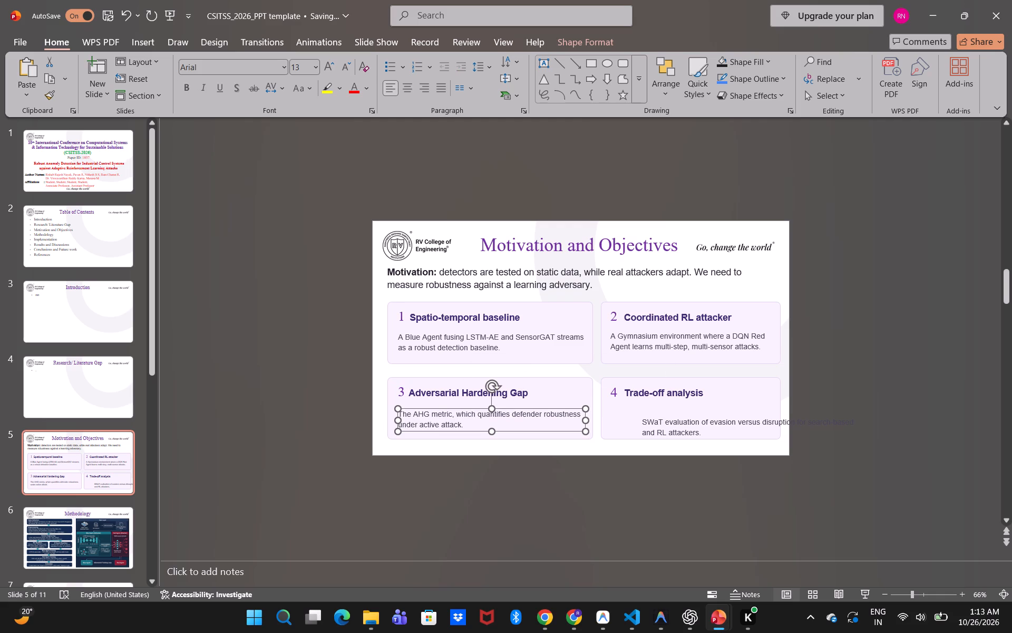
Move the Trade-off analysis description beneath its heading, aligned with the 4, and narrow its text box to fit inside the card.
click(661, 420)
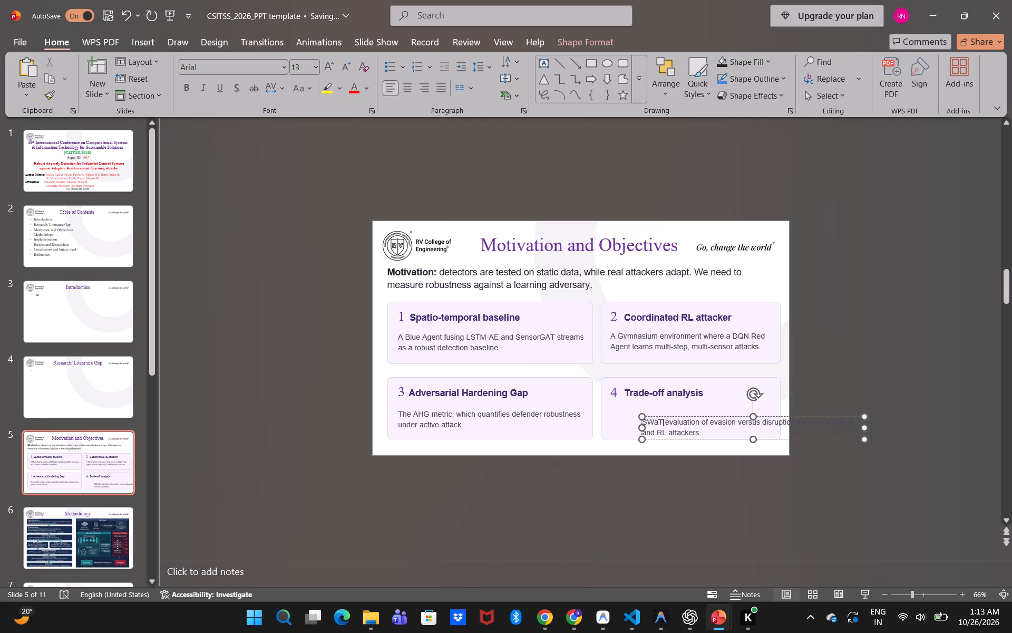
drag(662, 418, 627, 407)
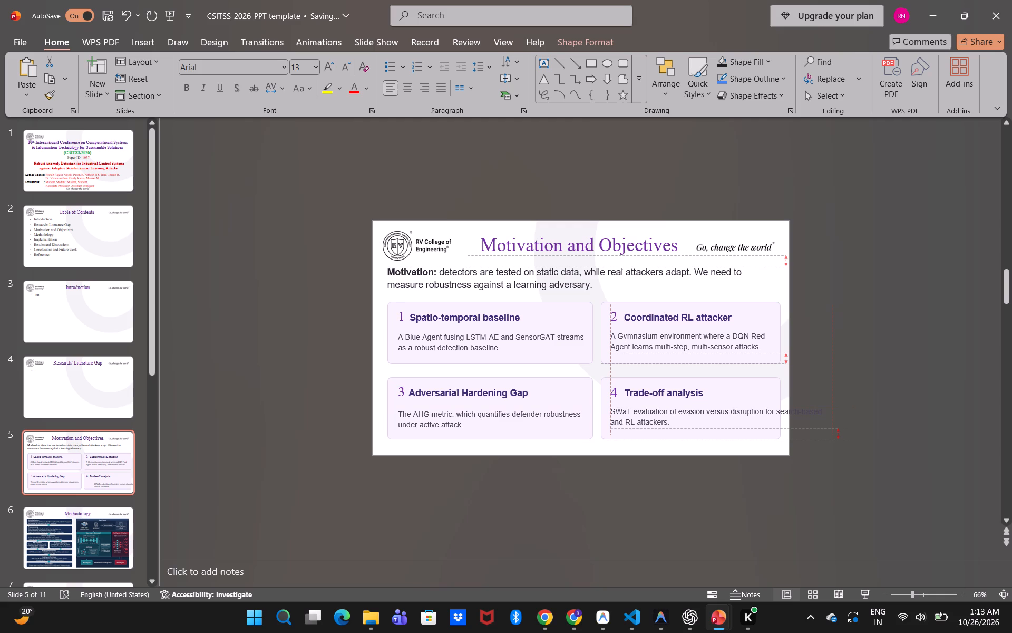
drag(627, 407, 629, 408)
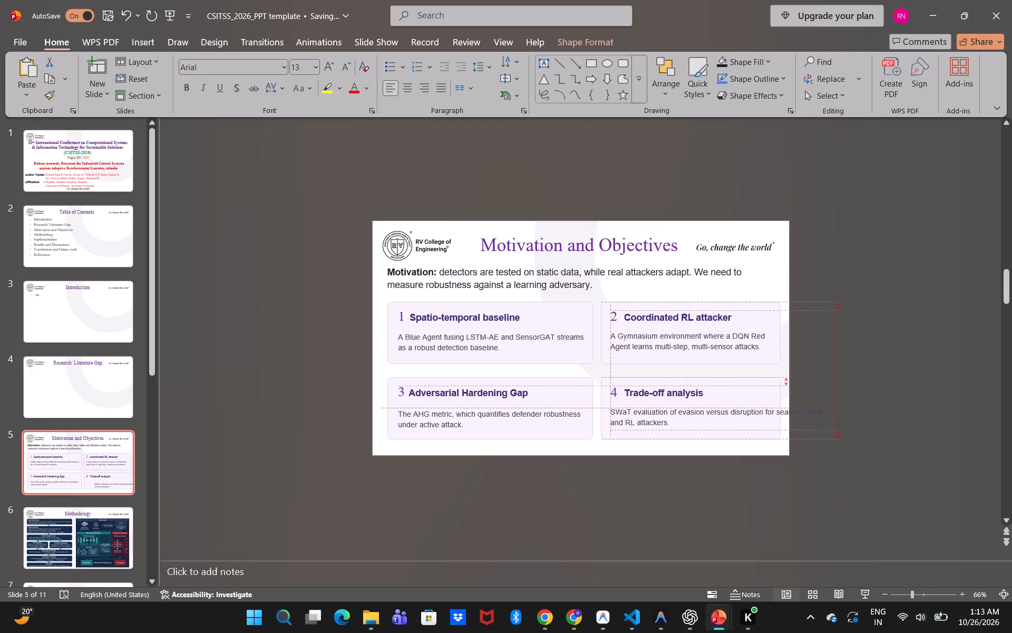
drag(629, 408, 629, 409)
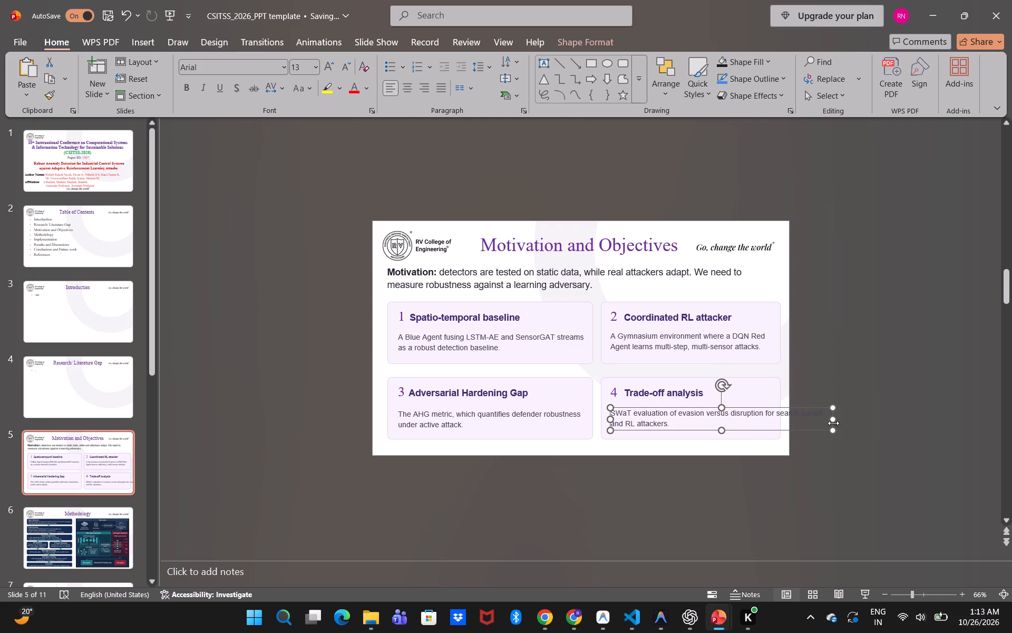
drag(832, 418, 781, 413)
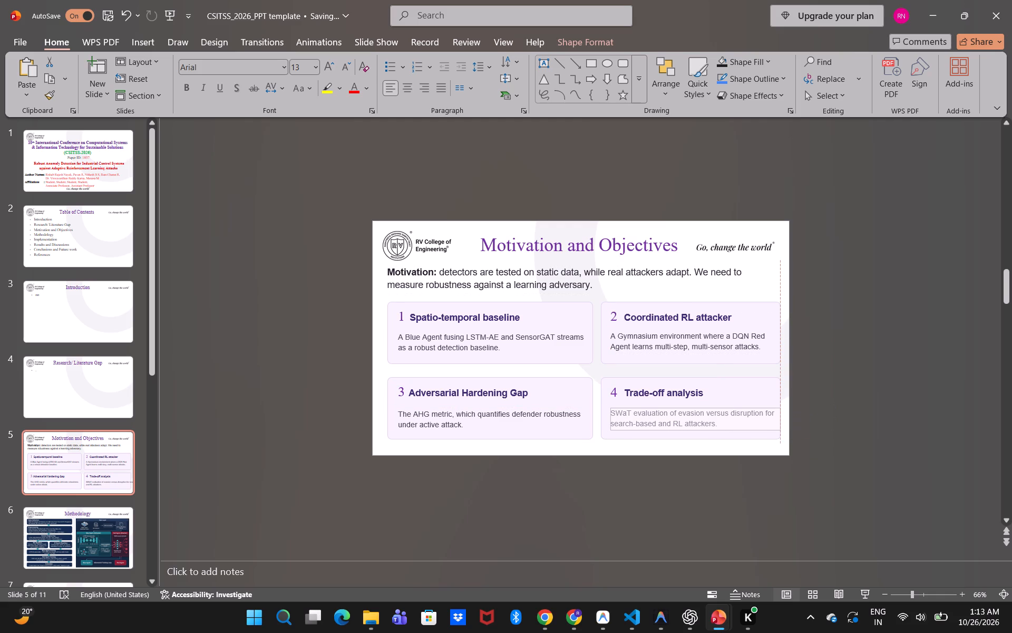
drag(781, 413, 773, 411)
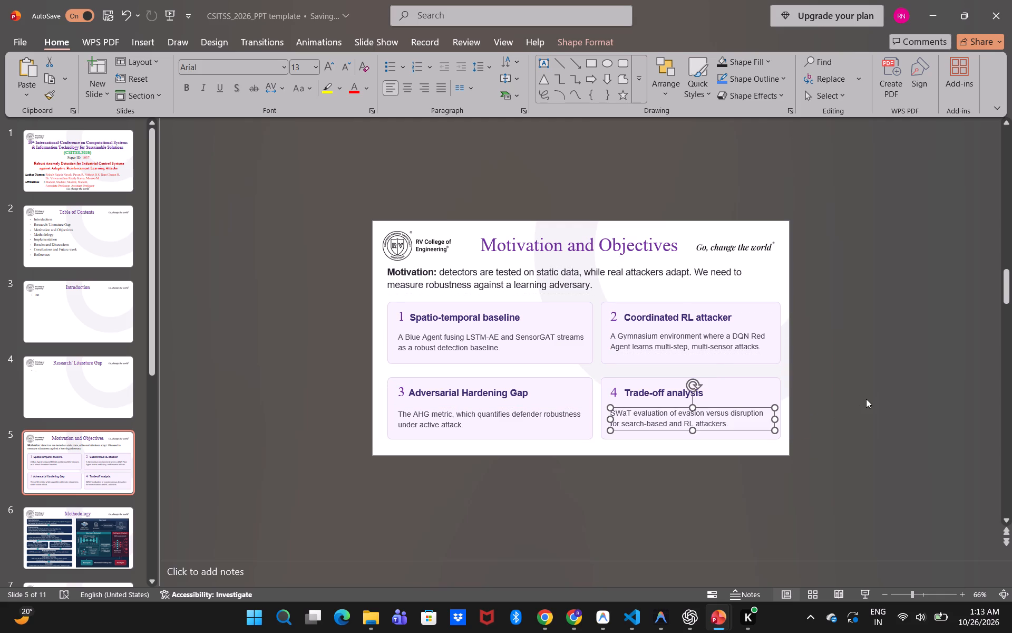
click(867, 399)
Switch to the Robust Anomaly Detection source deck and look through its Methodology and Implementation slides for reusable content.
ctrl+scroll(687, 391, up, 3)
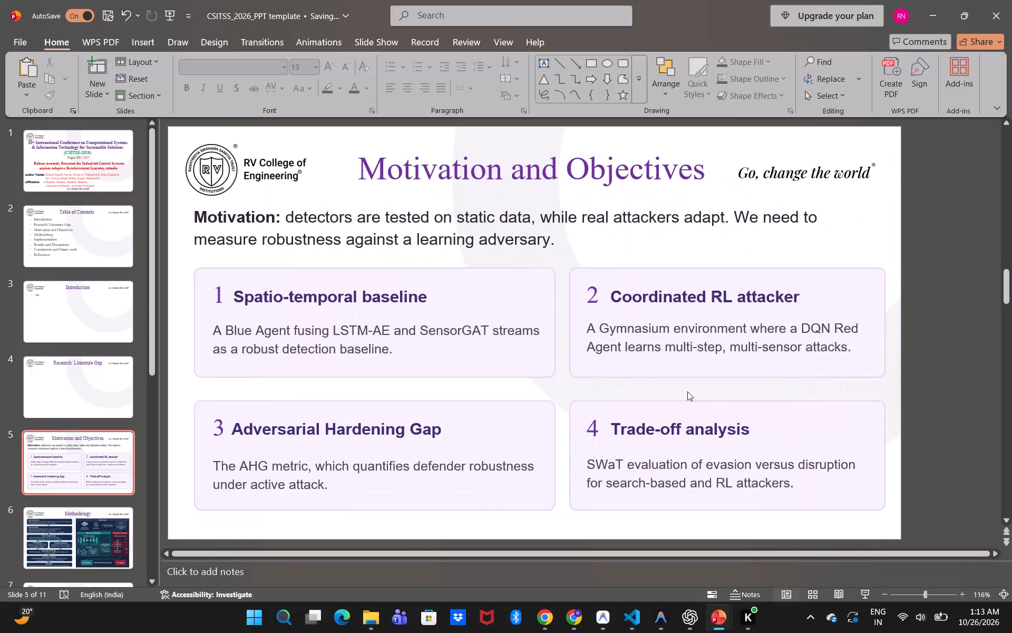
ctrl+scroll(687, 391, down, 1)
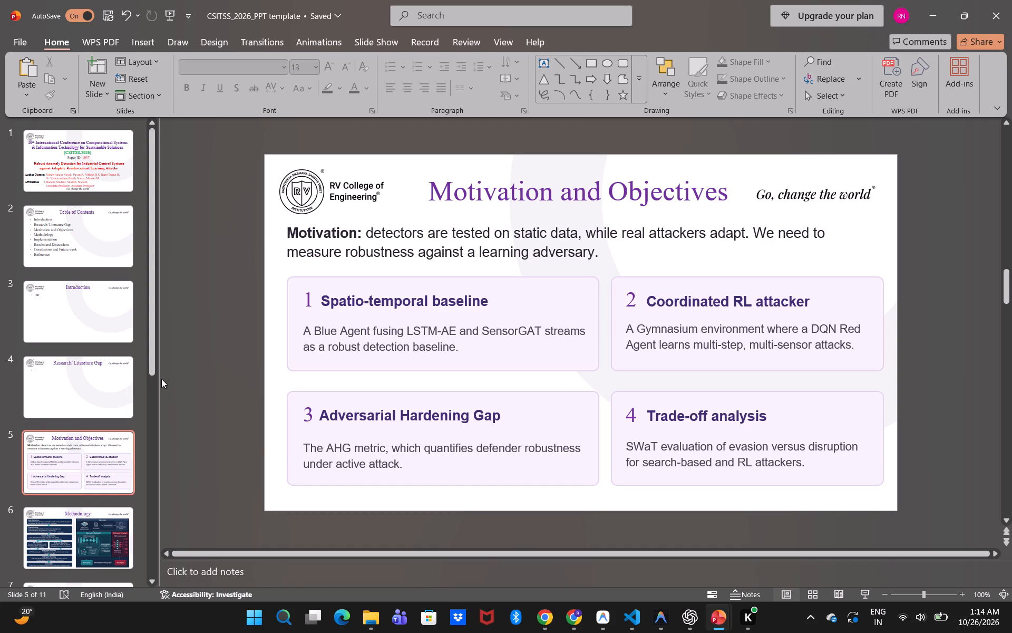
scroll(73, 498, down, 1)
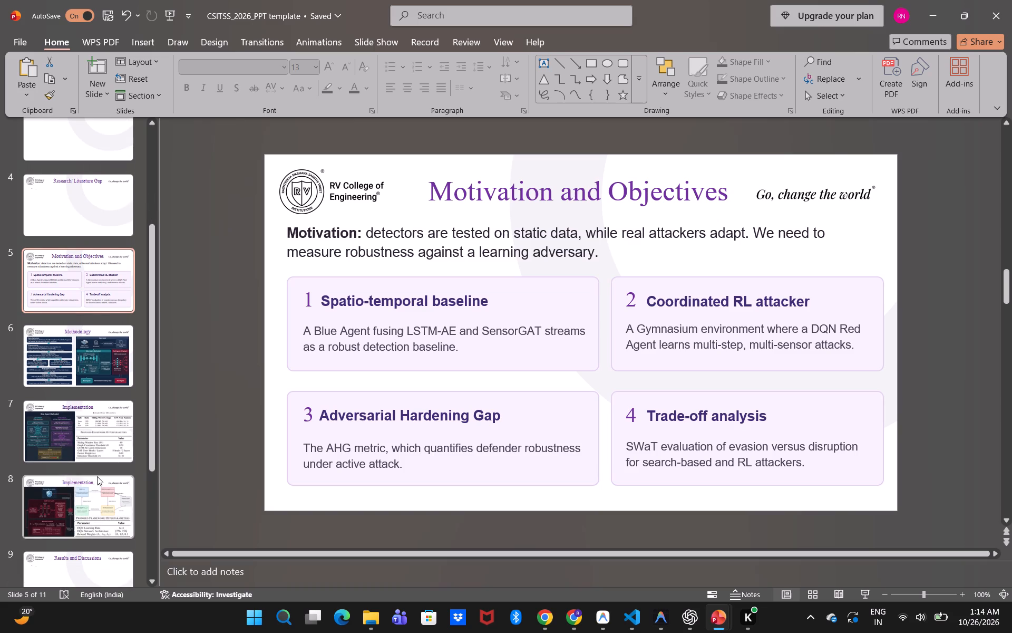
click(580, 616)
click(580, 616)
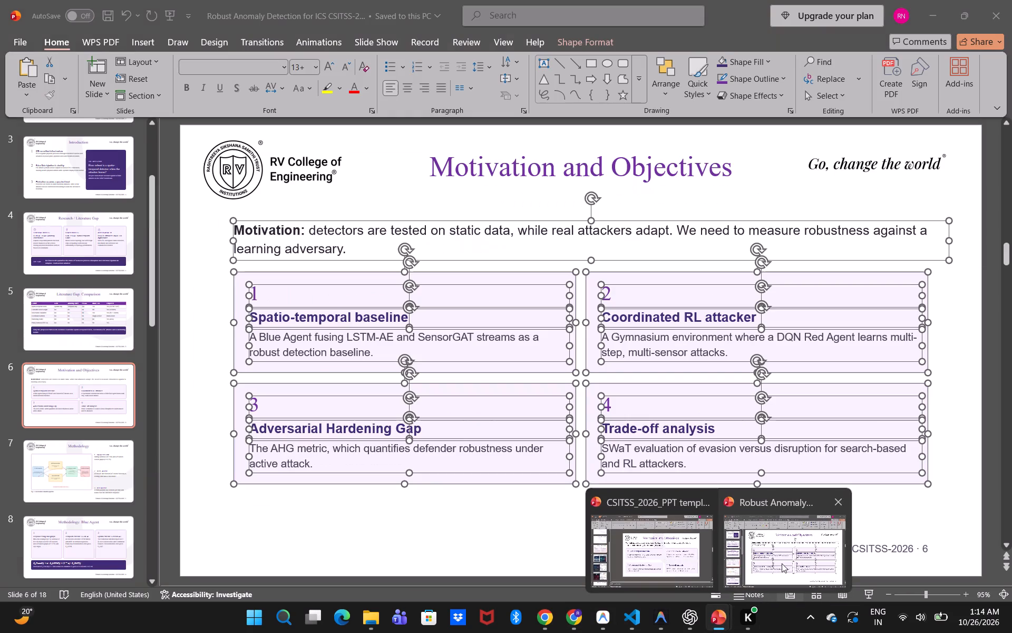
click(782, 563)
click(493, 563)
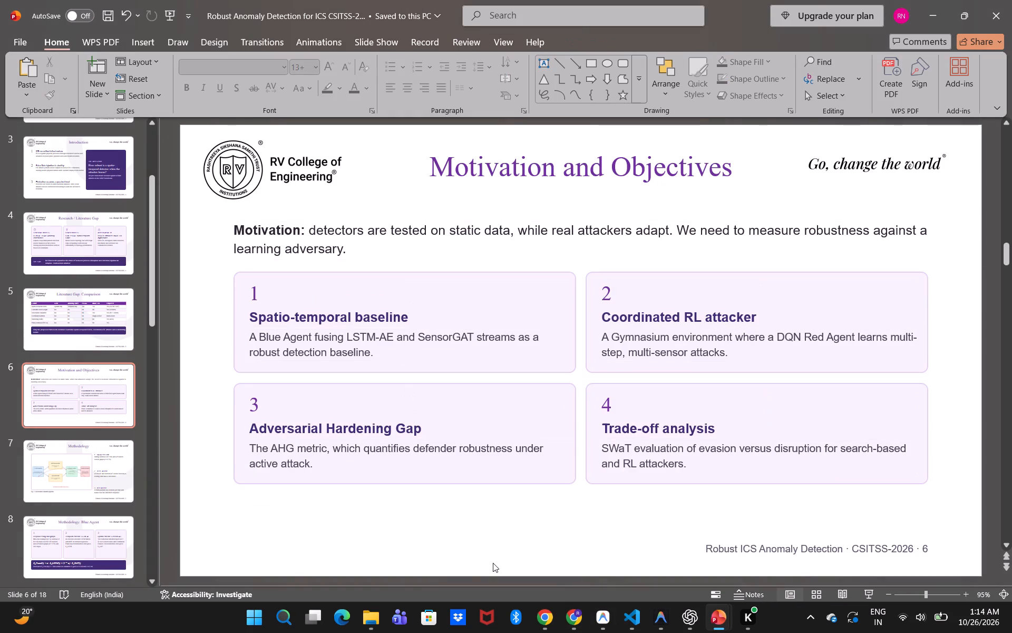
click(118, 523)
scroll(118, 523, down, 1)
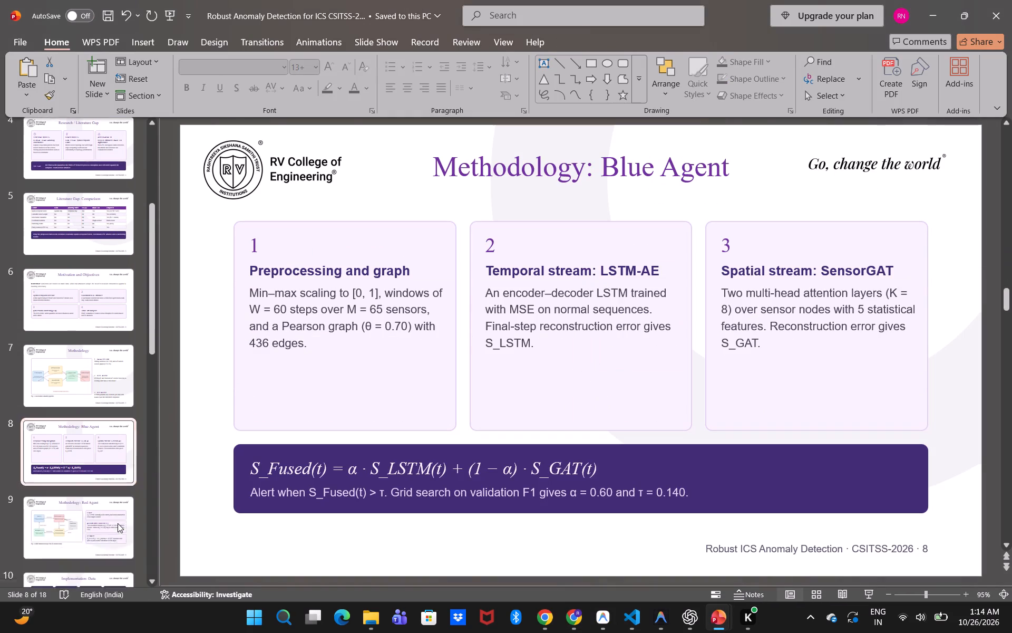
scroll(118, 523, down, 2)
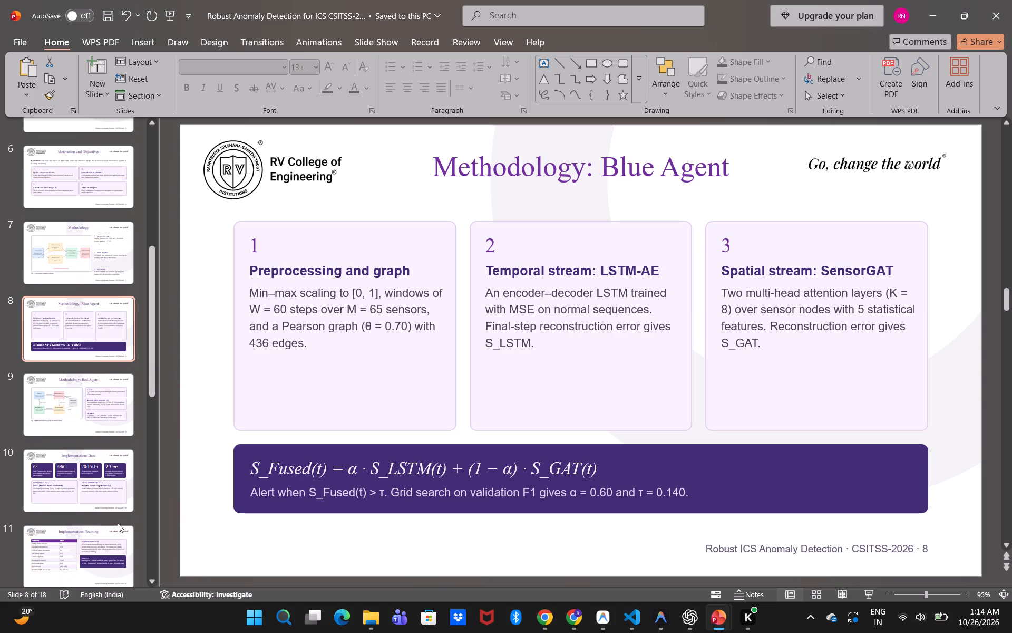
click(118, 523)
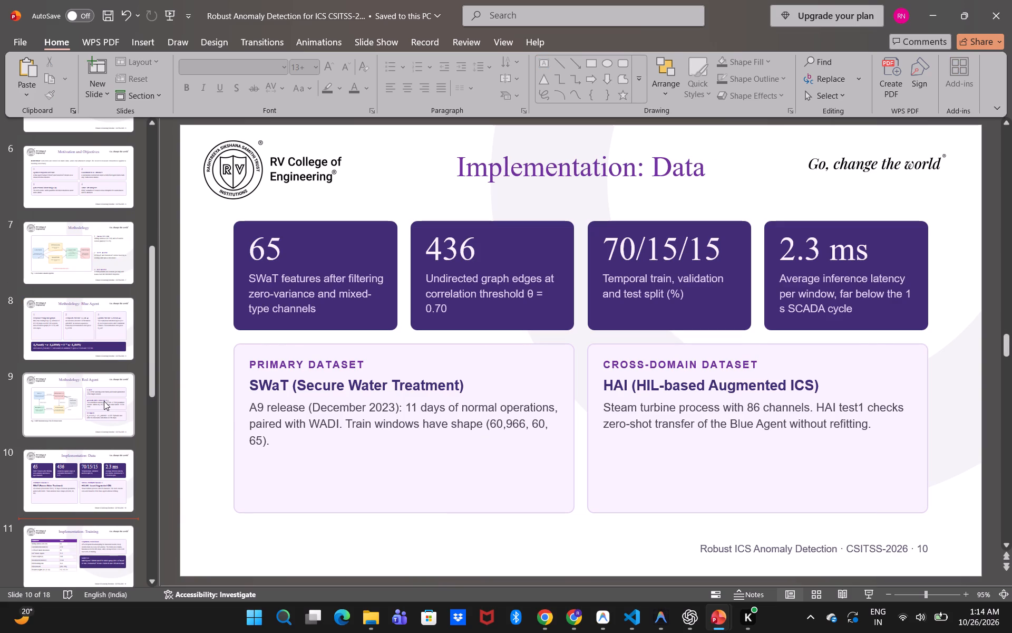
click(104, 400)
scroll(81, 468, down, 1)
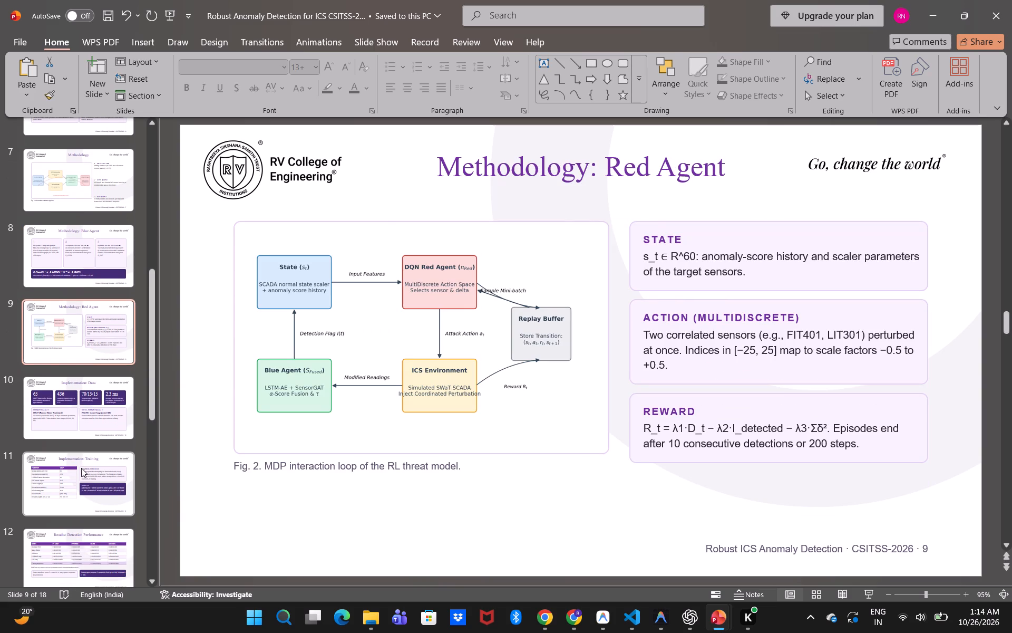
Copy the Parameter/Value table from the source deck's Implementation: Training slide onto slide 7, Implementation, of the CSITSS_2026_PPT template.
click(64, 498)
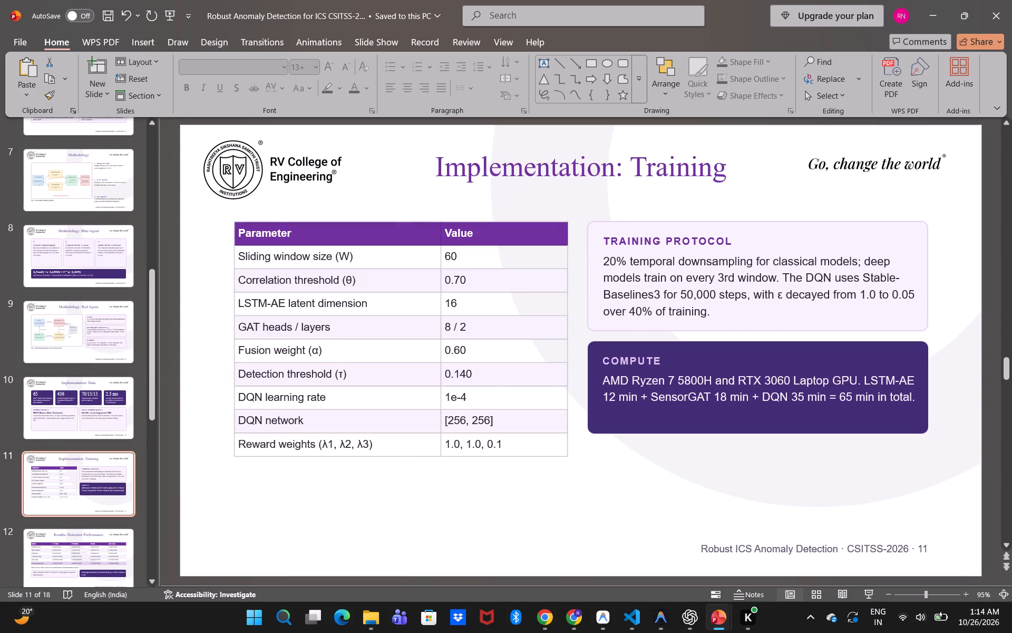
click(287, 394)
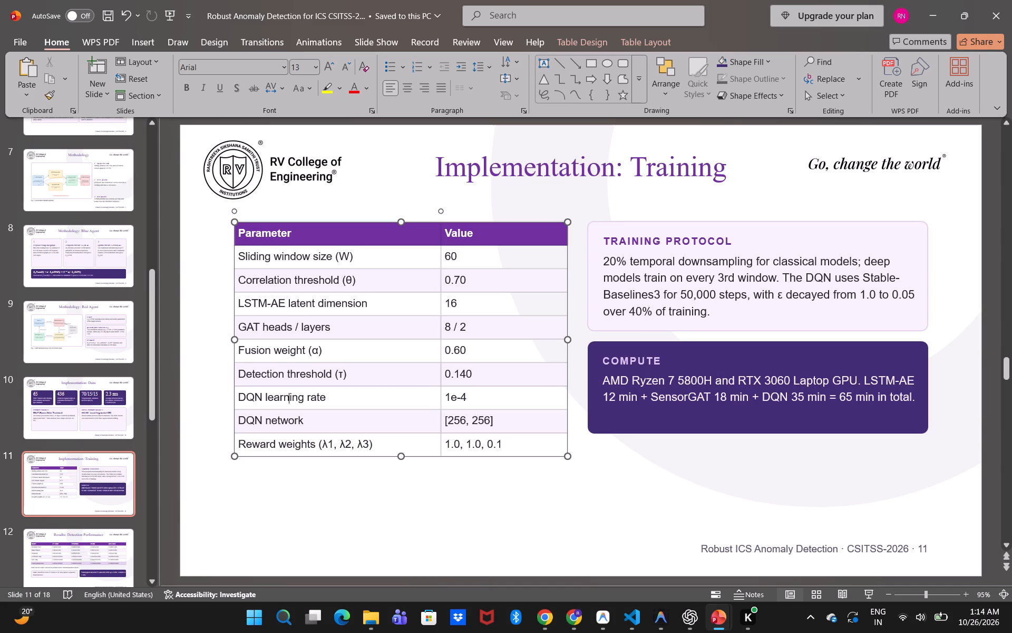
click(237, 235)
drag(236, 234, 305, 261)
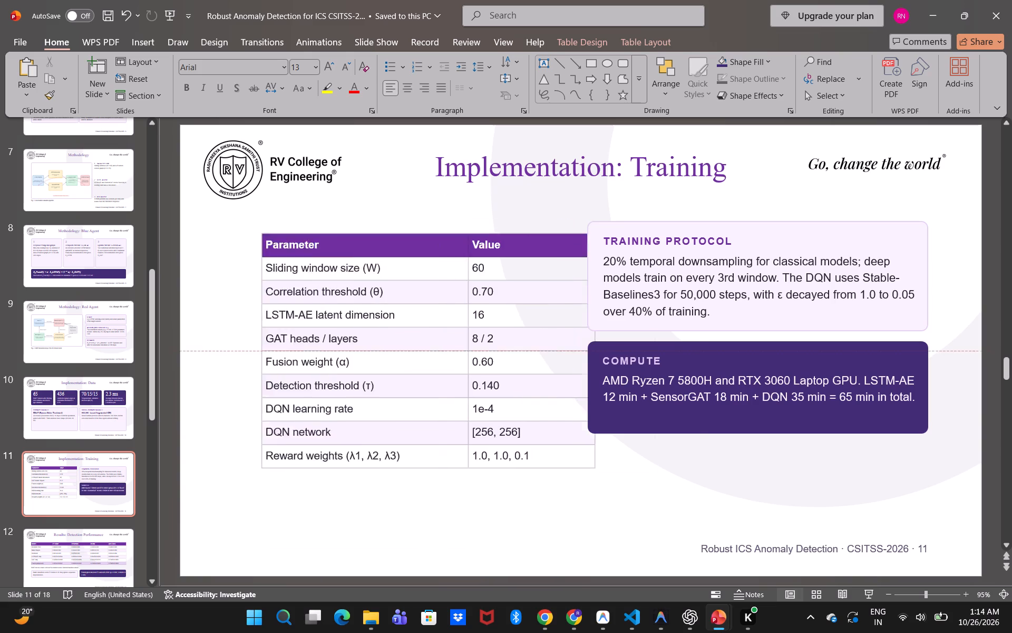
drag(305, 261, 224, 282)
double_click(224, 282)
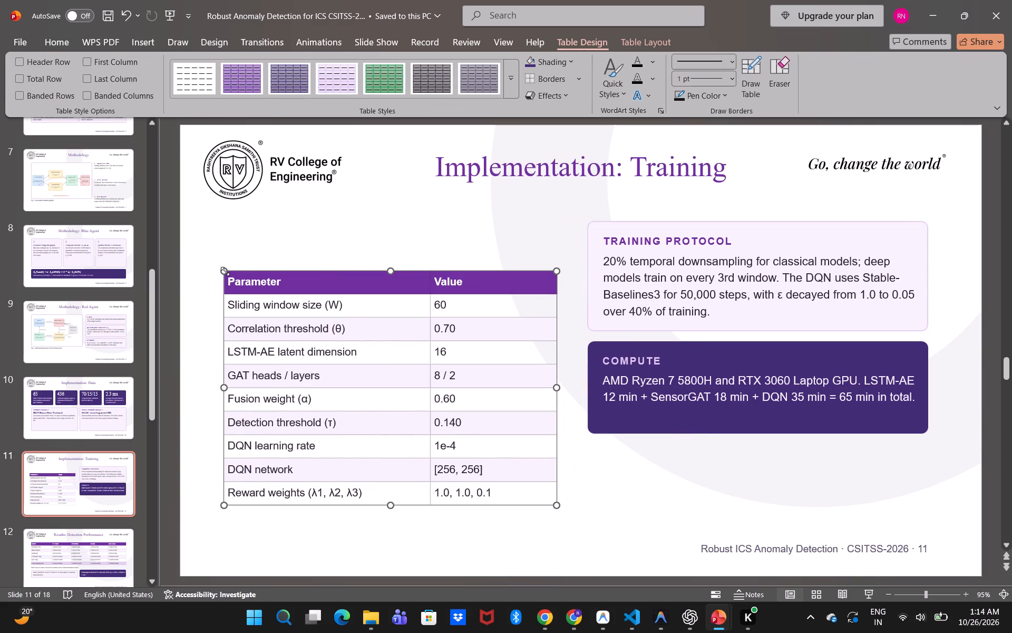
triple_click(225, 271)
drag(220, 281, 198, 486)
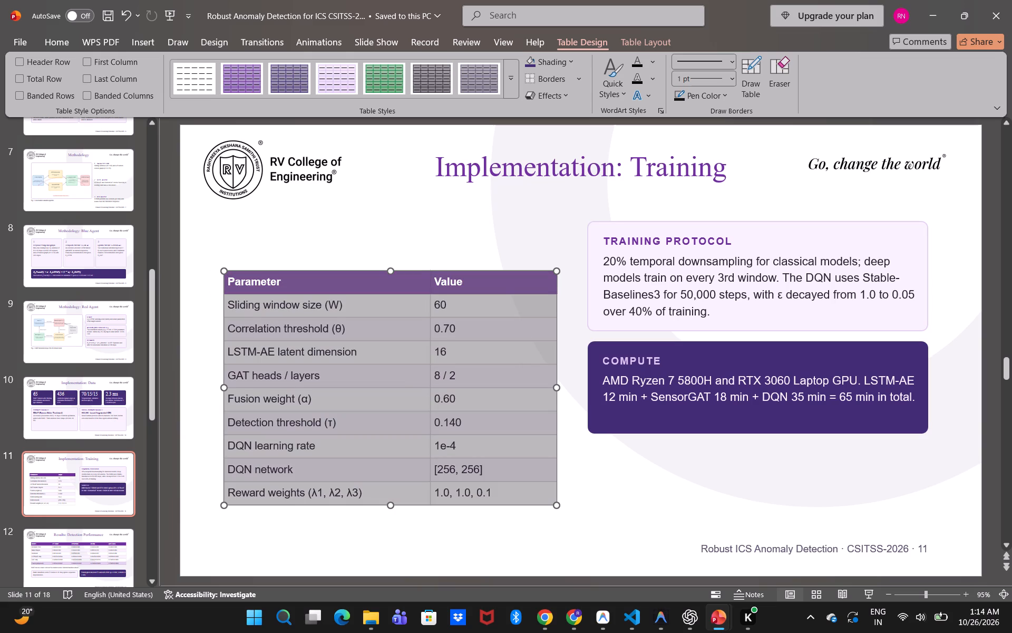
key(ctrl+c)
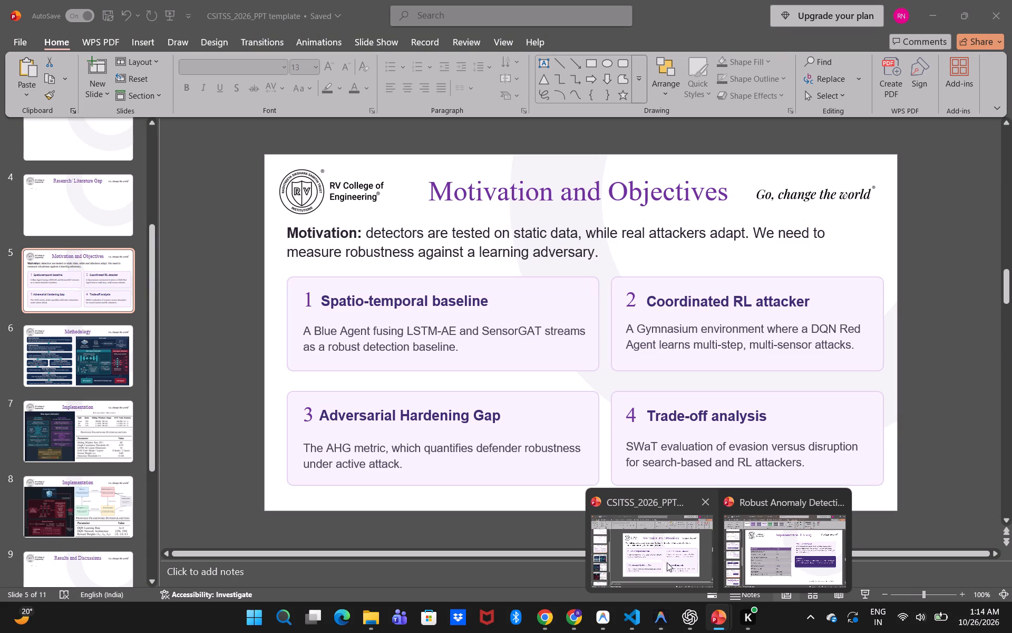
click(667, 562)
click(61, 447)
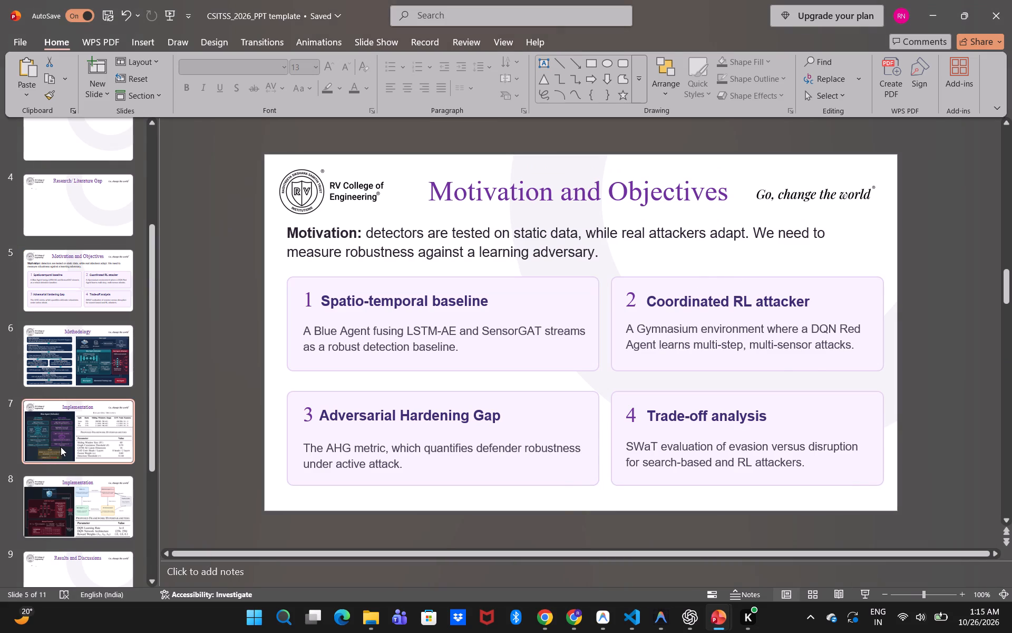
key(ctrl+v)
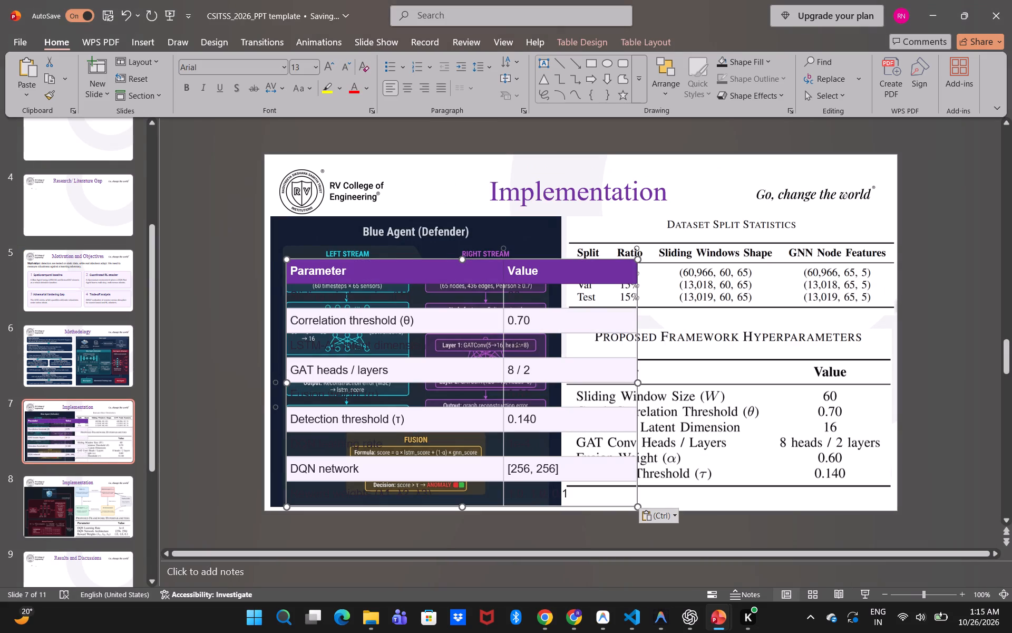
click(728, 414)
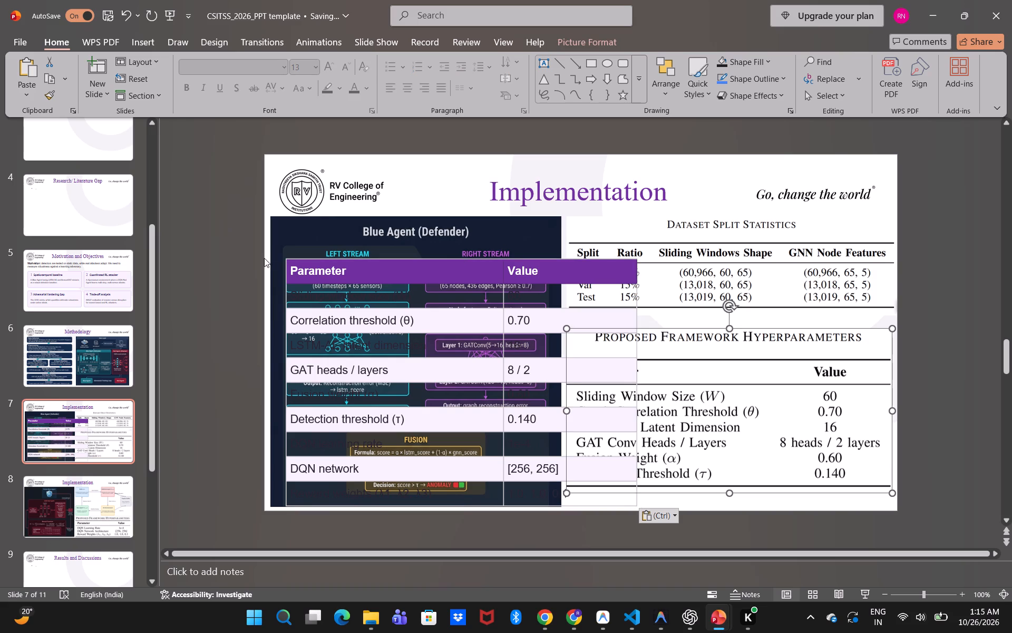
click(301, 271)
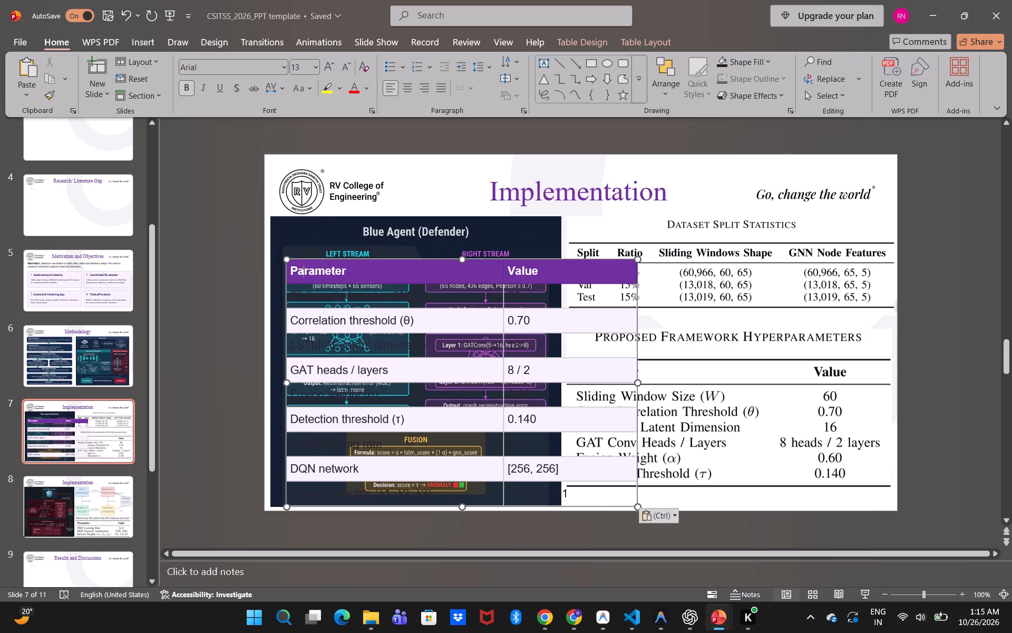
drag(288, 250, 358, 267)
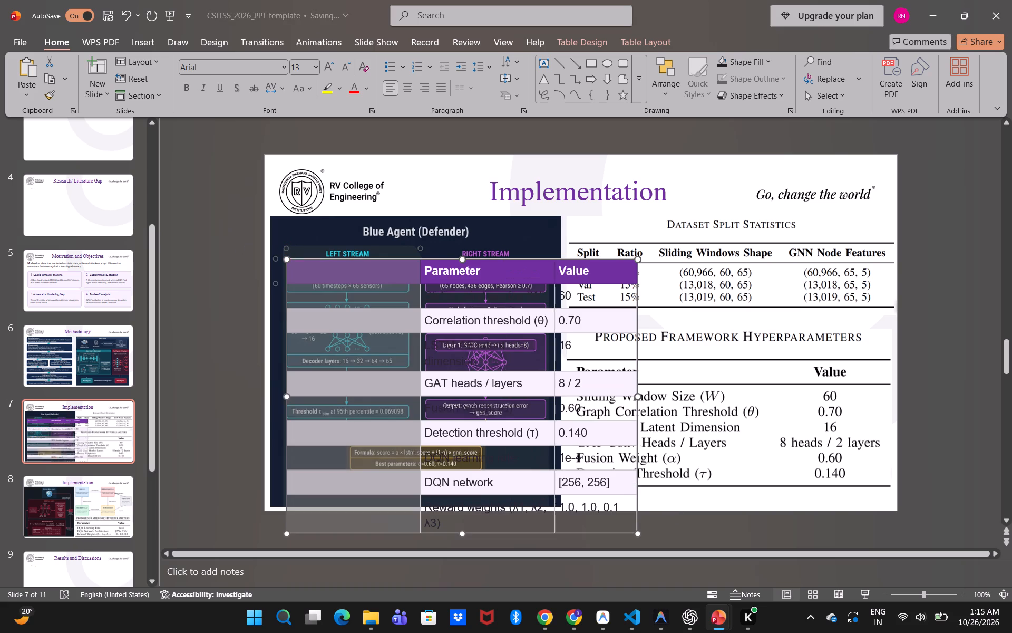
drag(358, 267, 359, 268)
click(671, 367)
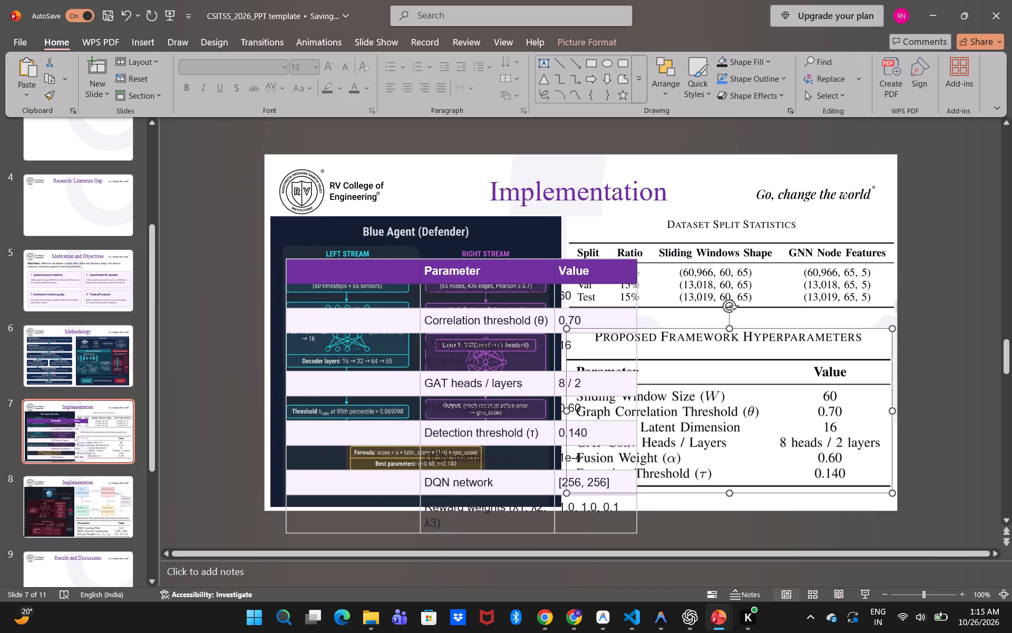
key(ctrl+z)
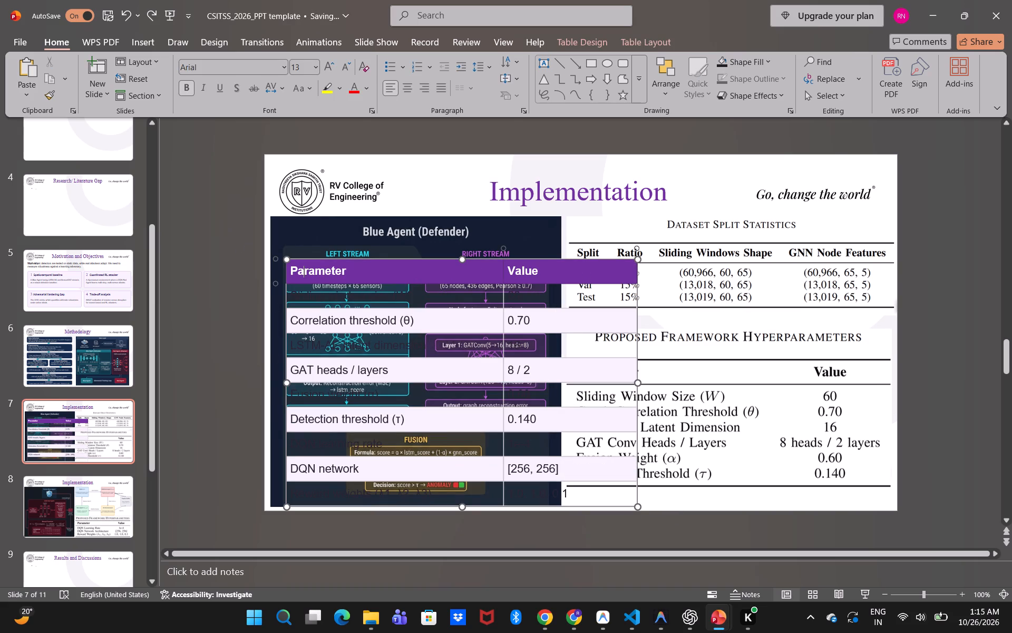
Move the pasted table over the Proposed Framework Hyperparameters image and shrink it to about 5.14 by 3.63 inches to fit the slide.
drag(484, 260, 757, 265)
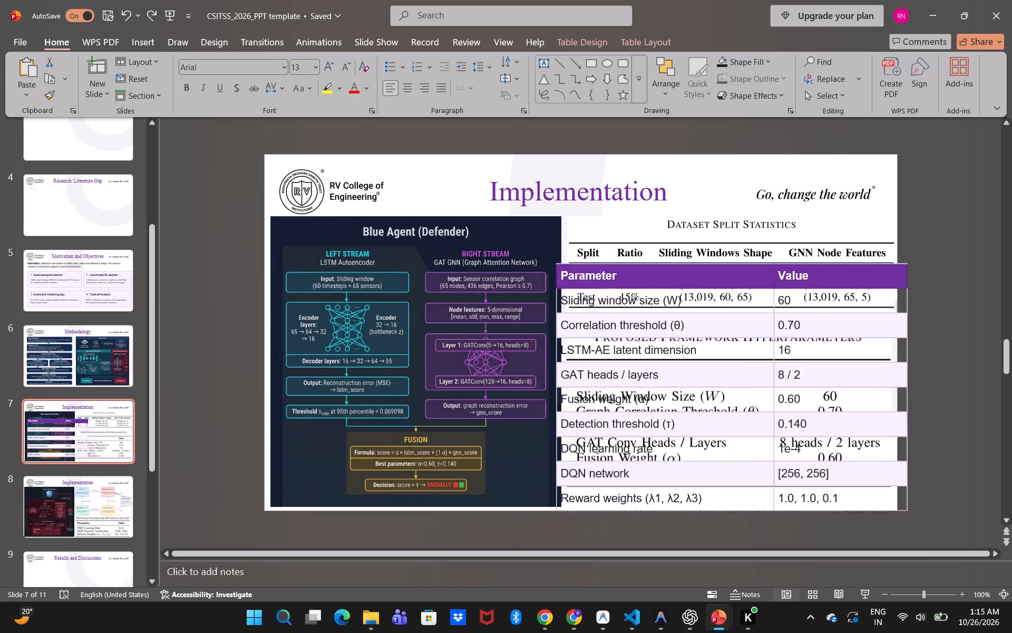
drag(757, 265, 763, 281)
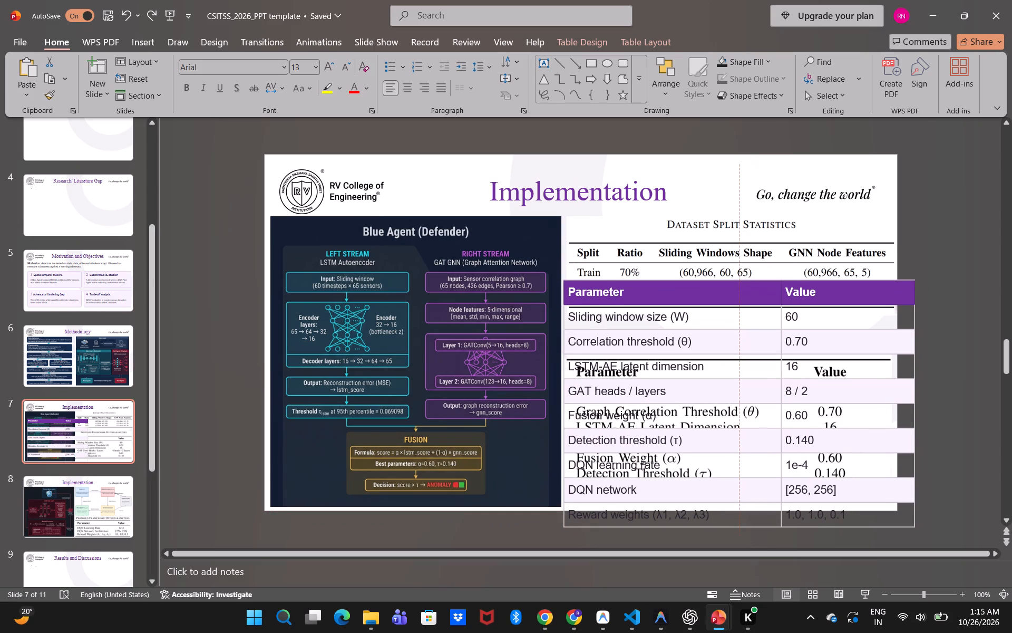
drag(763, 281, 767, 282)
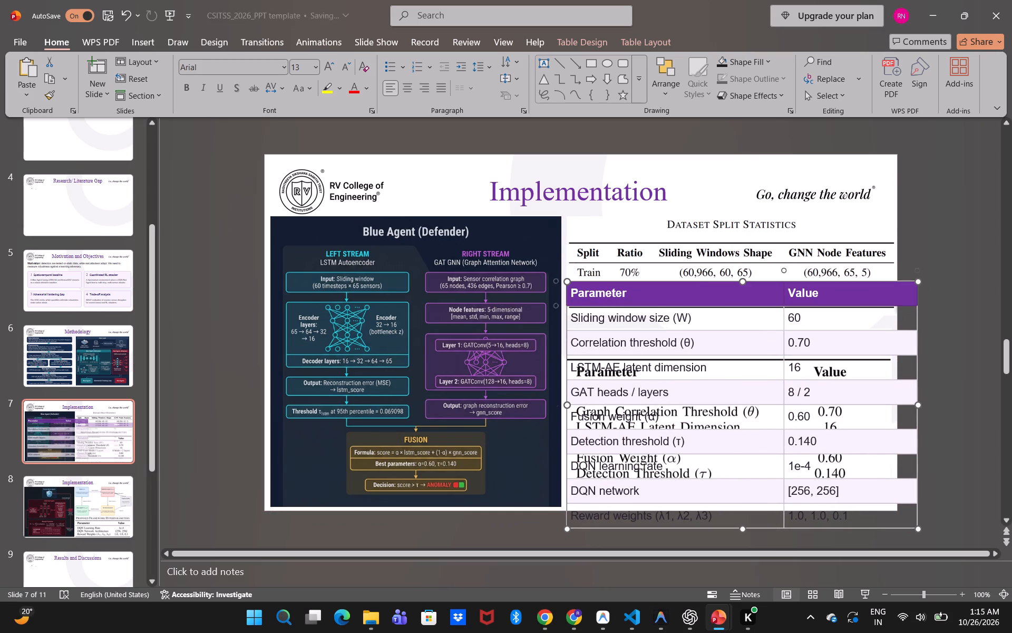
drag(917, 530, 891, 510)
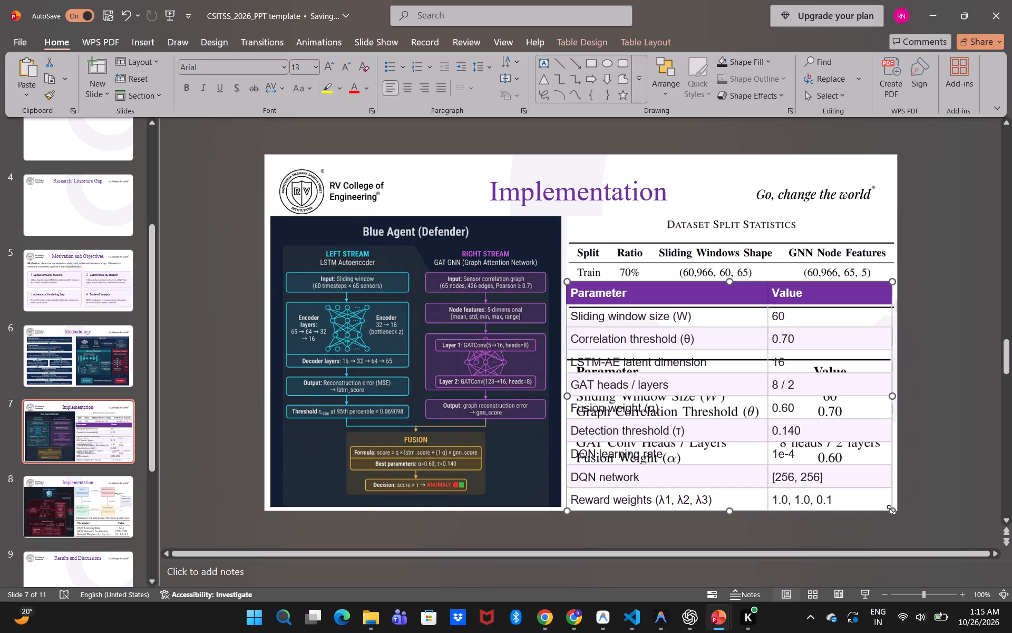
Delete the DQN learning rate, DQN network and Reward weights rows from the pasted table.
click(578, 451)
drag(583, 458, 620, 486)
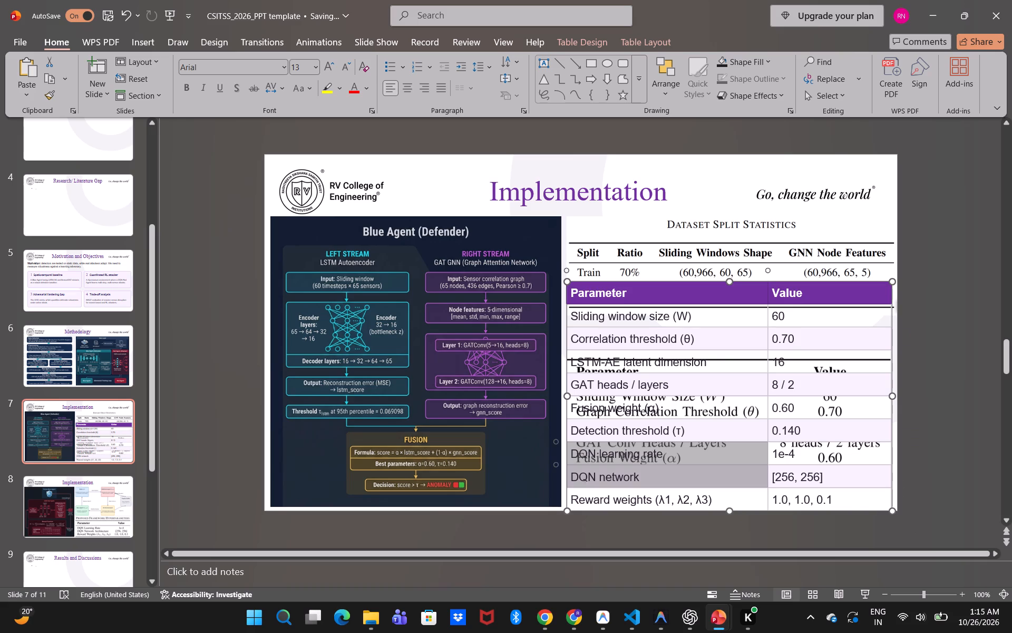
drag(620, 486, 789, 498)
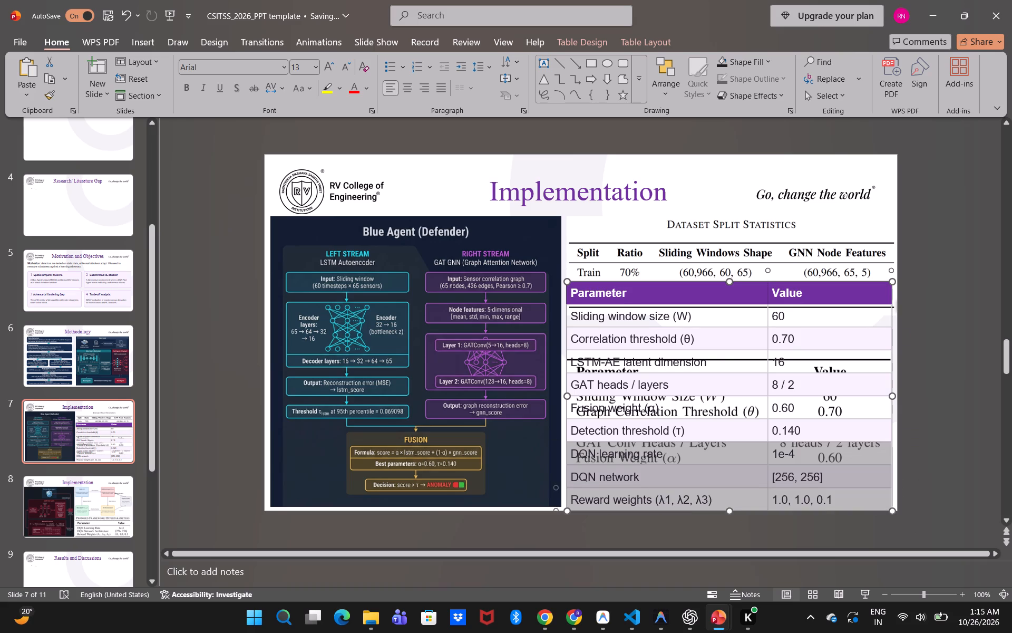
click(642, 44)
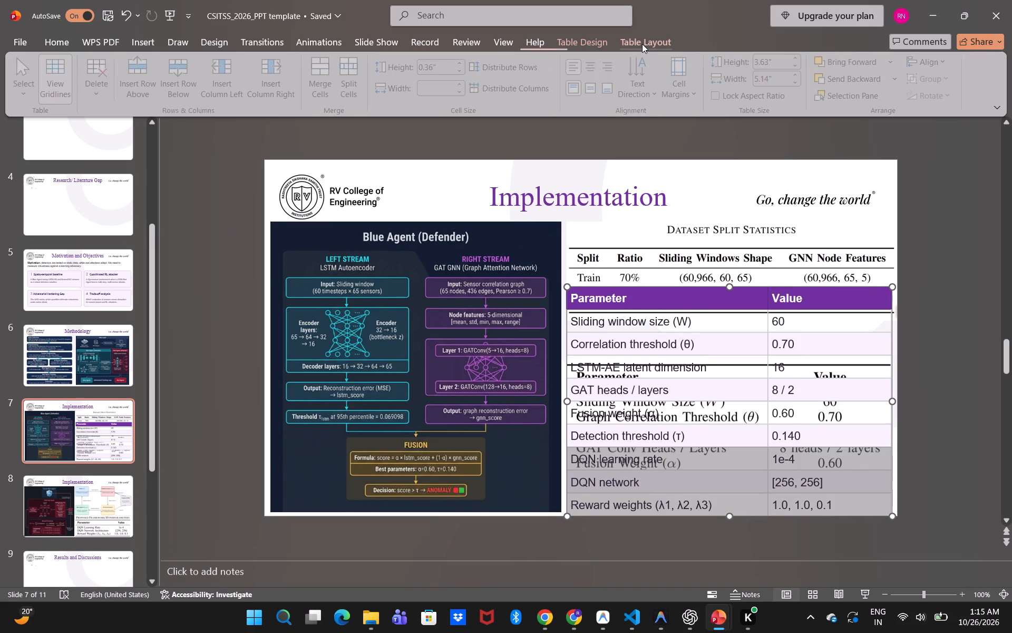
click(106, 71)
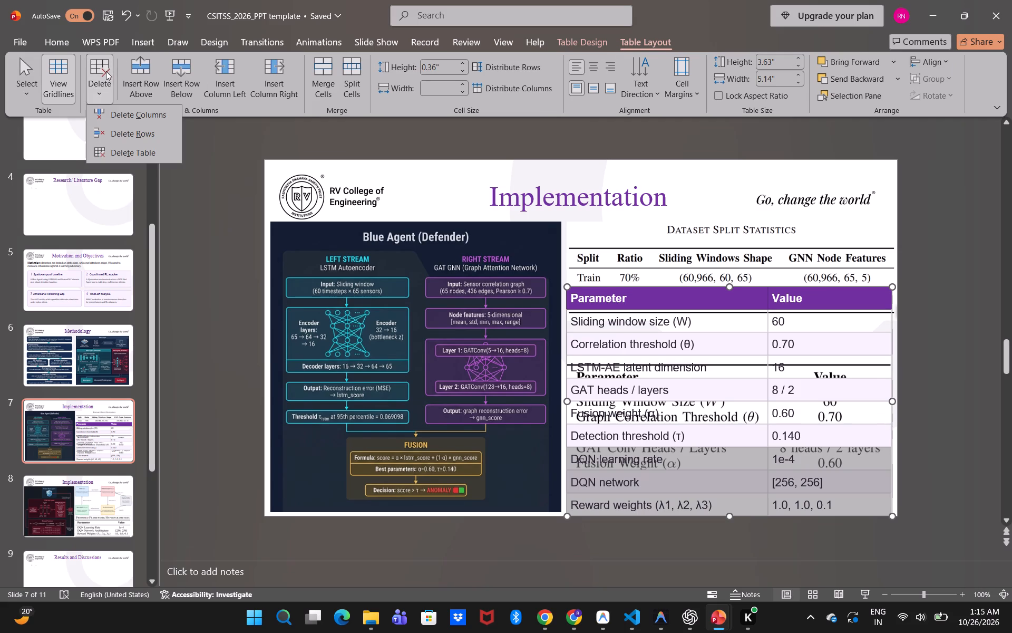
click(151, 136)
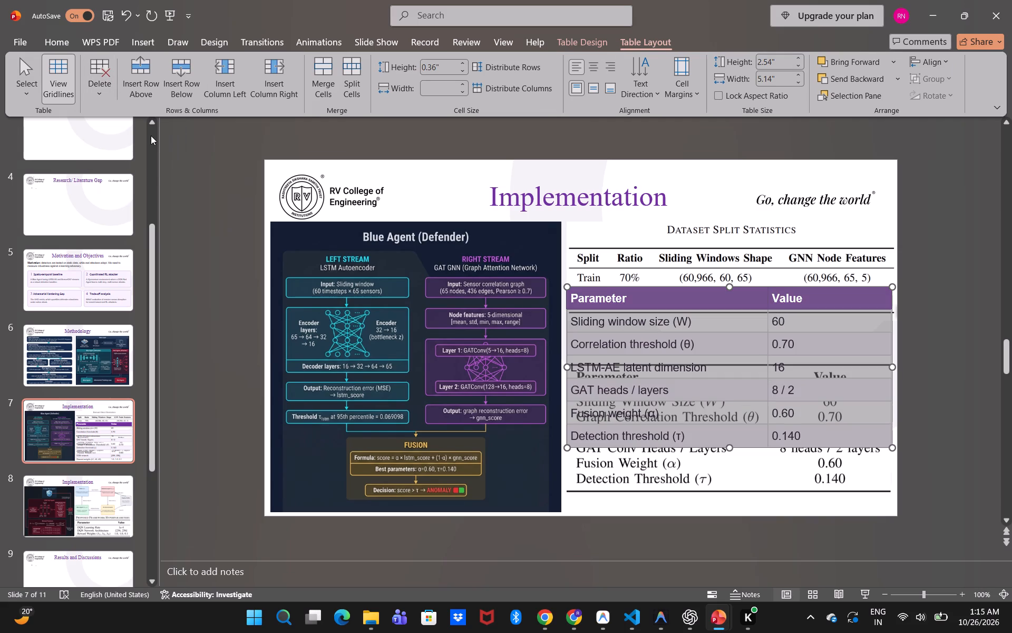
click(962, 460)
Move the Parameter/Value table down on slide 7 so it sits just below the Proposed Framework Hyperparameters heading, clear of the Dataset Split Statistics table.
click(593, 299)
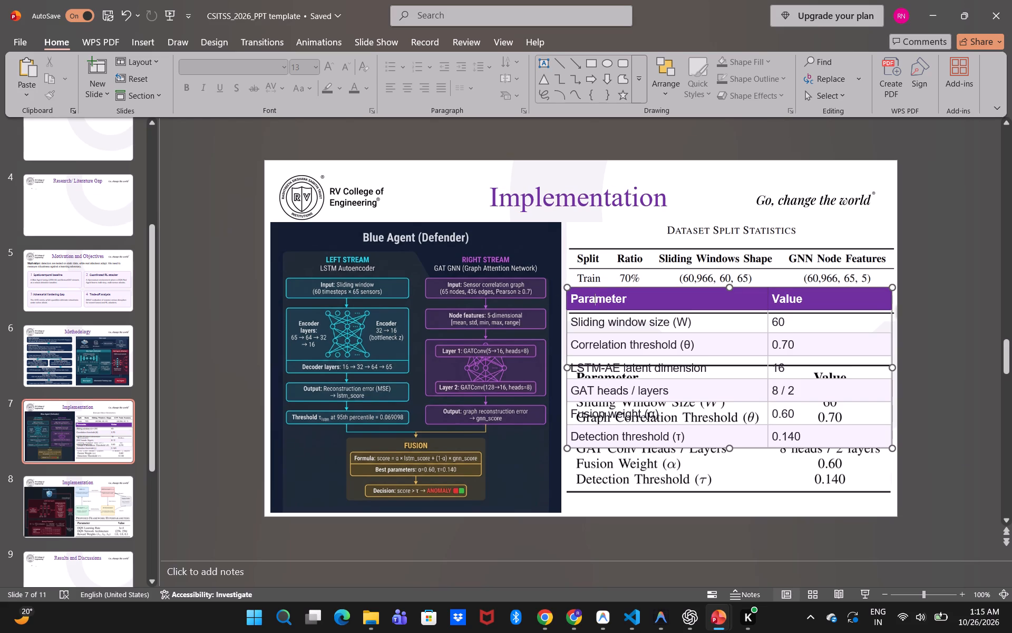
click(646, 470)
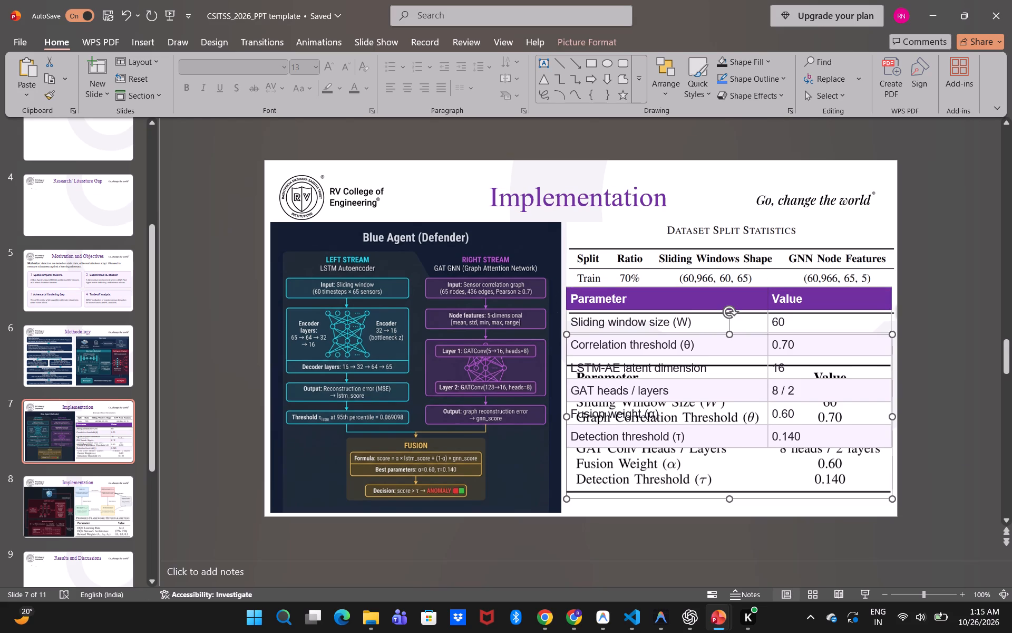
click(625, 298)
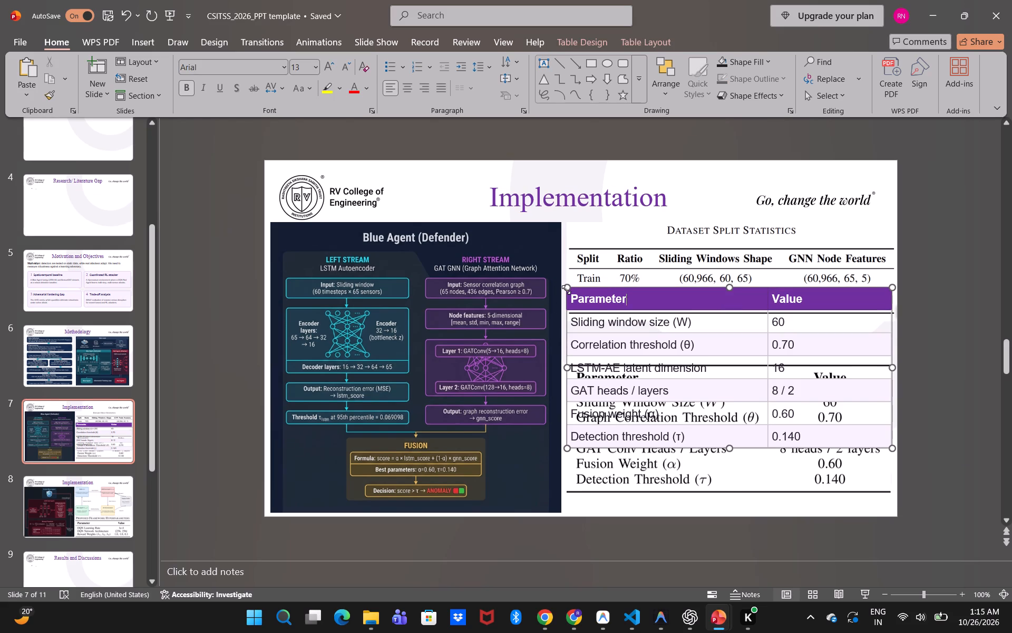
drag(642, 286, 641, 325)
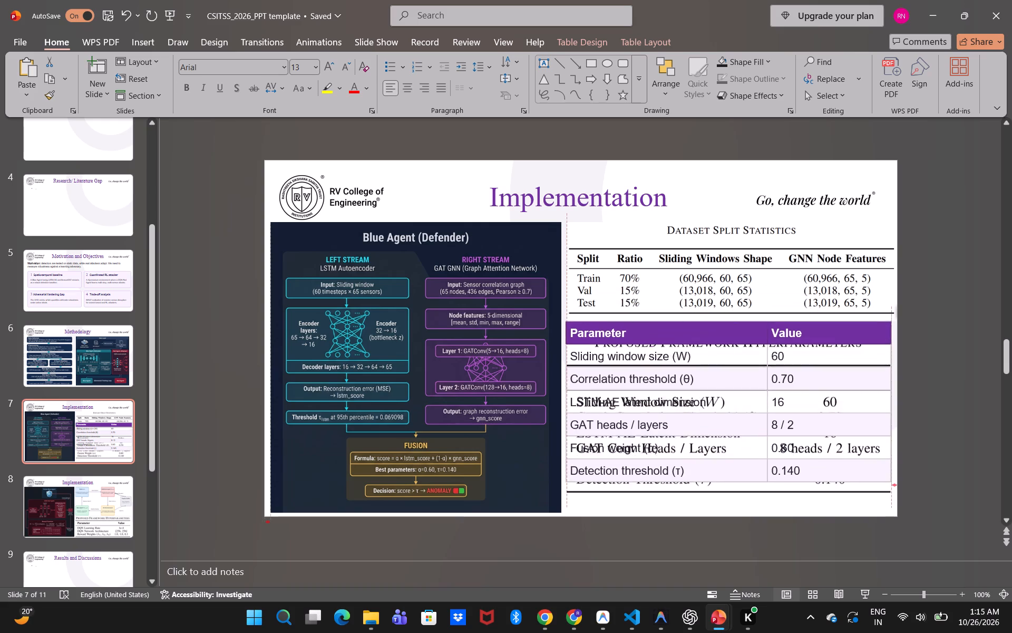
drag(641, 325, 642, 357)
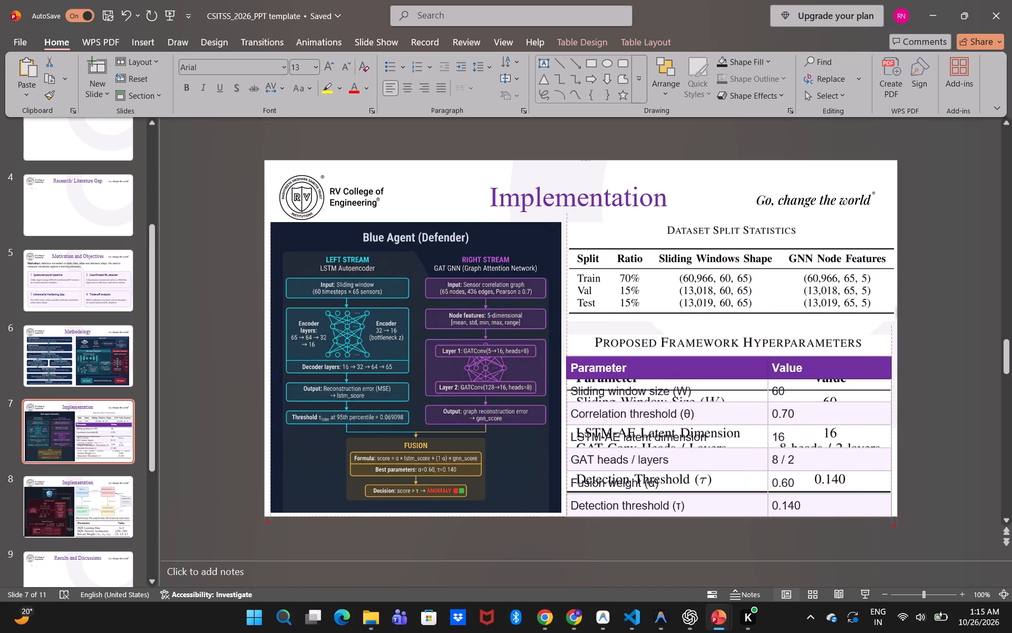
drag(642, 357, 642, 351)
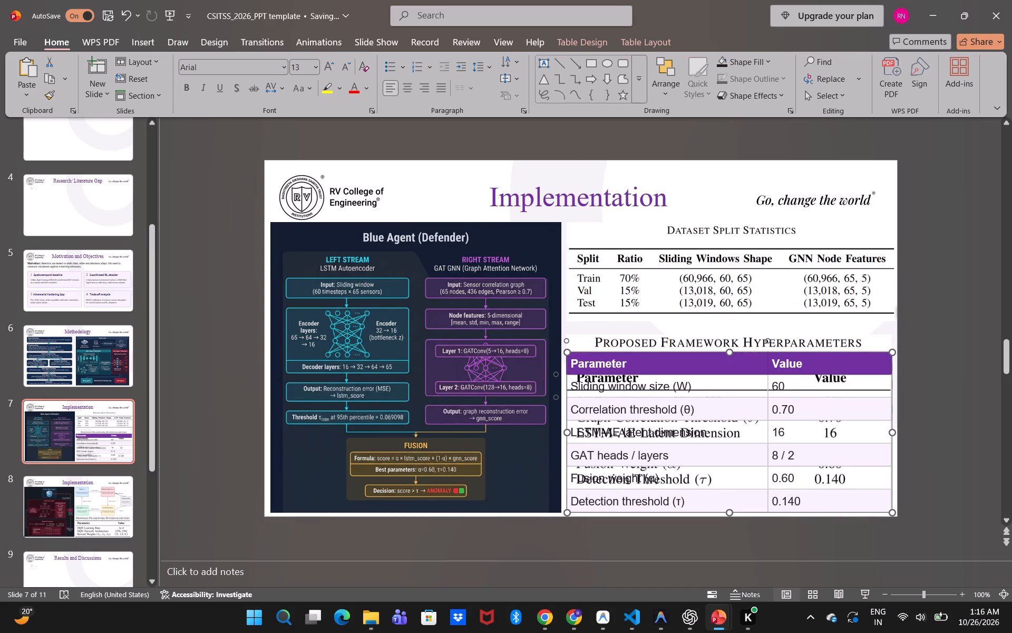
Select the Proposed Framework Hyperparameters image lying behind the Parameter/Value table.
click(723, 381)
click(681, 342)
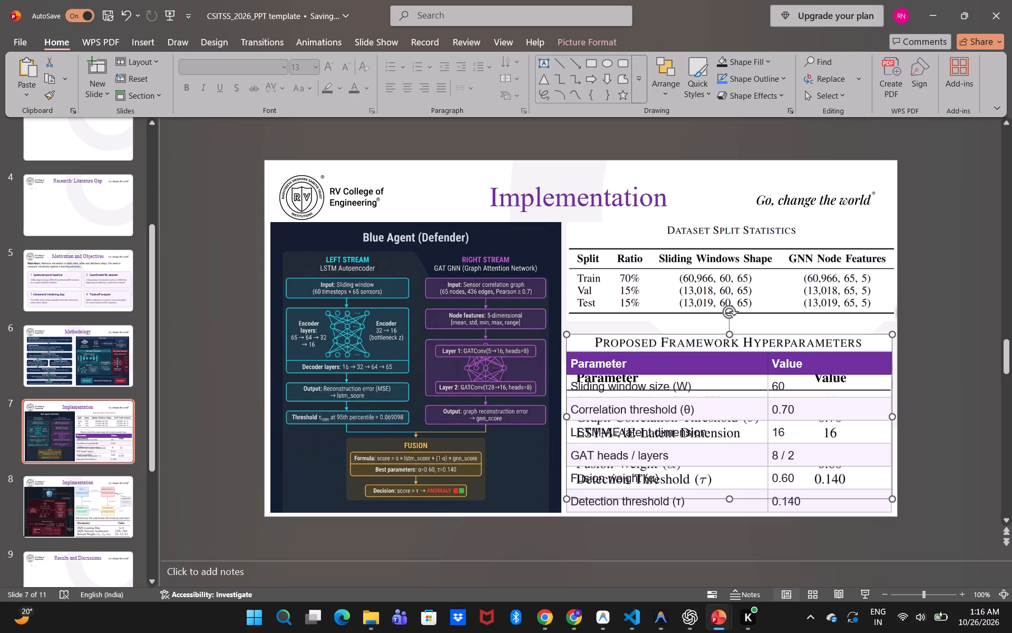
Delete the Proposed Framework Hyperparameters image lying behind the Parameter/Value table on slide 7.
right_click(681, 342)
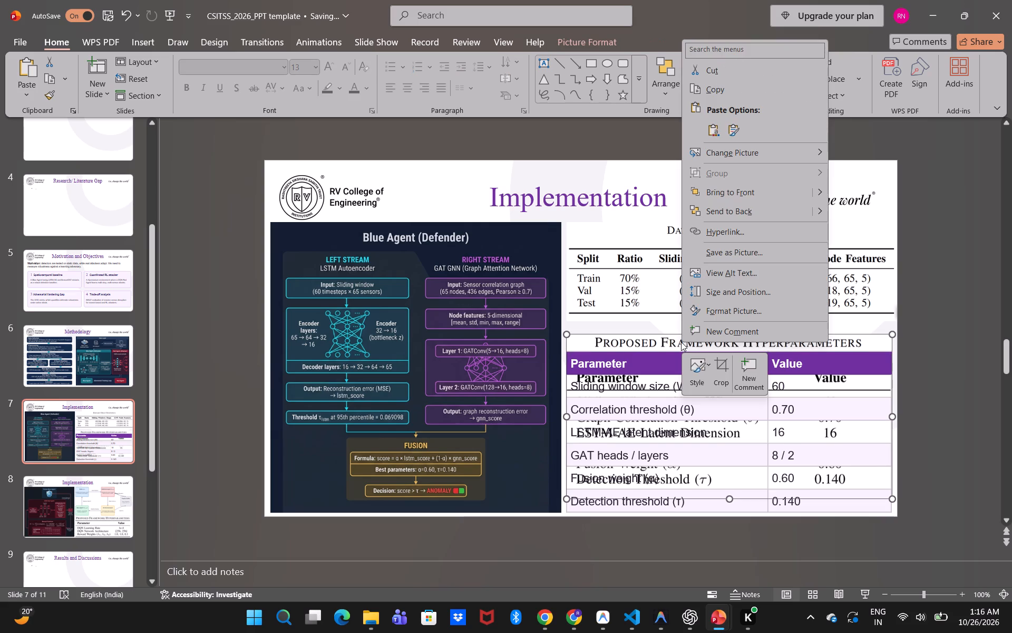
click(661, 335)
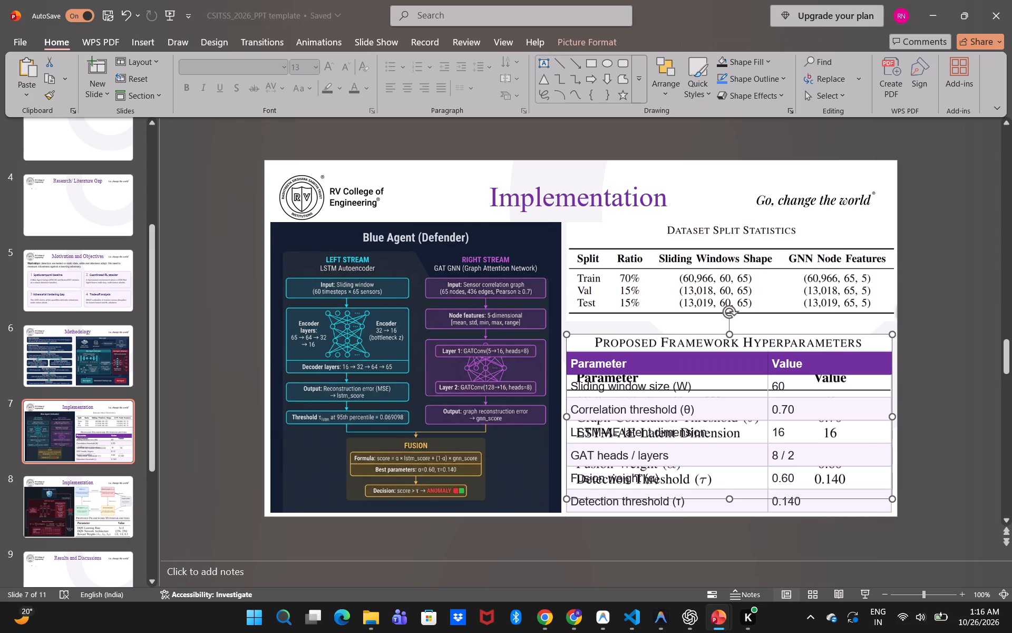
key(Delete)
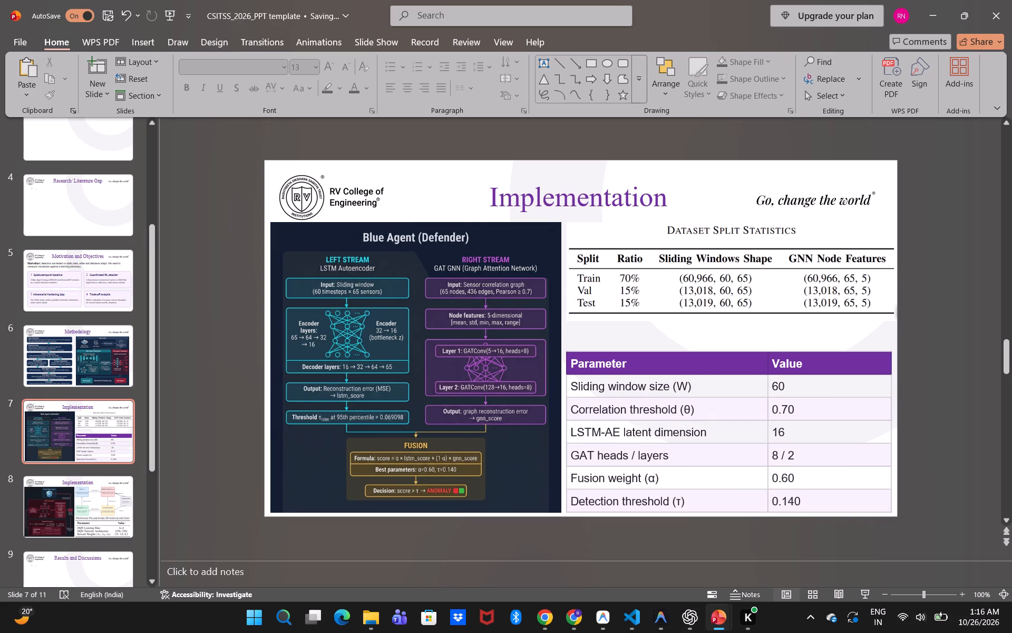
Reposition the Parameter/Value table in the space below the Dataset Split Statistics table on slide 7.
click(576, 360)
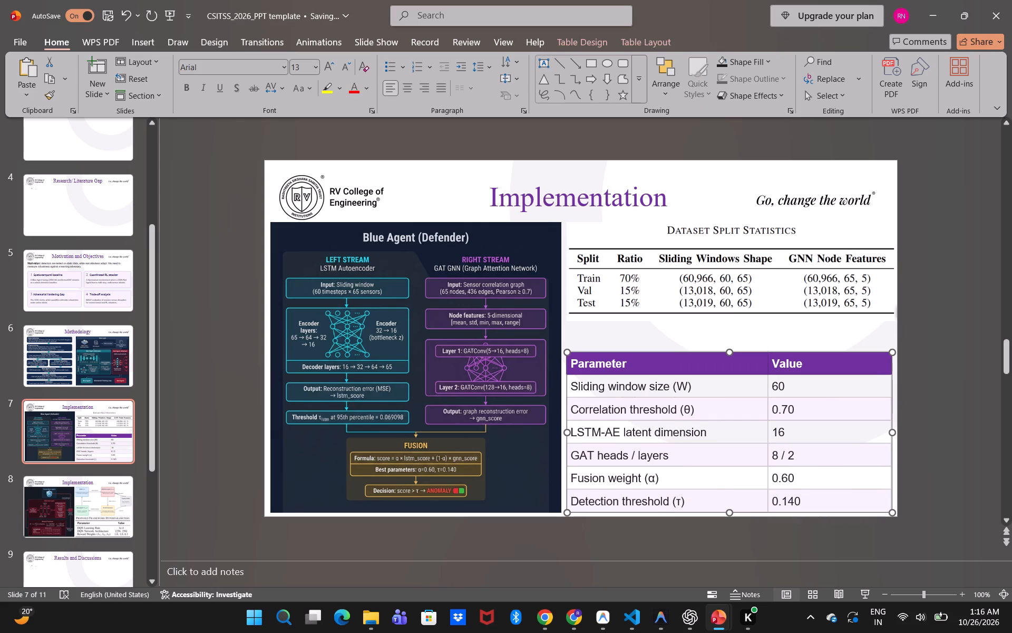
click(606, 351)
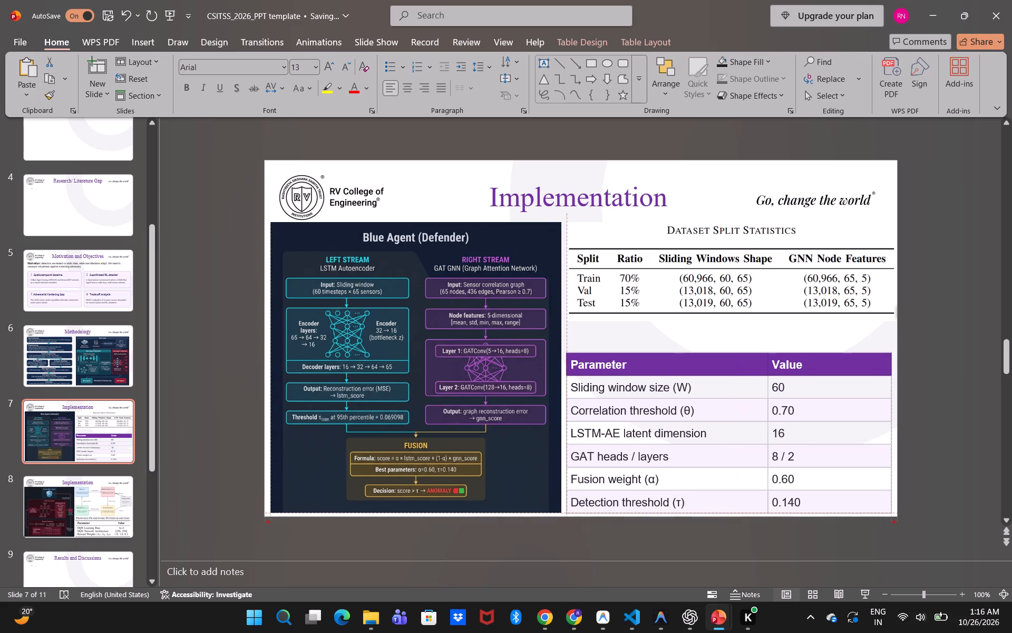
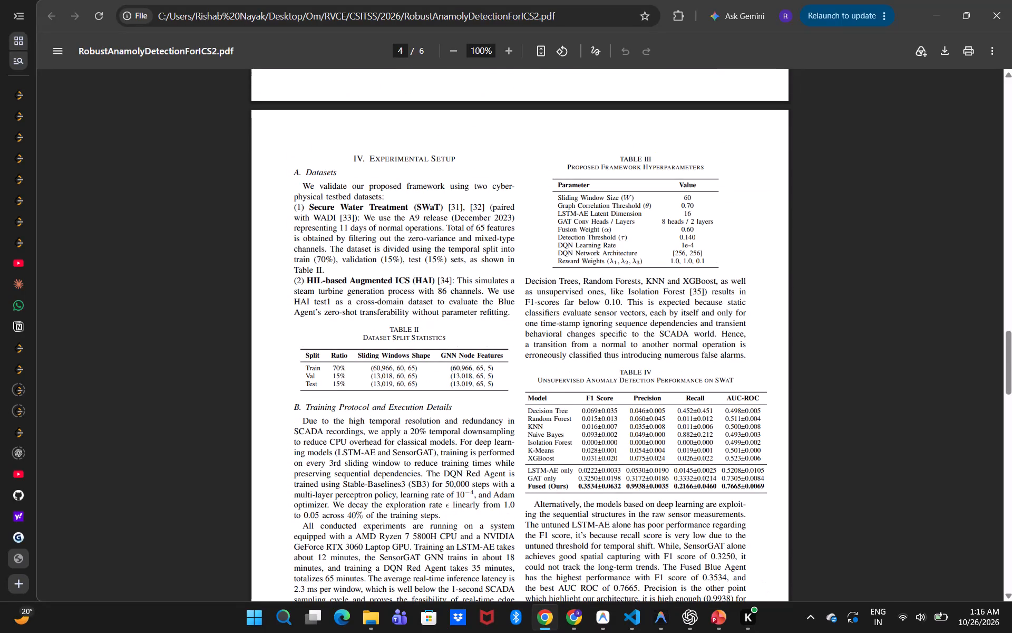
Switch from the RobustAnamolyDetectionForICS2.pdf paper back to the open PowerPoint presentations.
click(720, 621)
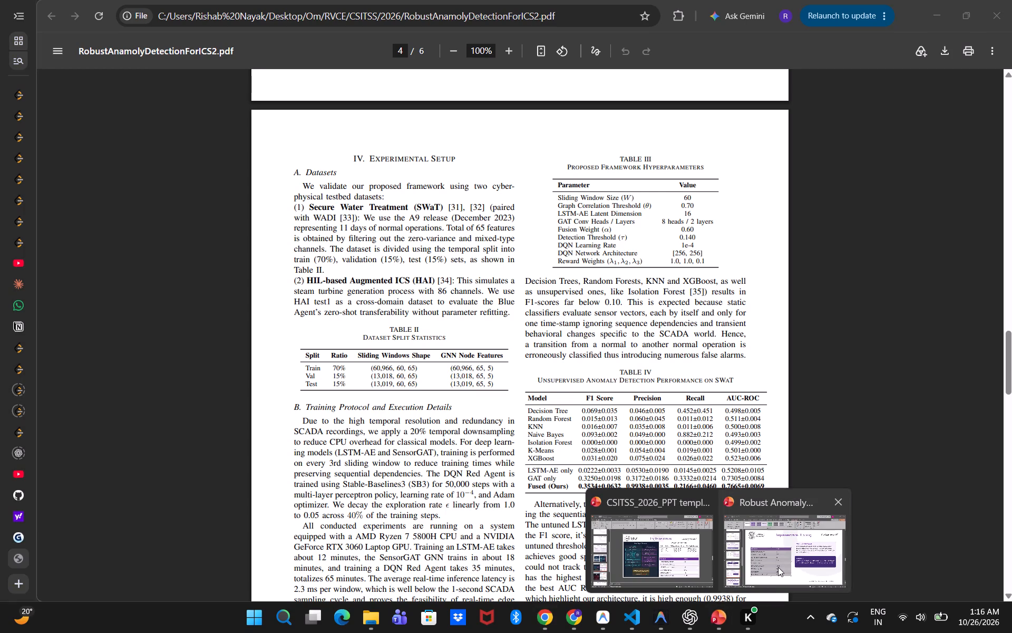
In the CSITSS_2026_PPT template deck, paste a letter of slide 7's Implementation title as a new text box and replace it with "Prop".
click(663, 569)
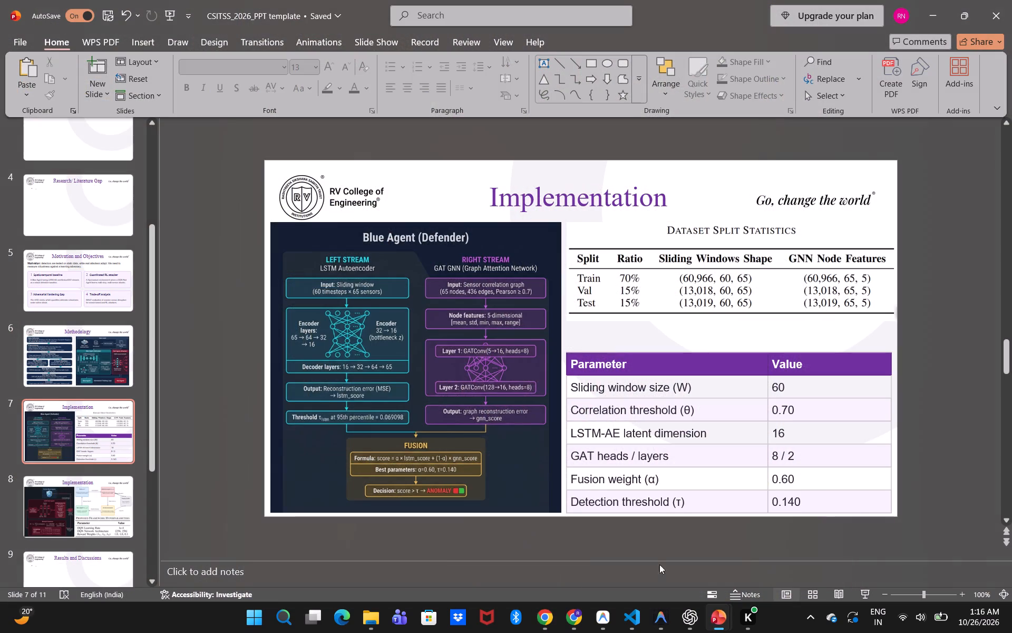
click(556, 206)
drag(556, 206, 540, 207)
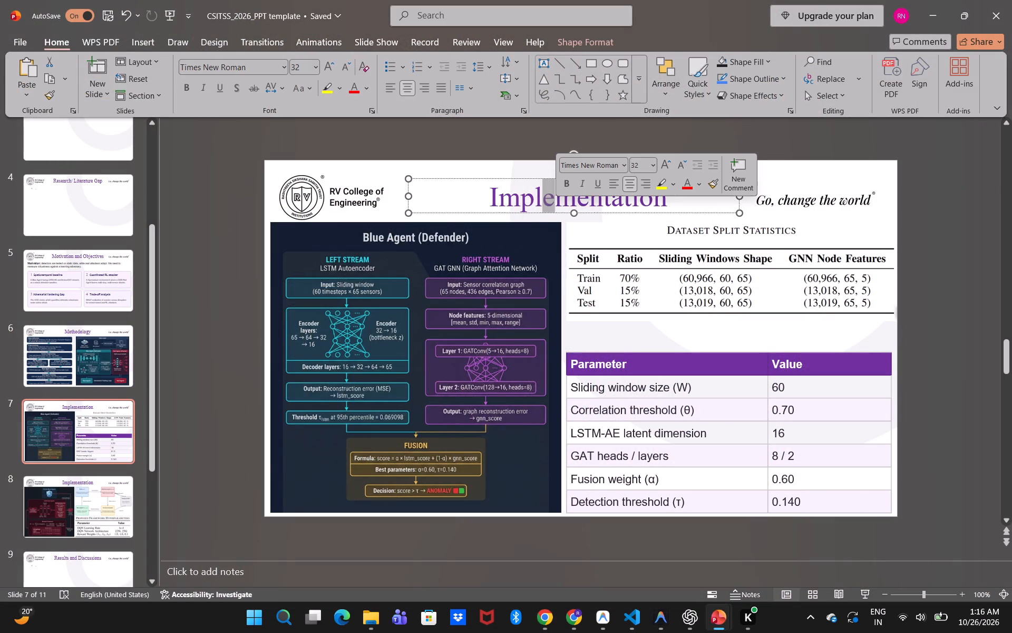
drag(540, 207, 541, 207)
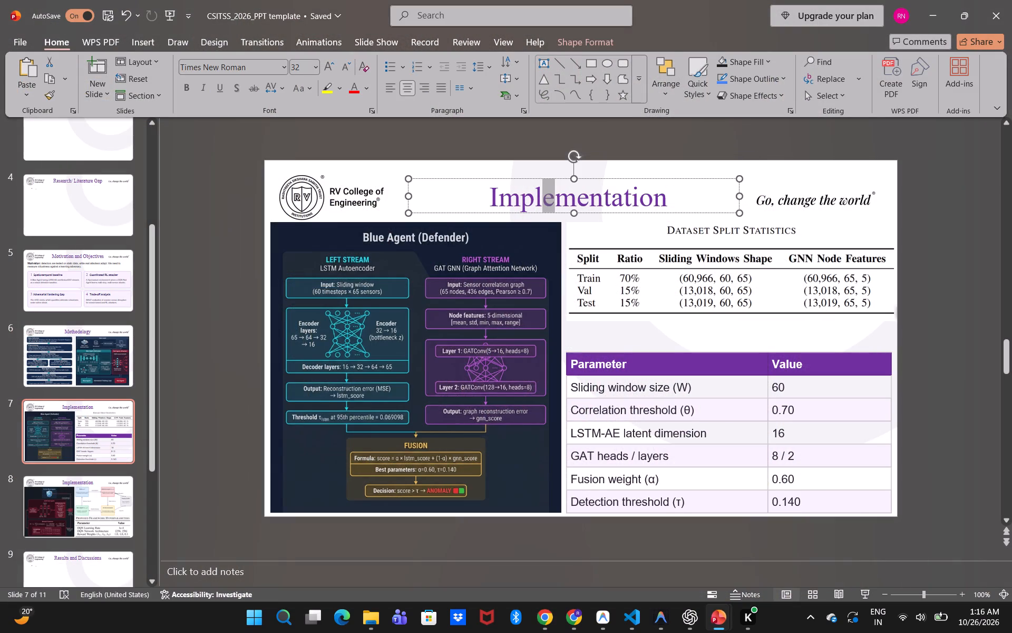
key(ctrl+c)
click(681, 338)
key(ctrl+v)
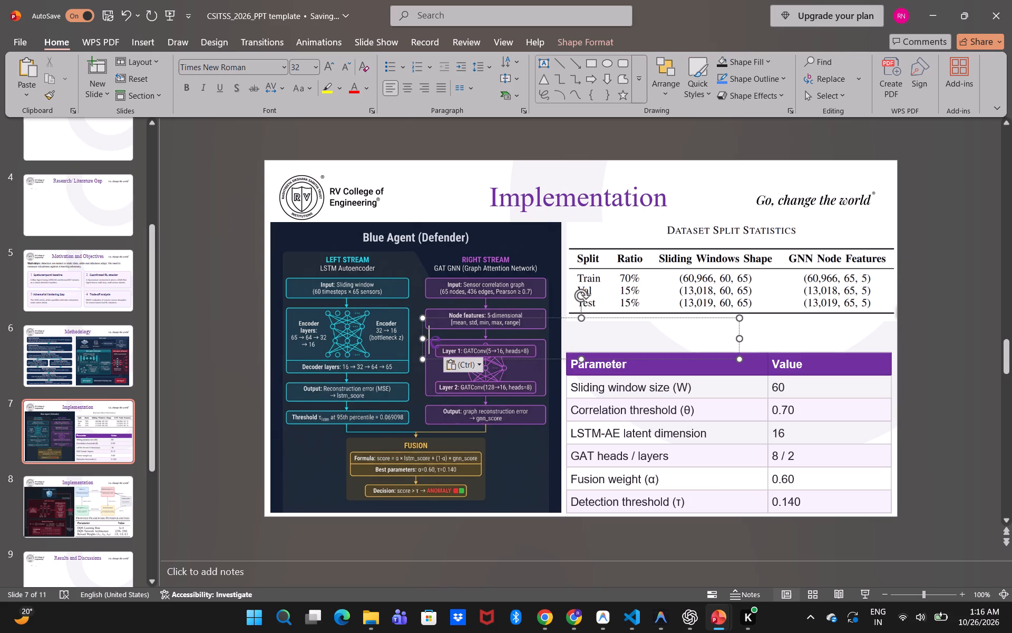
key(Right)
key(shift+p)
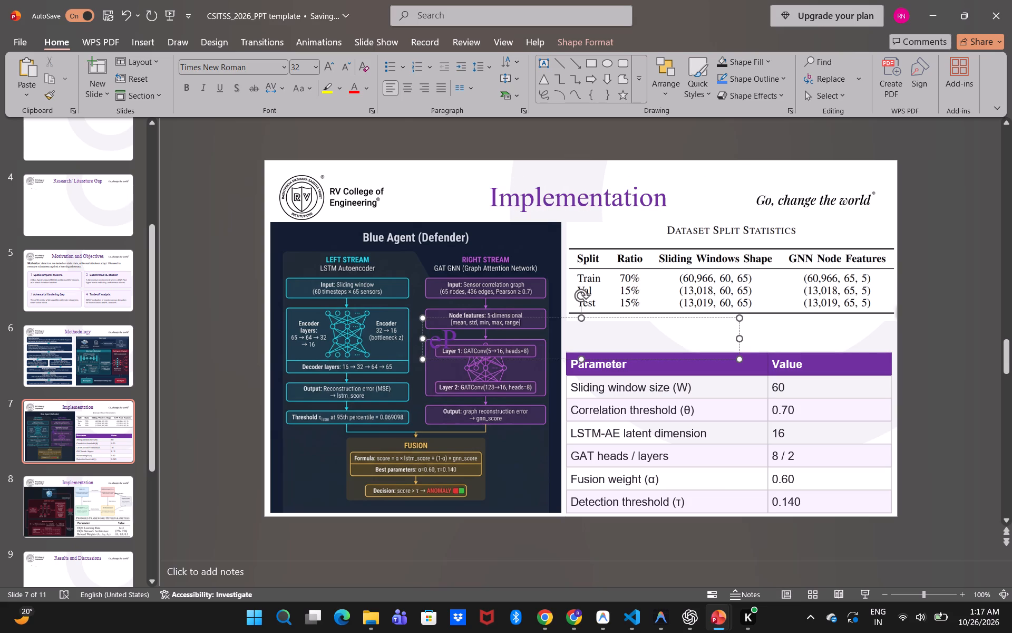
key(Left)
key(BackSpace)
key(Right)
text(ro)
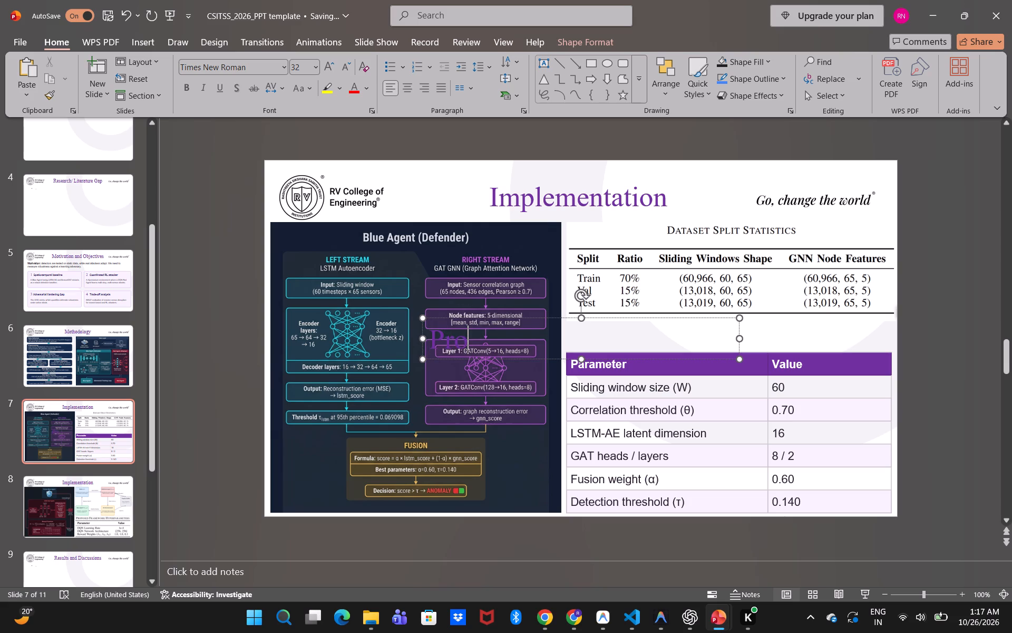
key(p)
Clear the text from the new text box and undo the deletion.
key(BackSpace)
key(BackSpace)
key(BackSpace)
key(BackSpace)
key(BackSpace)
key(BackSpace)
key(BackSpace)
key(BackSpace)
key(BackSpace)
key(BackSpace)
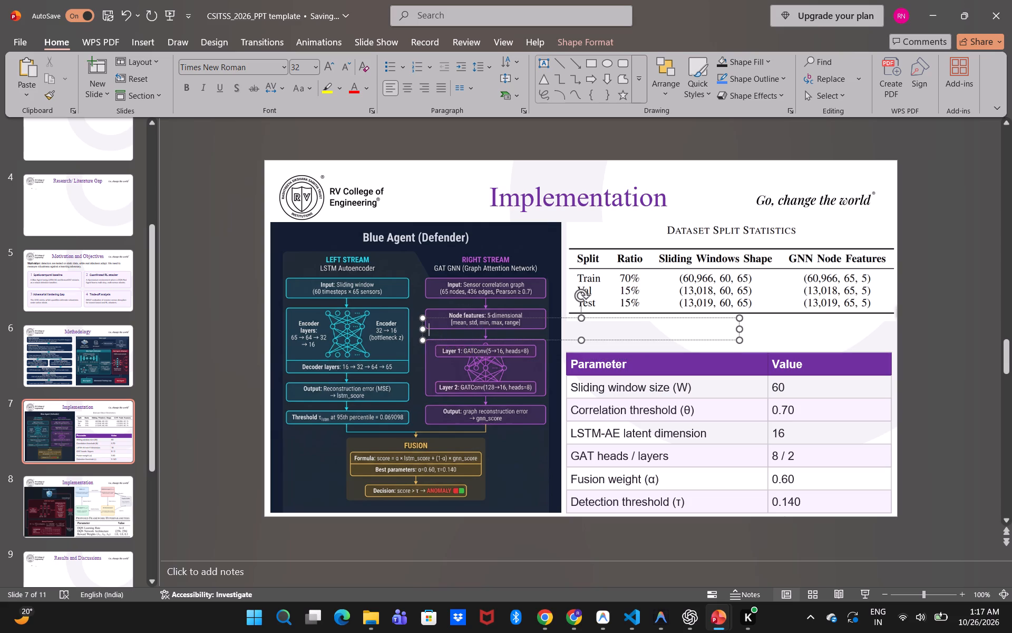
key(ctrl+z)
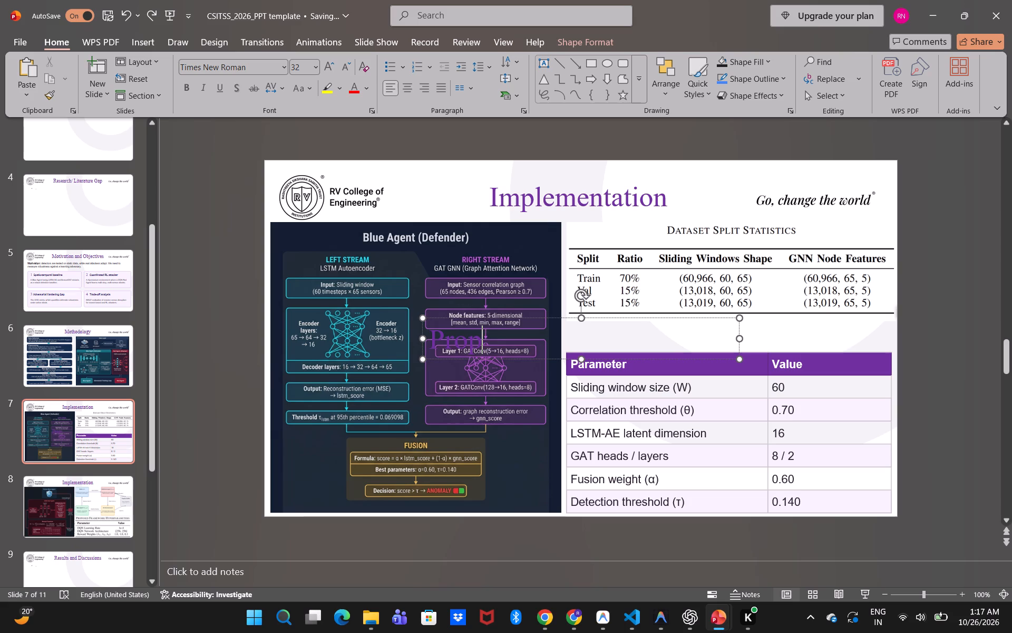
Complete the new text box's text as "Proposed Framework Hyperparameters".
text(osed)
key(space)
text(Frame)
text(work)
key(space)
text(Hyper)
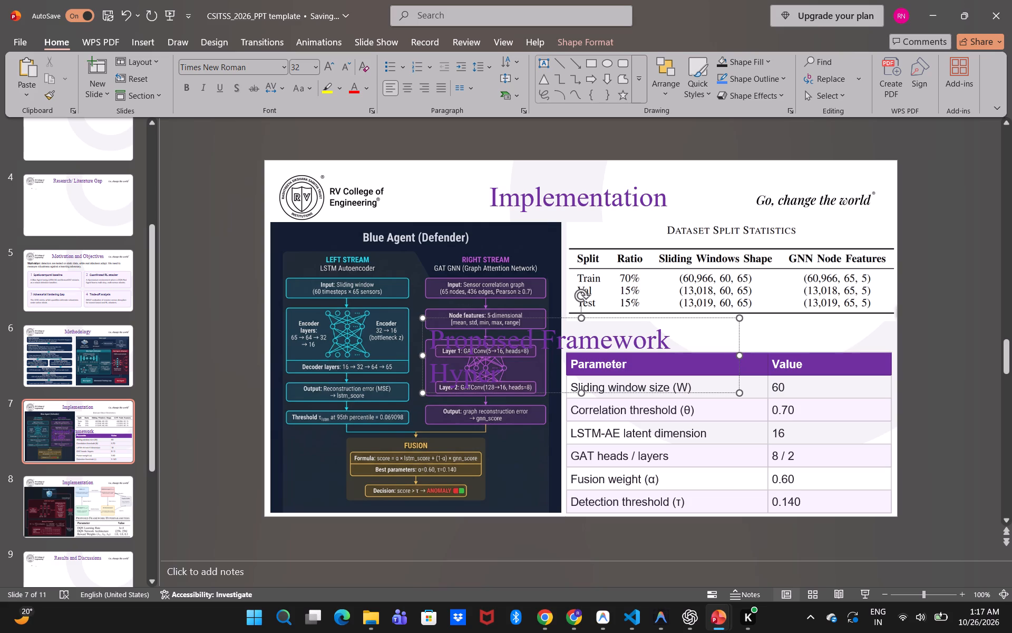
text(parameters)
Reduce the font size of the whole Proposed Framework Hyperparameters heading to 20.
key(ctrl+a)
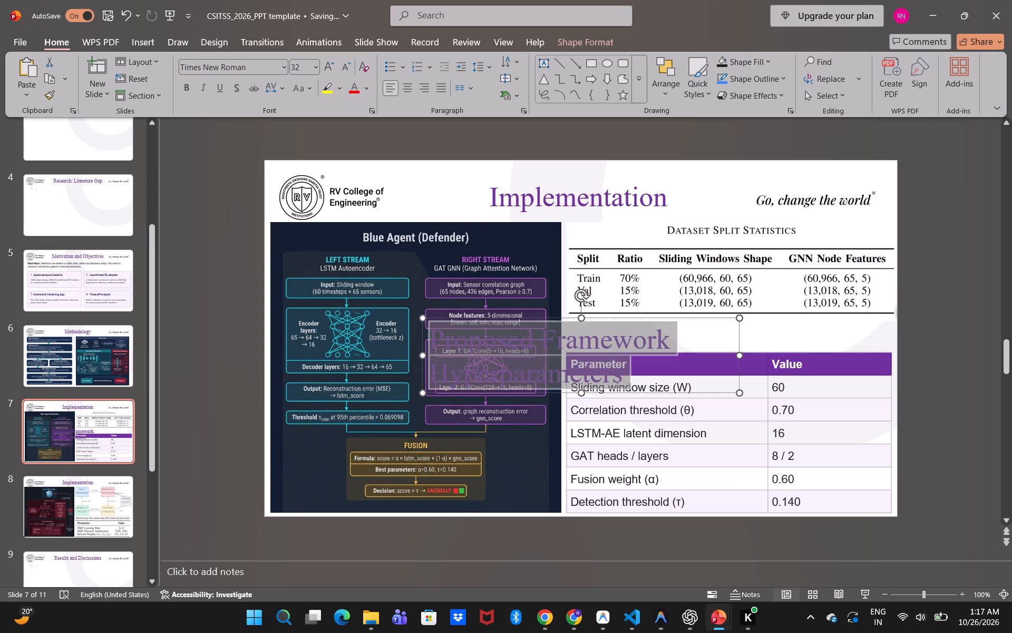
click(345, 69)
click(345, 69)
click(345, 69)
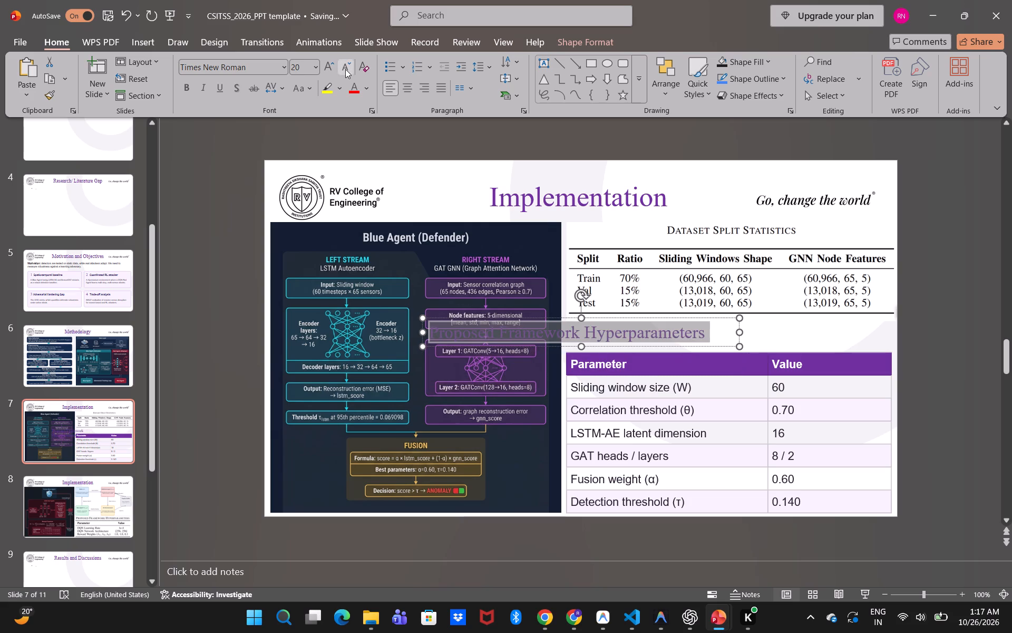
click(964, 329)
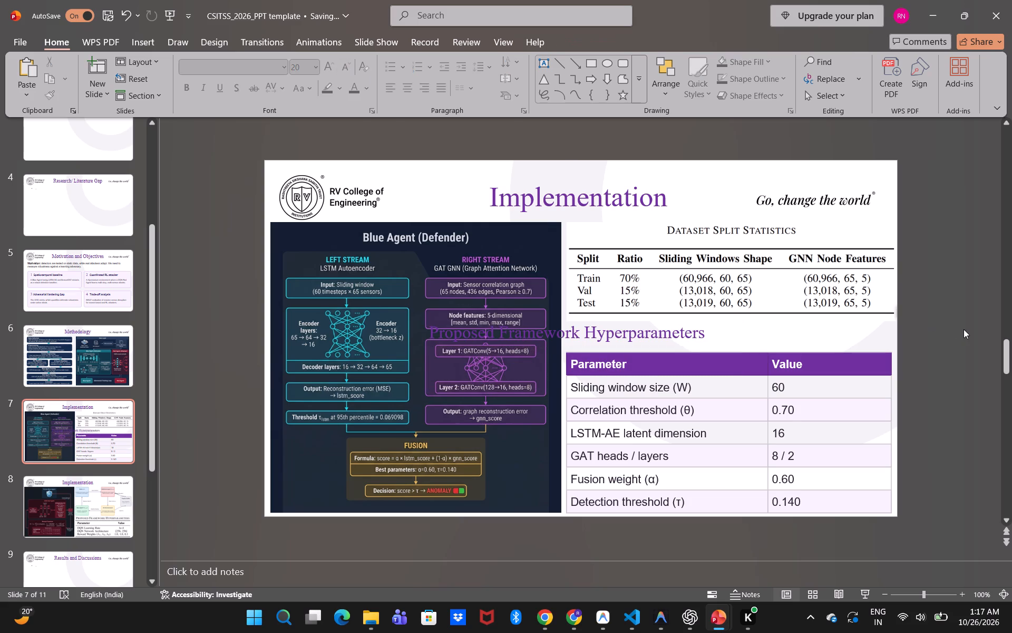
Move the Proposed Framework Hyperparameters heading off the Blue Agent diagram into the gap between the Dataset Split Statistics and Parameter/Value tables.
click(713, 329)
key(Right)
key(Right)
key(Right)
key(Right)
key(Right)
key(Right)
key(Right)
key(Right)
key(Right)
key(Right)
key(Right)
key(Right)
key(Right)
key(Right)
key(Right)
key(Right)
key(Right)
key(Right)
key(Right)
key(Right)
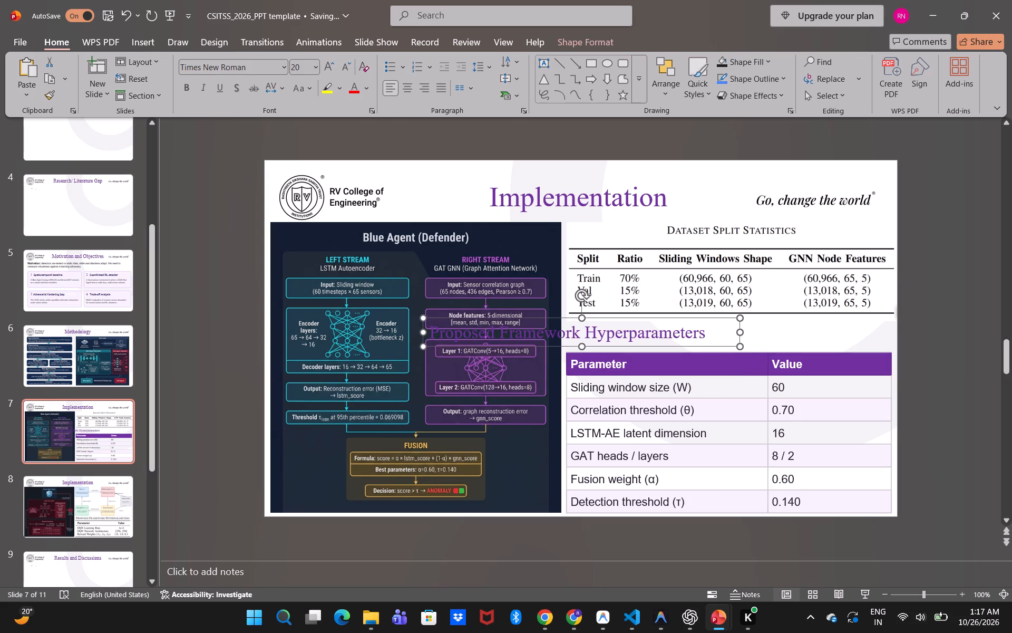
key(Right)
key(Right)
key(Right)
key(Right)
key(Right)
key(Right)
key(Right)
key(Right)
key(Right)
key(Right)
key(Right)
key(Right)
key(Right)
key(Right)
key(Right)
key(Right)
key(Right)
key(Right)
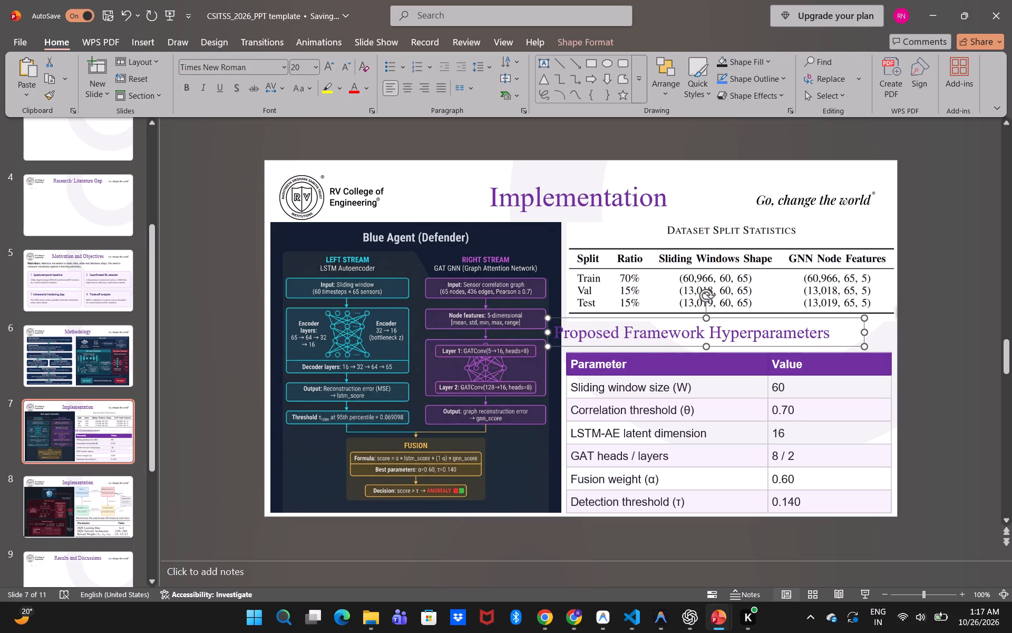
key(Left)
key(Left)
key(Left)
key(Left)
key(Left)
key(Left)
key(Left)
key(Left)
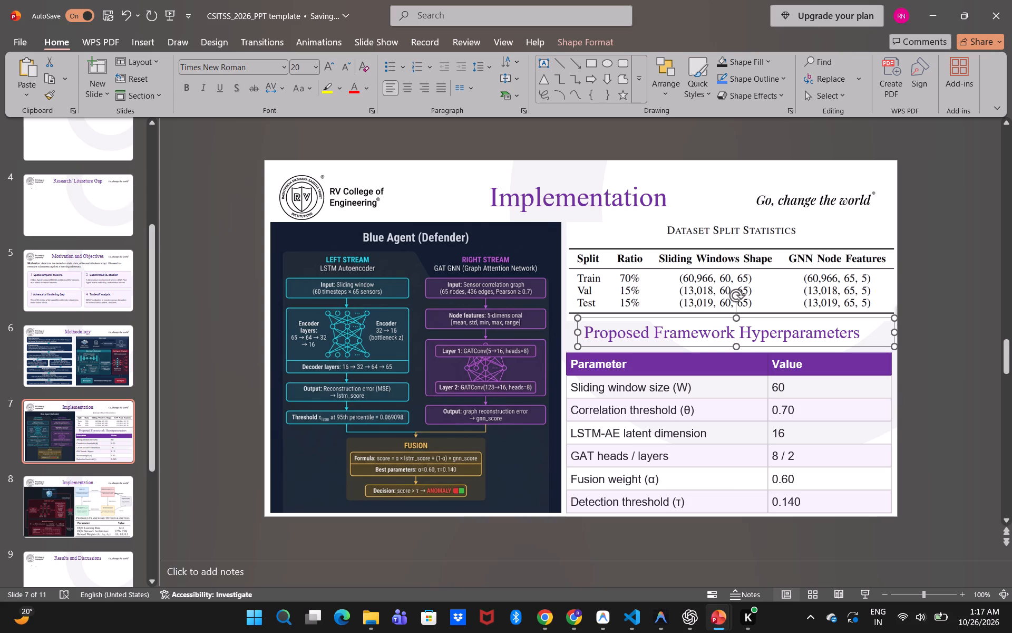
key(Left)
key(Left)
key(Left)
key(Left)
key(Left)
key(Left)
key(Left)
key(Left)
key(Left)
key(Left)
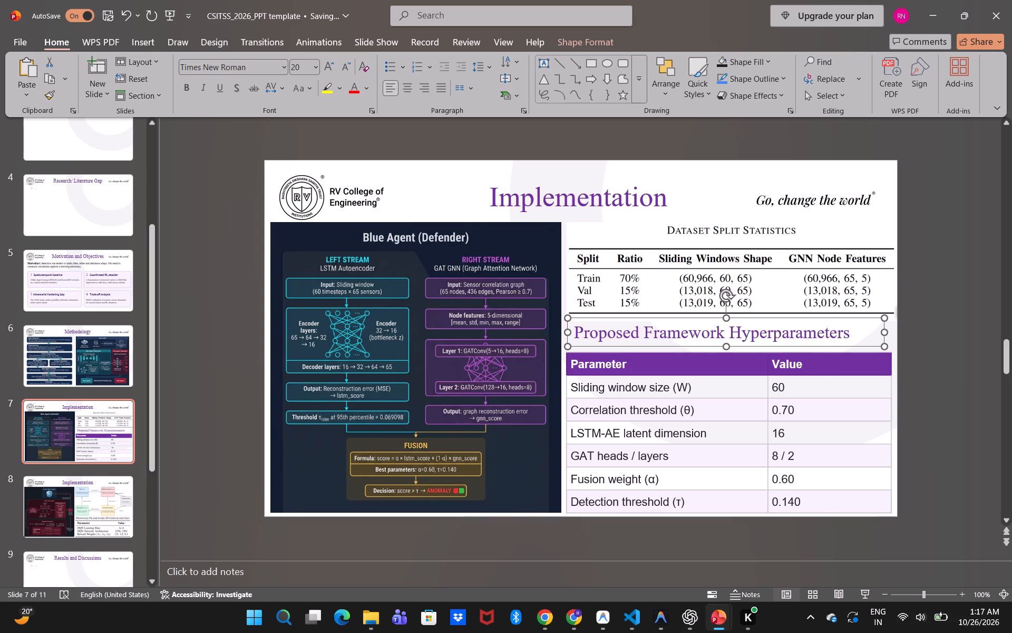
key(Down)
key(Down)
key(Down)
key(Down)
key(Down)
key(Down)
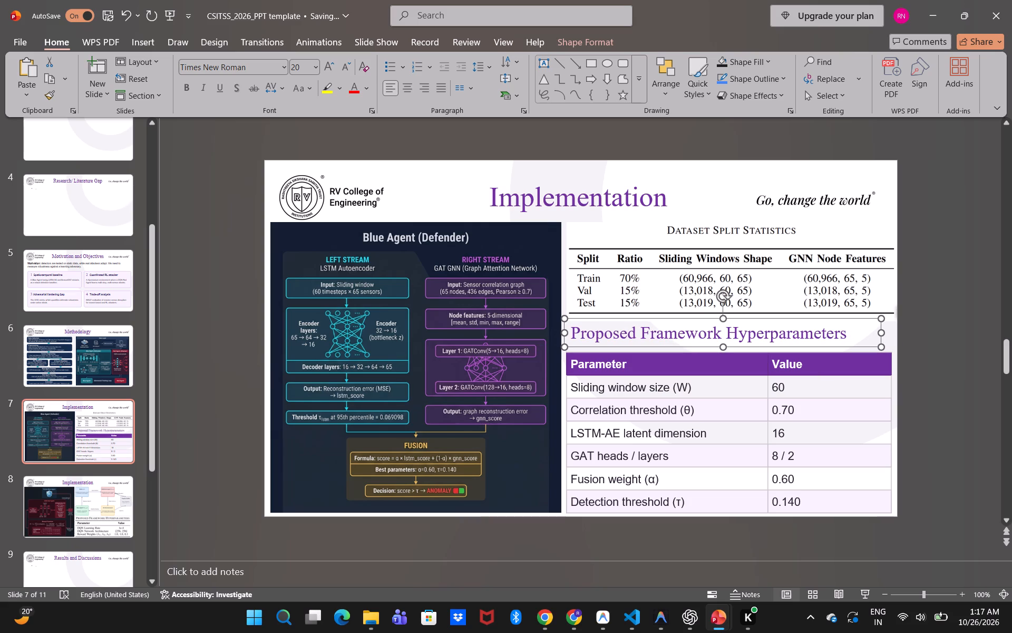
key(Down)
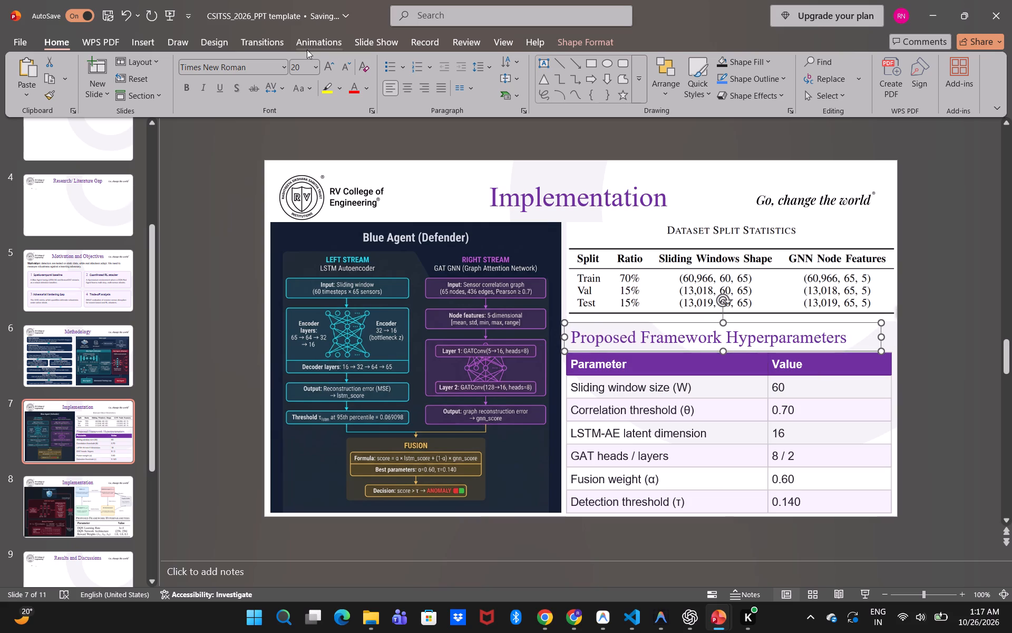
Set the Proposed Framework Hyperparameters heading to font size 24 and widen its text box so the text fits on one line.
click(315, 65)
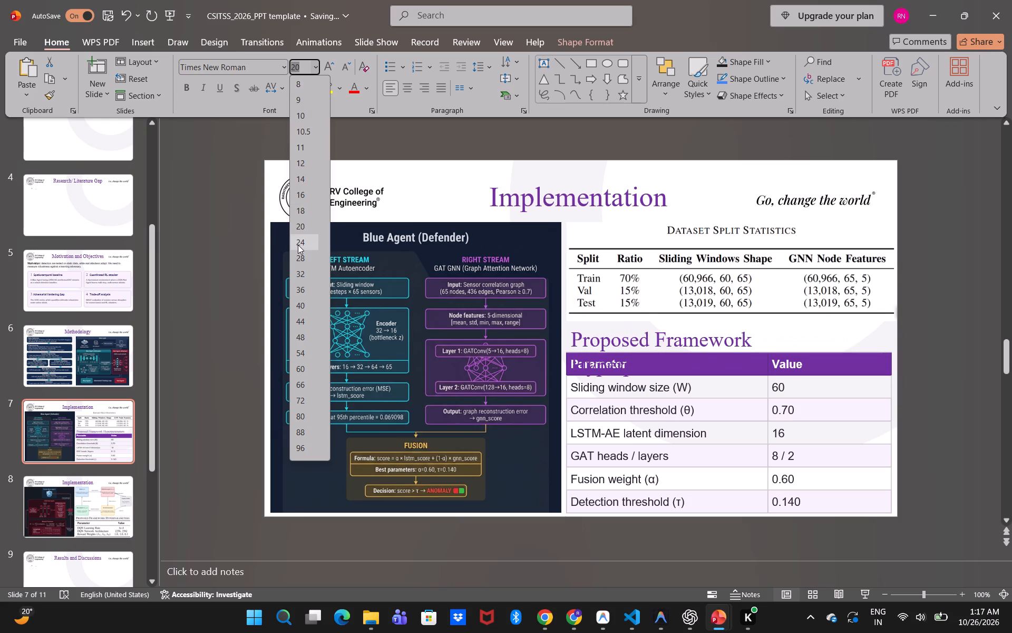
click(298, 245)
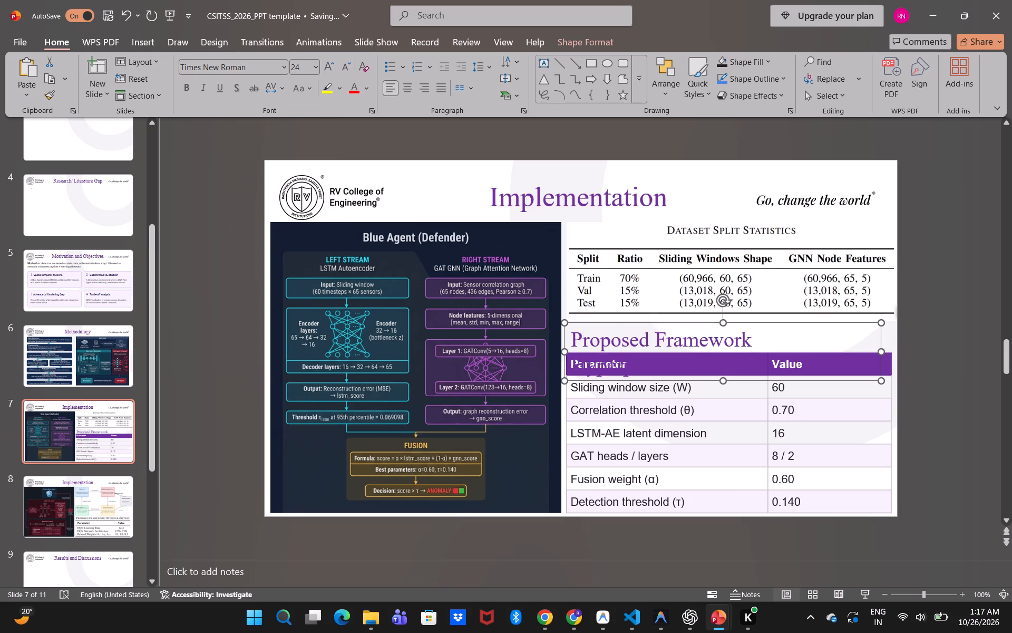
drag(882, 351, 895, 353)
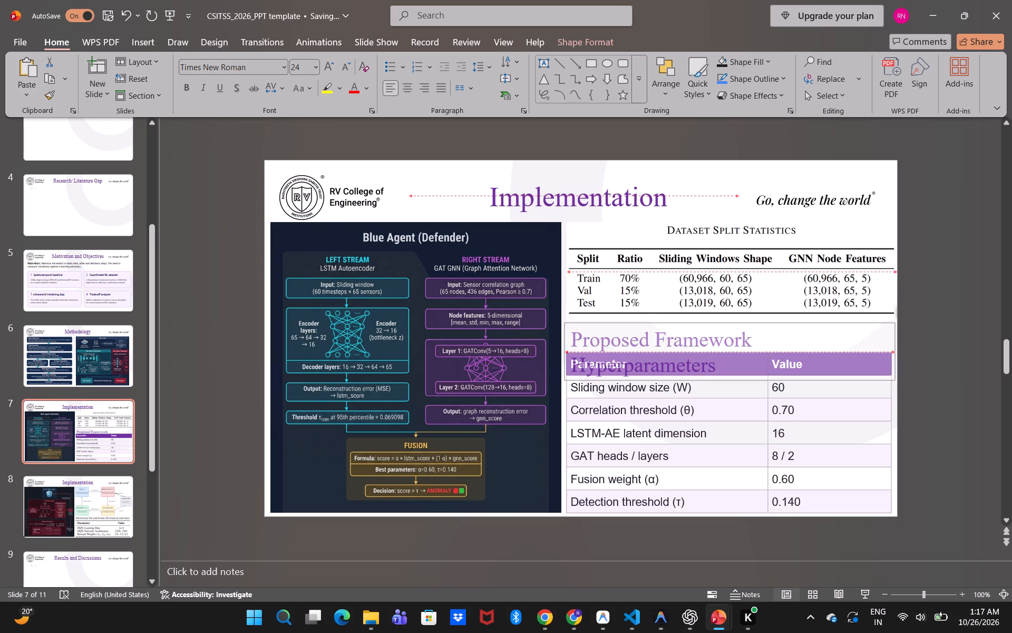
drag(895, 353, 909, 353)
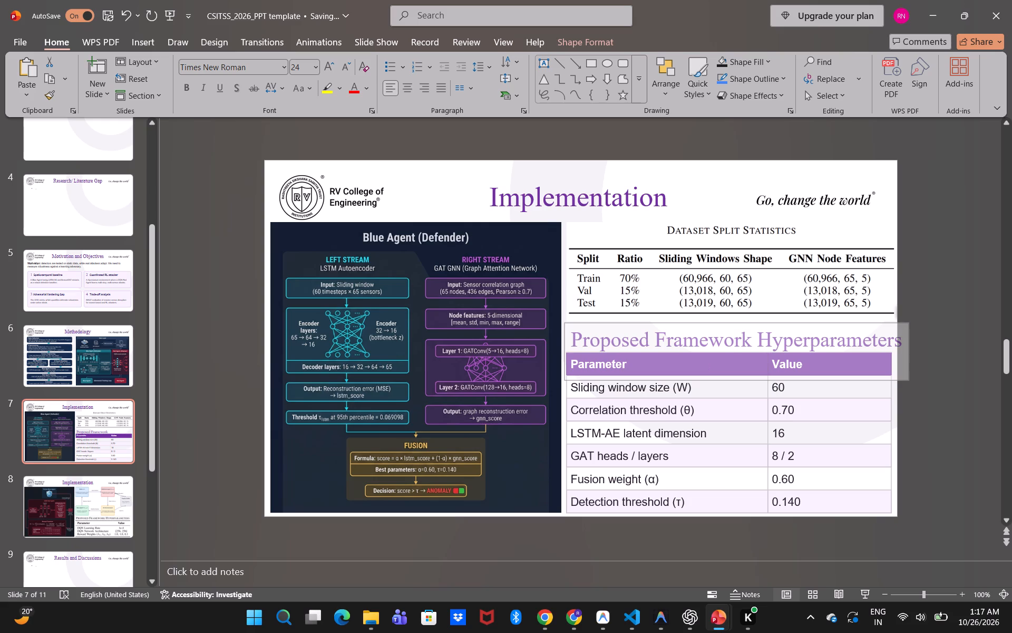
drag(909, 353, 909, 353)
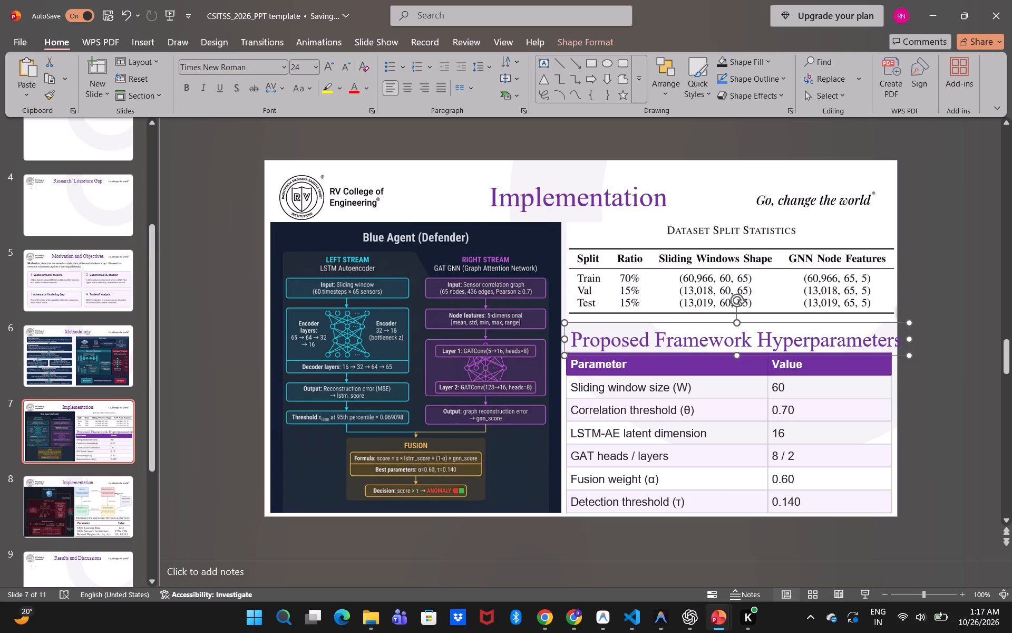
Nudge the Proposed Framework Hyperparameters heading left to centre it over the Parameter/Value table within the slide's edge.
click(678, 325)
key(Left)
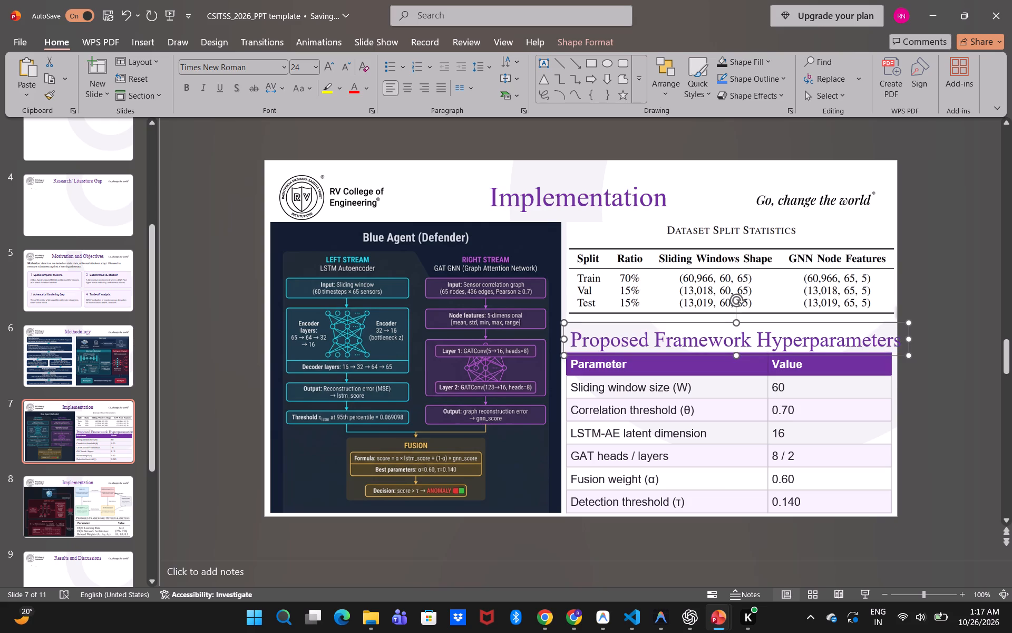
key(Left)
key(Left)
key(Left)
key(Left)
key(Left)
key(Left)
key(Left)
key(Left)
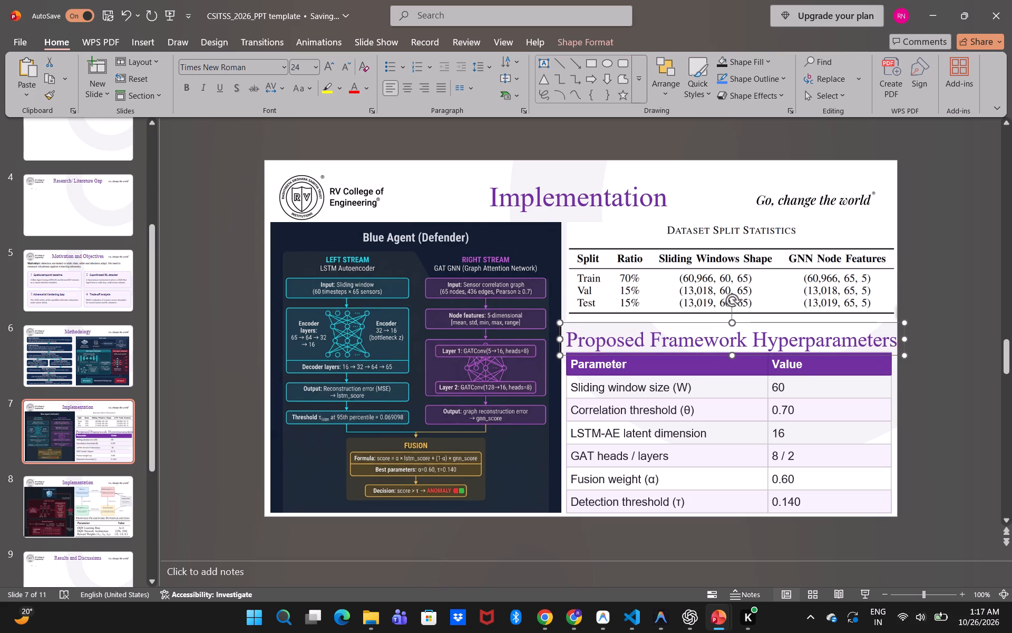
key(Left)
key(Left)
key(Left)
key(Left)
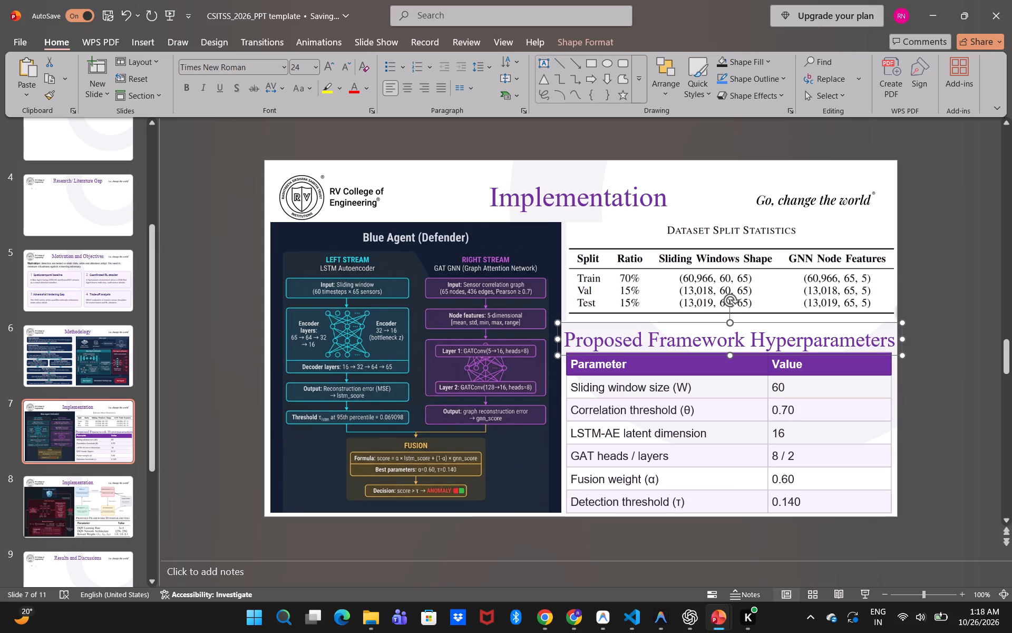
Set the Proposed Framework Hyperparameters heading's font size to 22.
click(297, 65)
text(22)
key(Return)
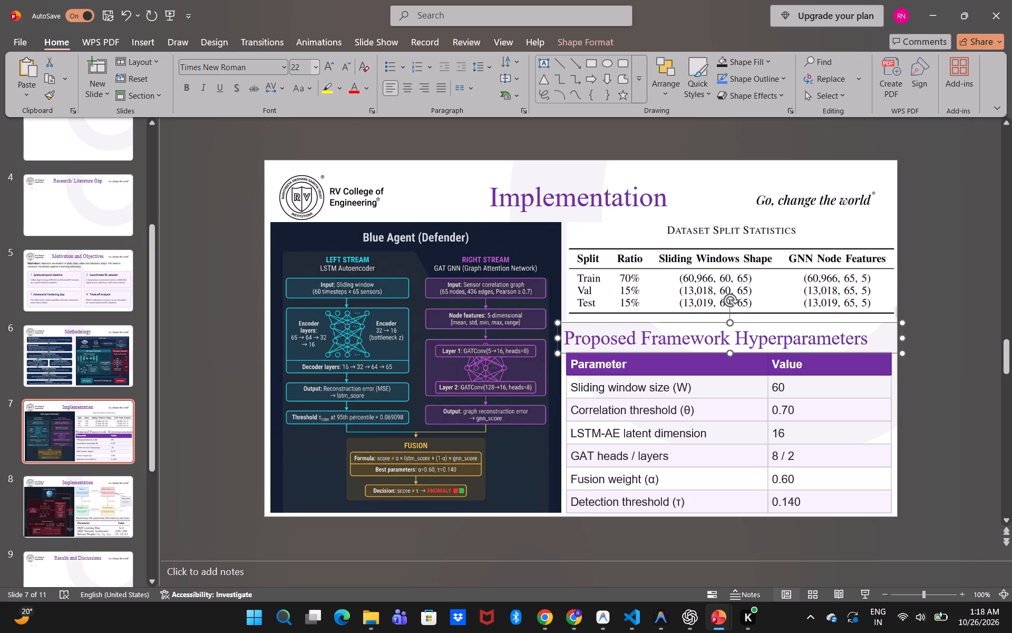
Nudge the Proposed Framework Hyperparameters heading slightly right and down to line up with the left edge of the Parameter/Value table.
click(774, 324)
key(Right)
key(Right)
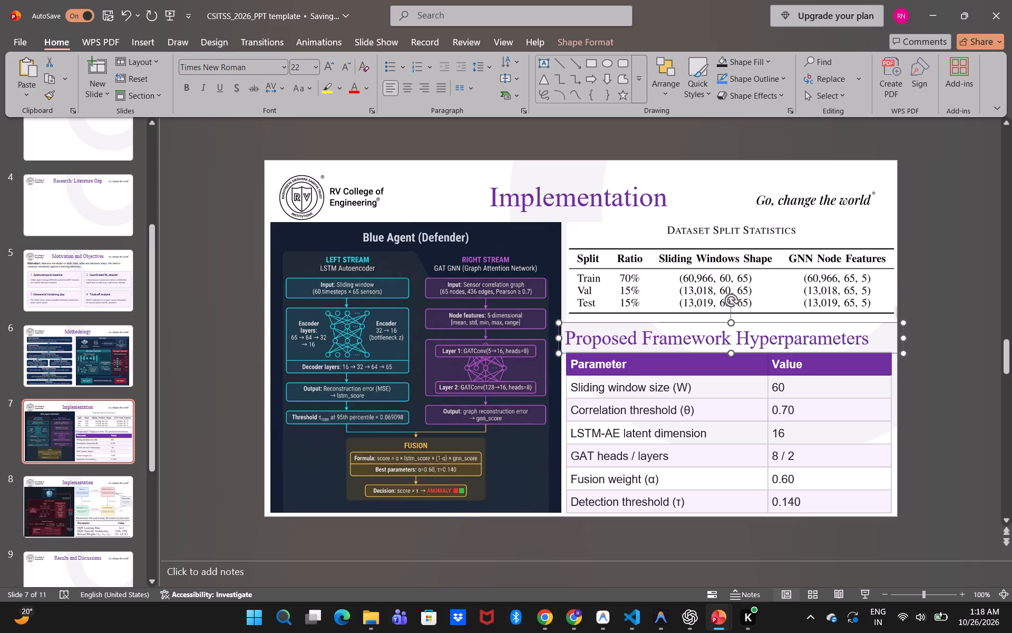
key(Right)
key(Right)
key(Right)
key(Down)
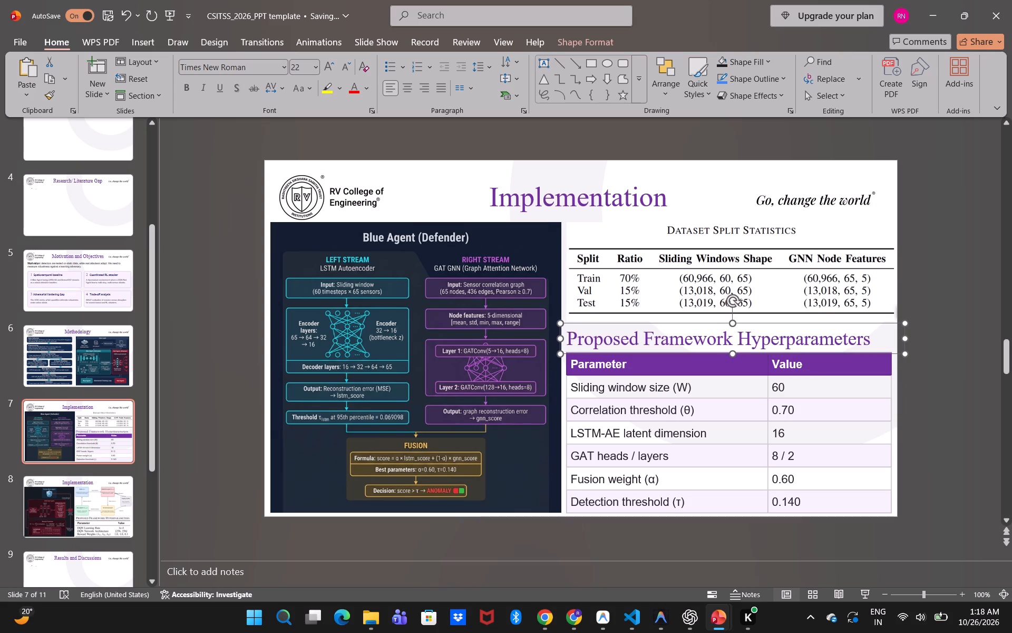
key(Down)
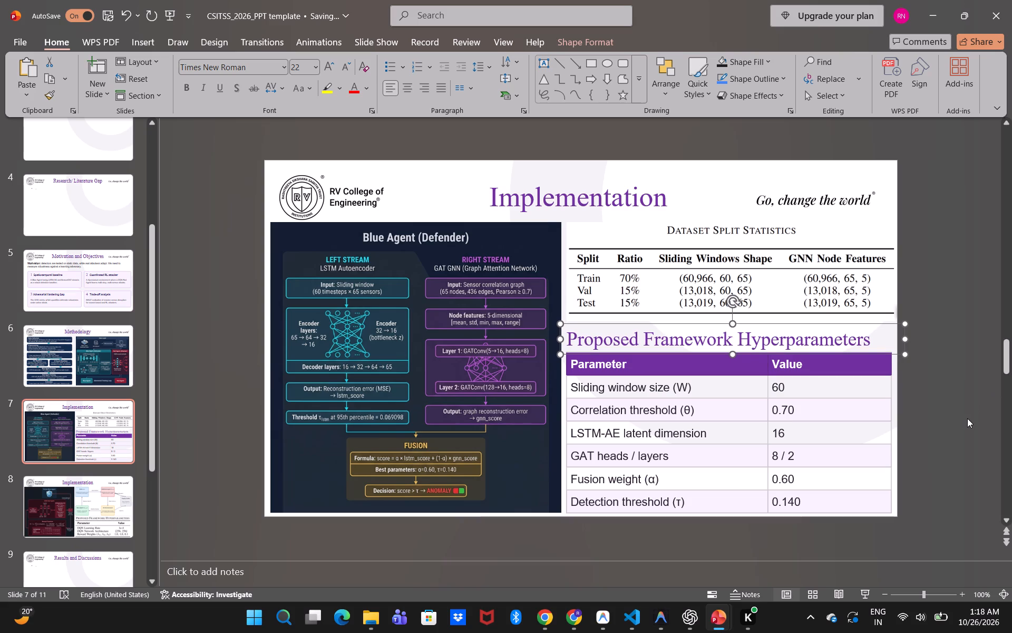
Narrow the Proposed Framework Hyperparameters heading's text box from its right side so it stays within the slide's edge.
click(966, 420)
click(906, 347)
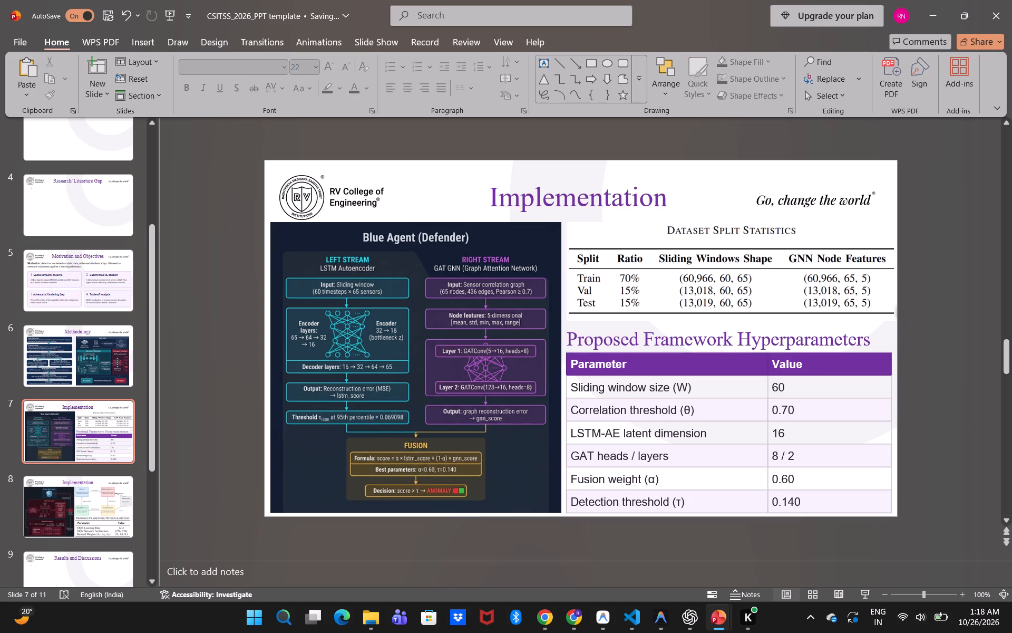
drag(906, 340, 888, 340)
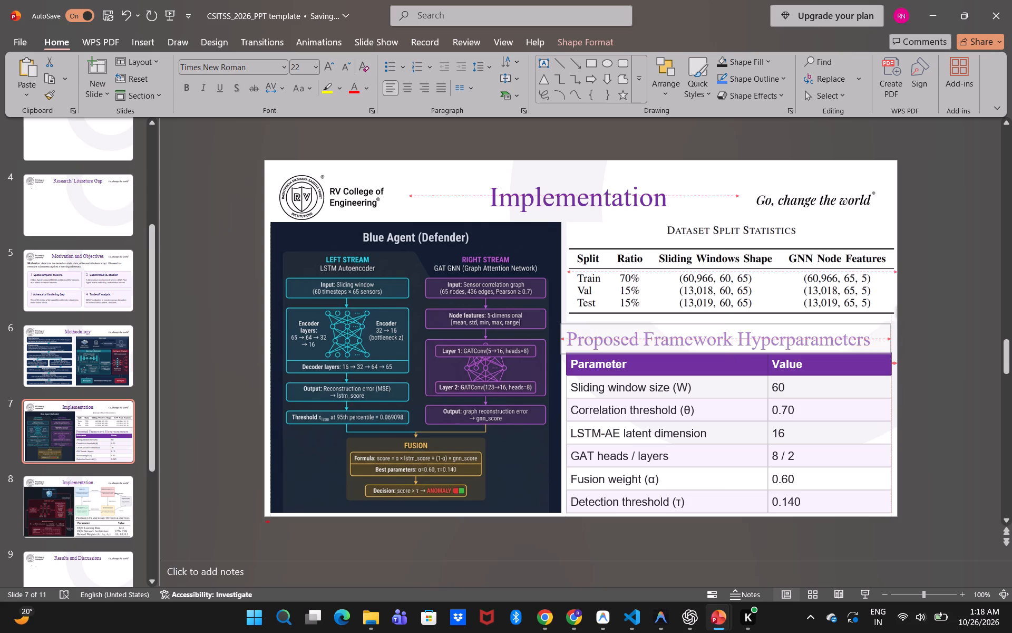
drag(888, 340, 888, 340)
click(948, 366)
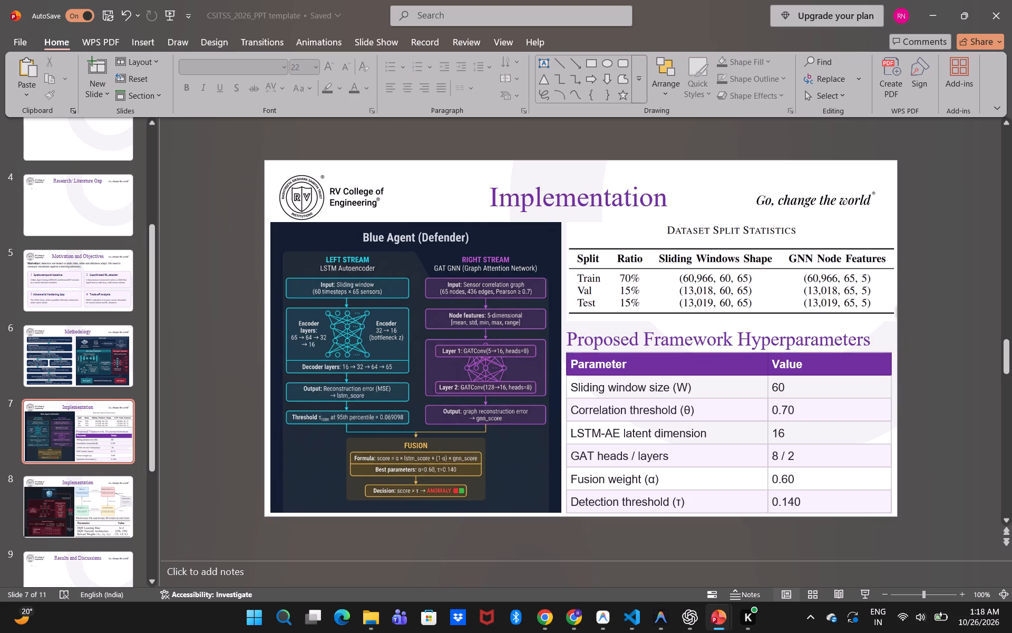
Nudge the Proposed Framework Hyperparameters heading slightly up, away from the Parameter/Value table.
click(764, 339)
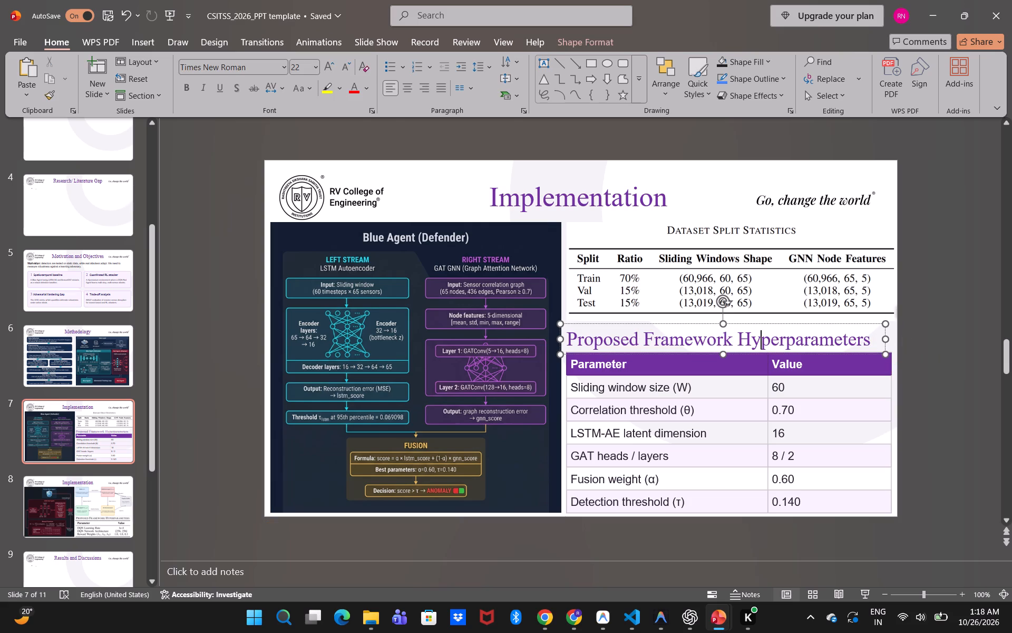
click(763, 323)
key(Up)
key(Up)
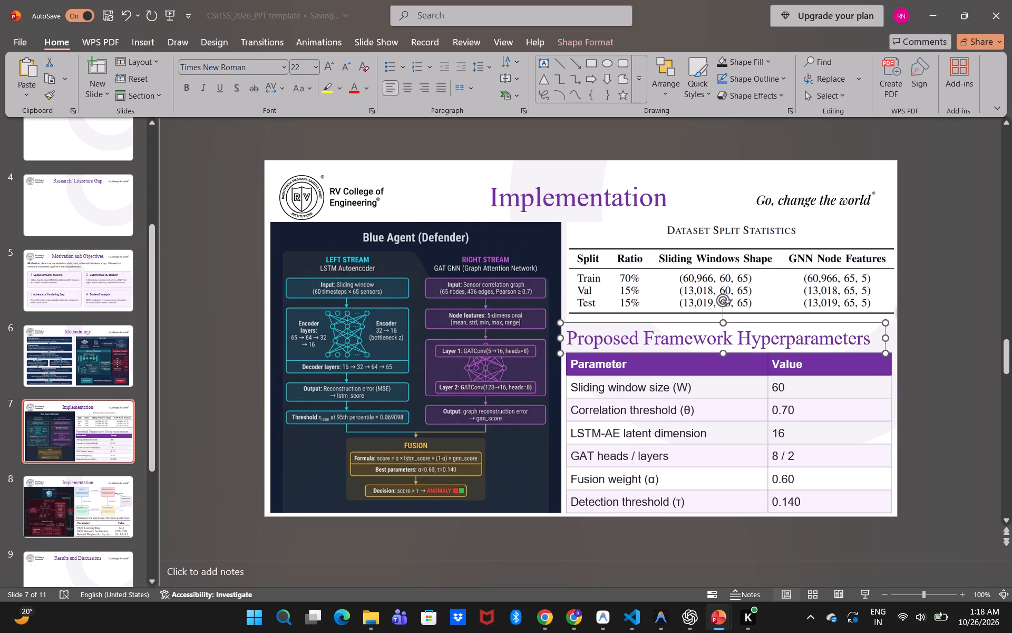
key(Up)
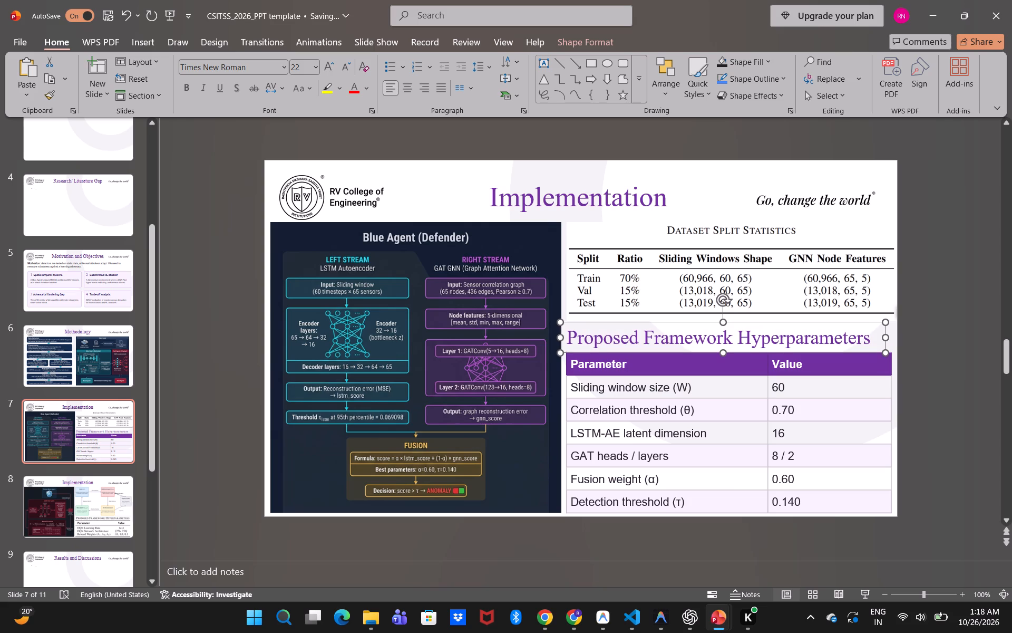
Nudge the Parameter/Value table on slide 7 slightly up, closer to its heading.
click(694, 369)
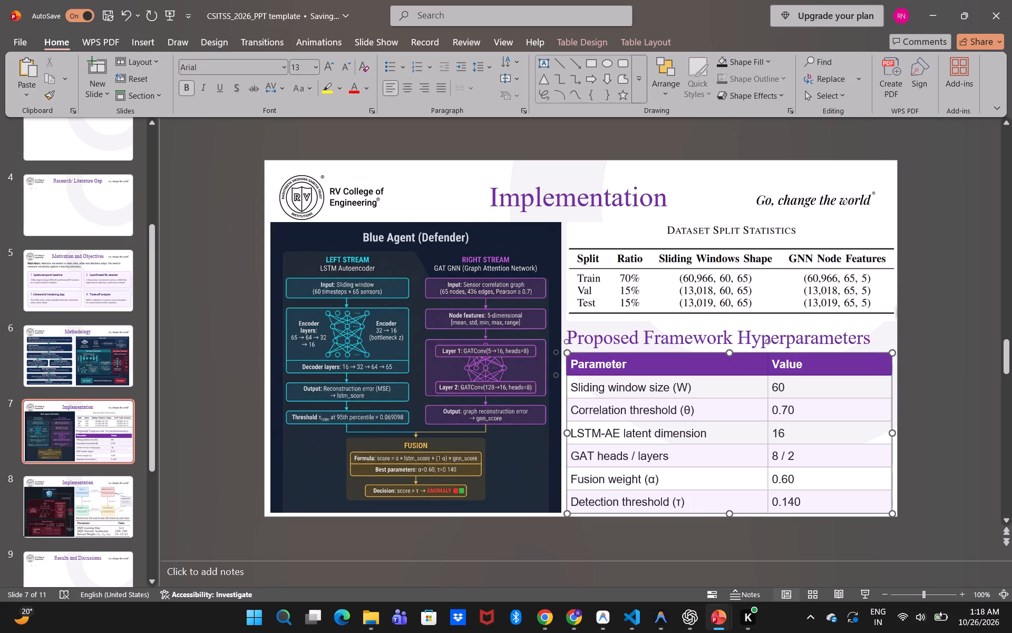
click(694, 352)
key(Up)
key(Up)
key(Up)
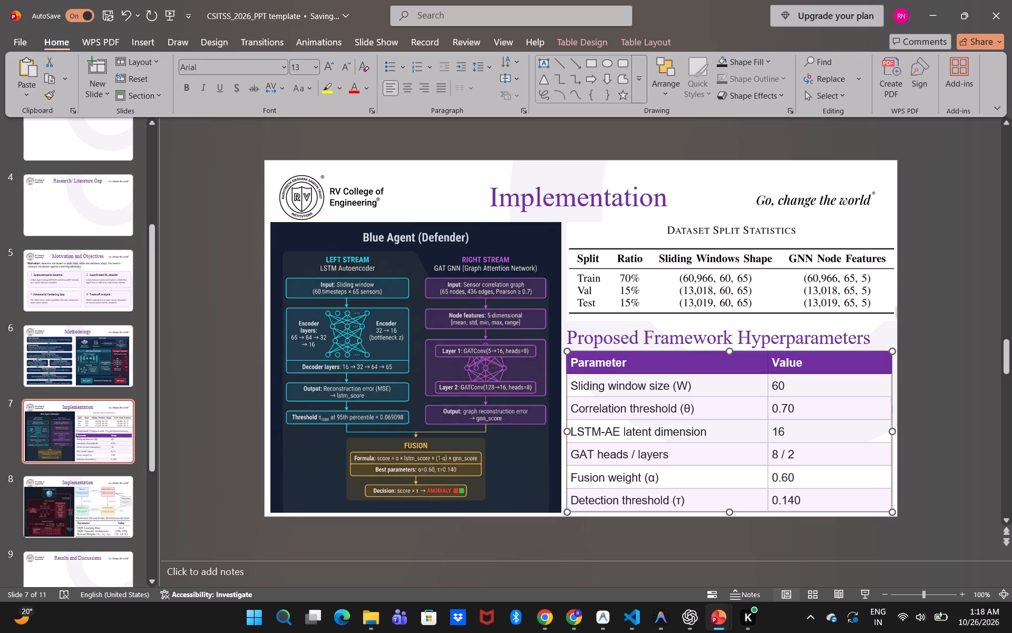
click(962, 361)
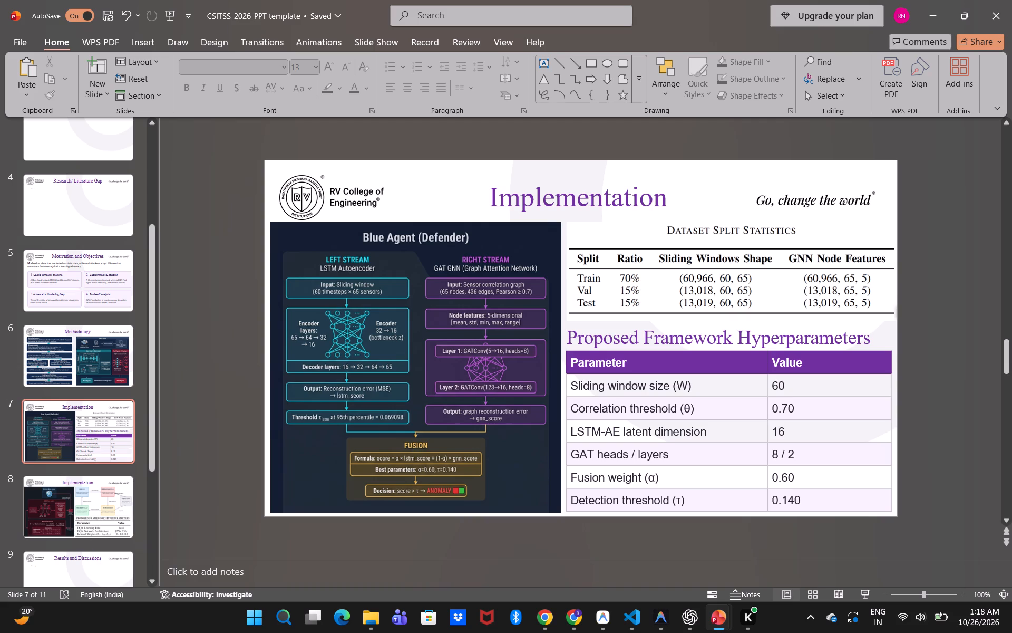
click(622, 334)
click(619, 322)
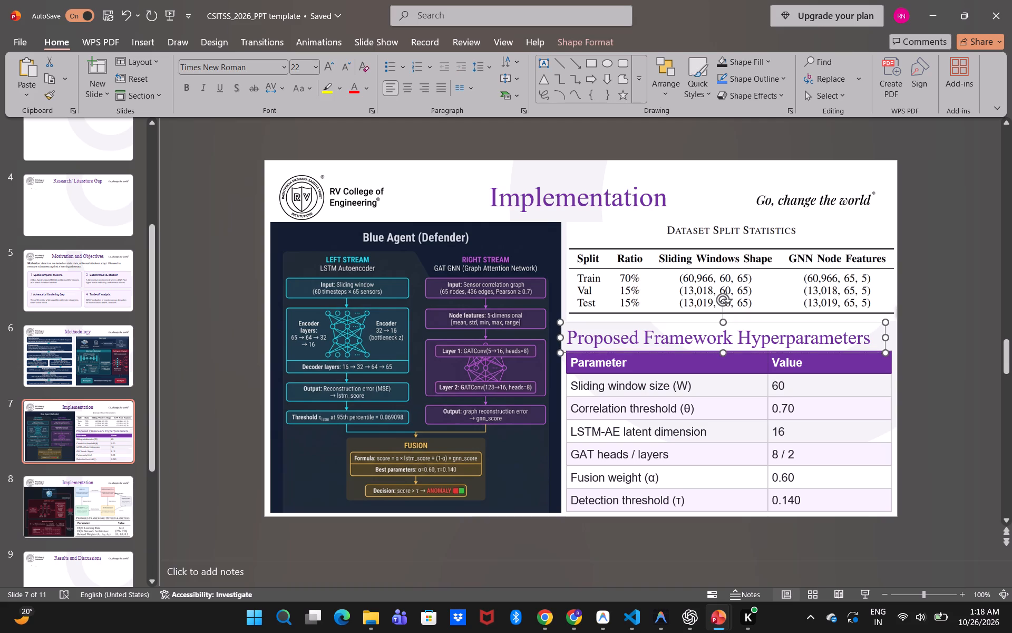
key(ctrl+c)
click(96, 519)
click(57, 517)
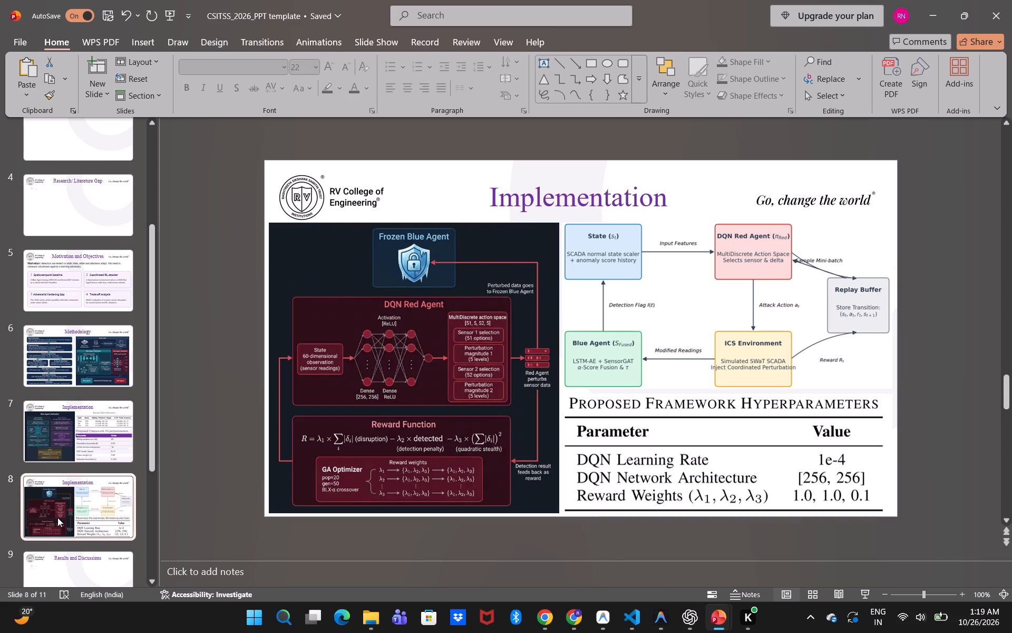
click(605, 403)
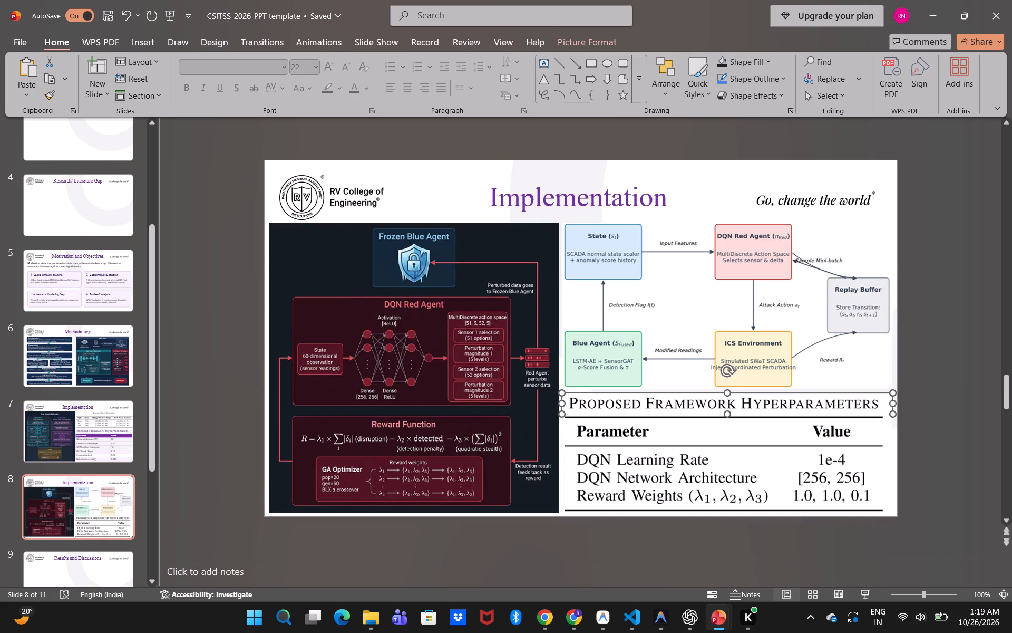
key(Delete)
key(ctrl+v)
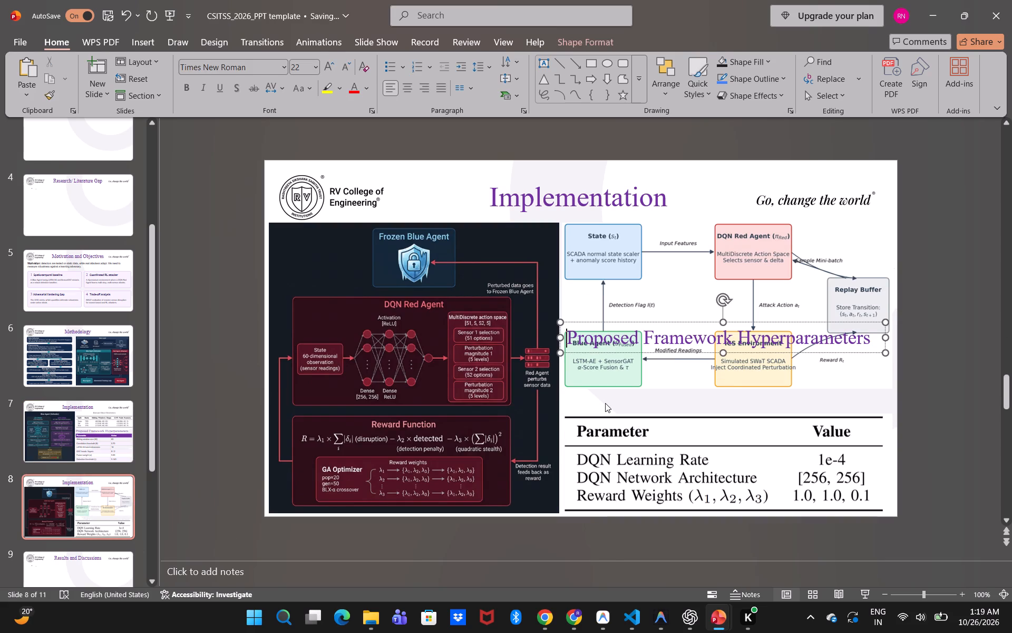
Move the pasted heading down into the gap between the DQN Red Agent flow diagram and the Parameter/Value table image.
key(Down)
key(Down)
key(Down)
key(Down)
key(Down)
key(Down)
key(Down)
click(611, 322)
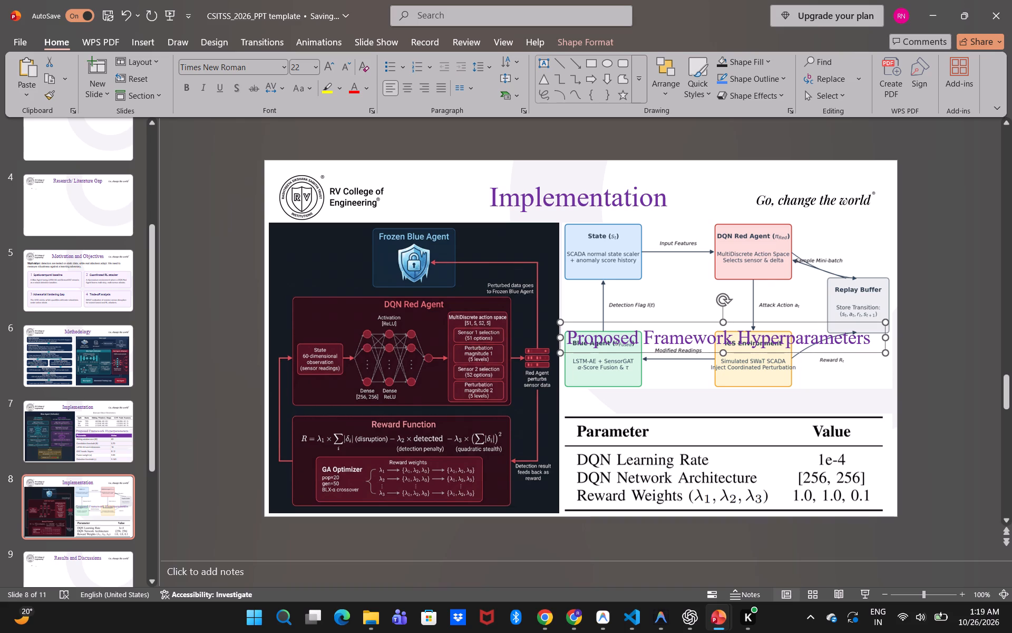
key(Down)
key(Down)
key(Down)
key(Down)
key(Down)
key(Down)
key(Down)
key(Down)
key(Down)
key(Down)
key(Down)
key(Down)
key(Down)
key(Down)
key(Down)
key(Down)
key(Down)
key(Down)
key(Down)
key(Down)
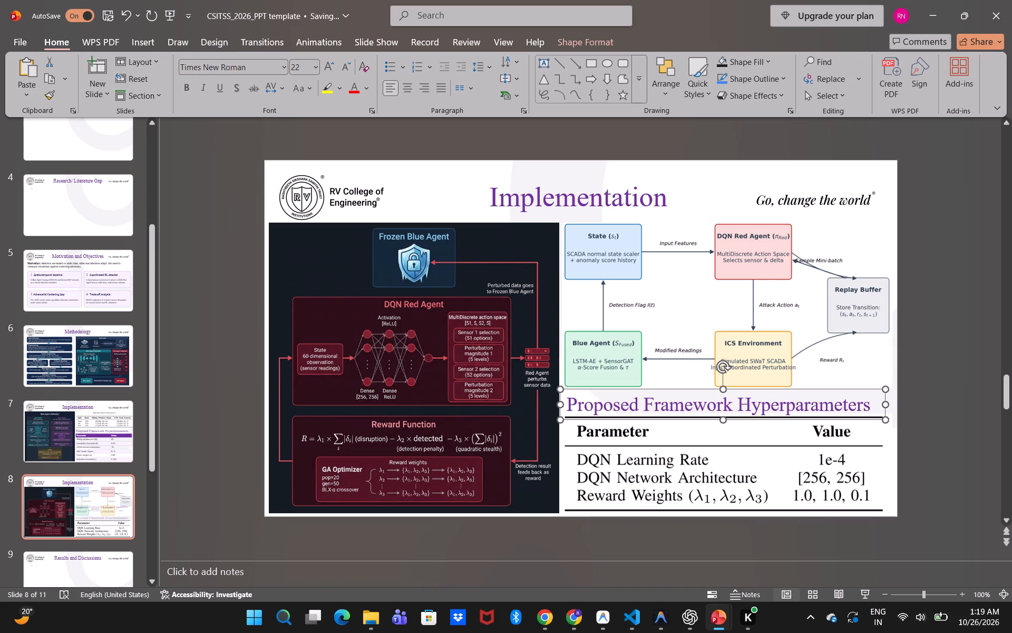
key(Up)
key(Up)
key(Up)
key(Up)
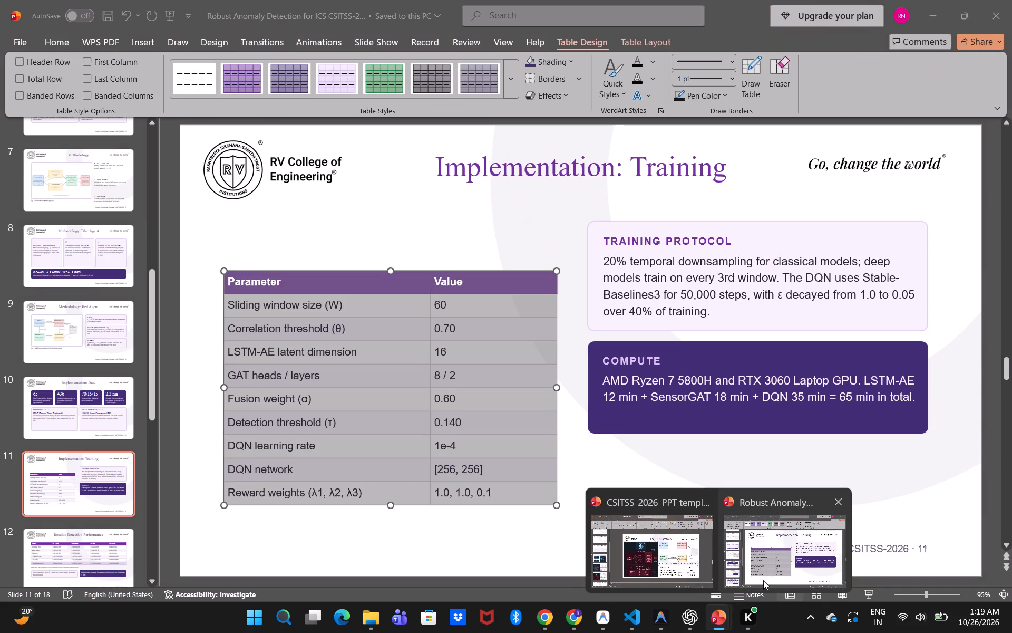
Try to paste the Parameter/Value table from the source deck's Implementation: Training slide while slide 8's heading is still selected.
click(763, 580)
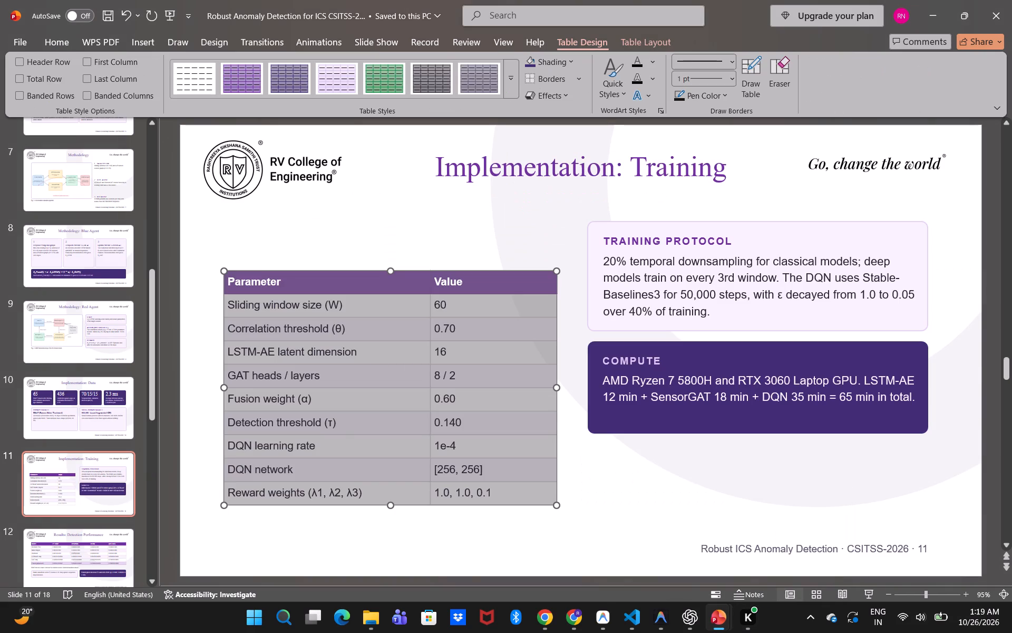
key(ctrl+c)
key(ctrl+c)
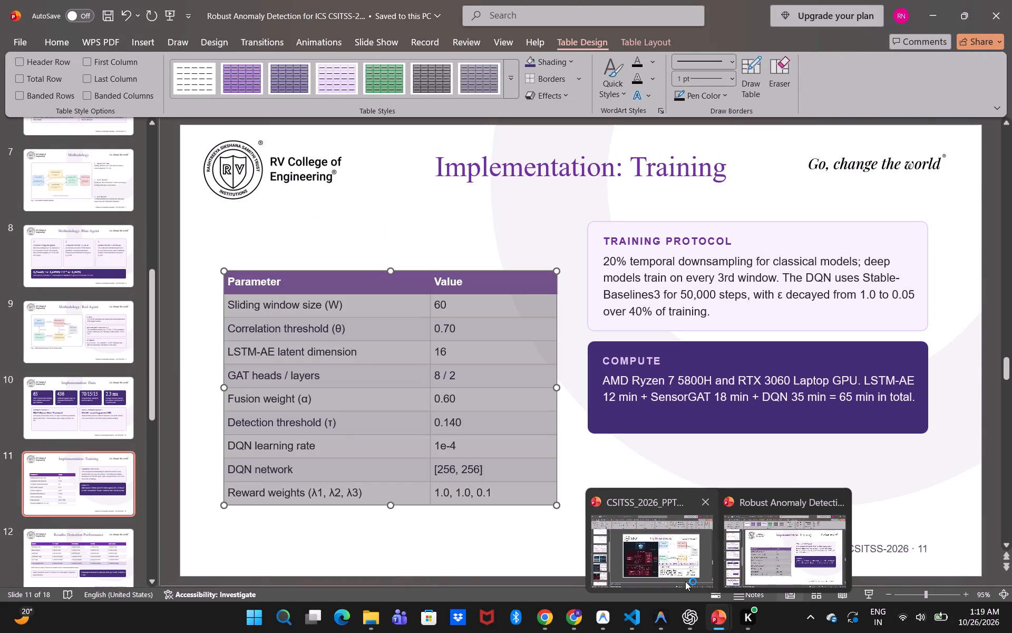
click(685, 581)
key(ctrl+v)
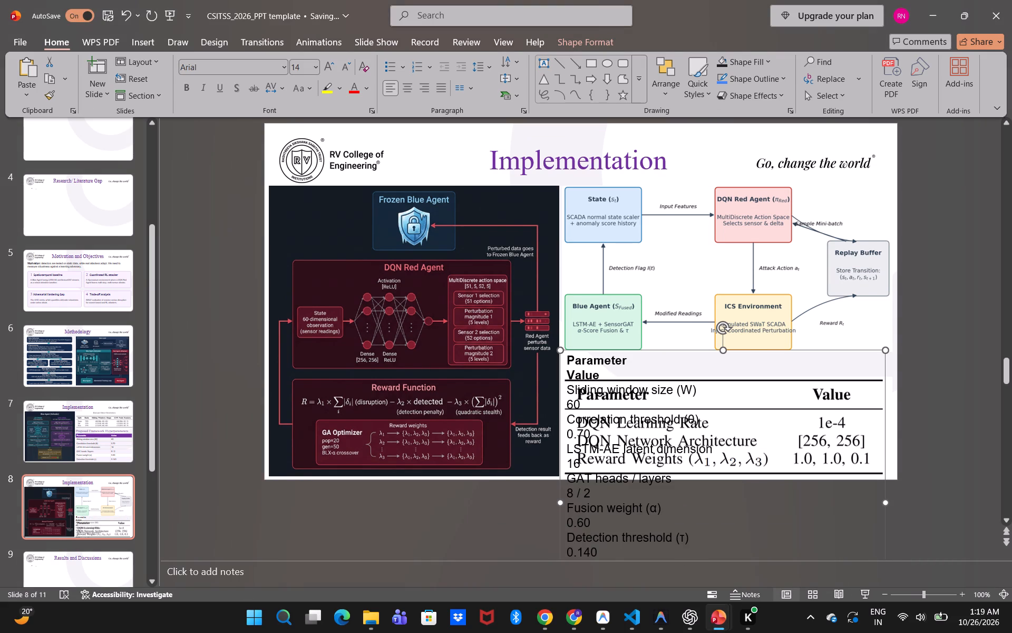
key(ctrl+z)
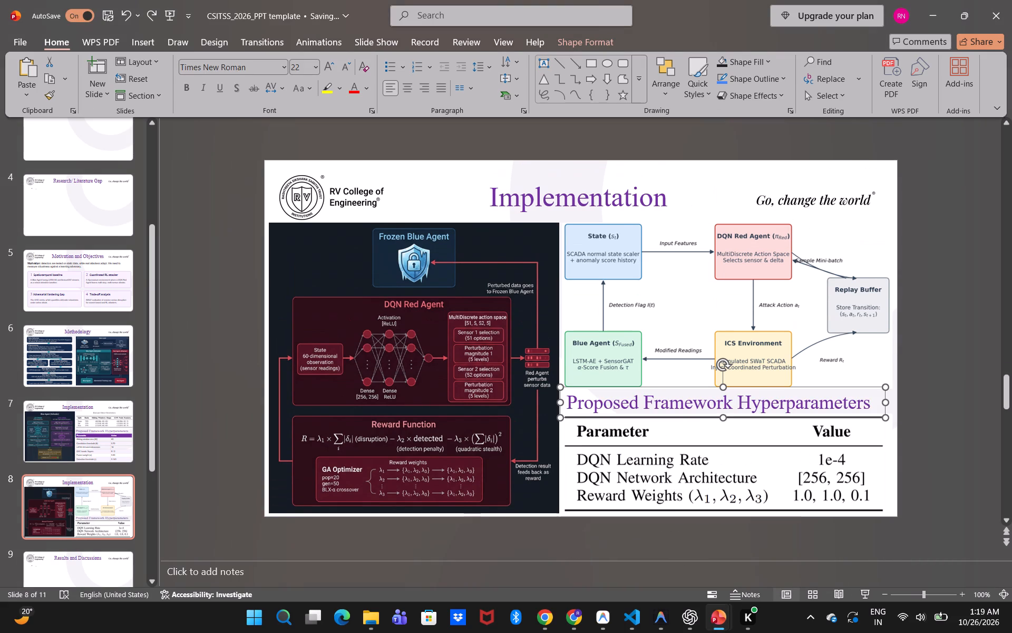
Copy the Parameter/Value table from the Robust Anomaly Detection deck's Implementation: Training slide onto slide 8 of the template as a separate table.
click(758, 572)
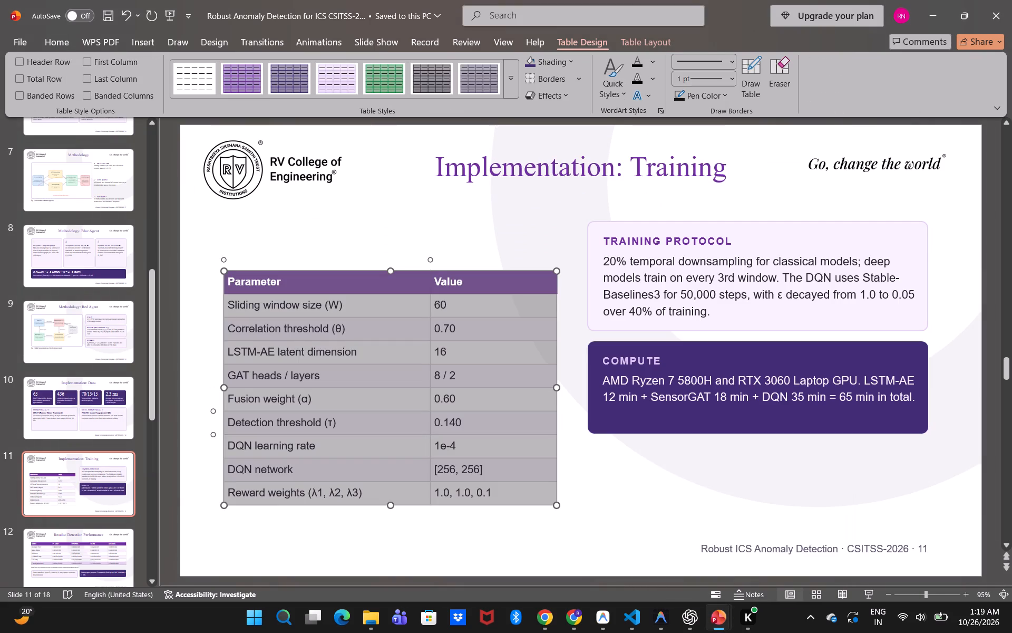
key(ctrl+c)
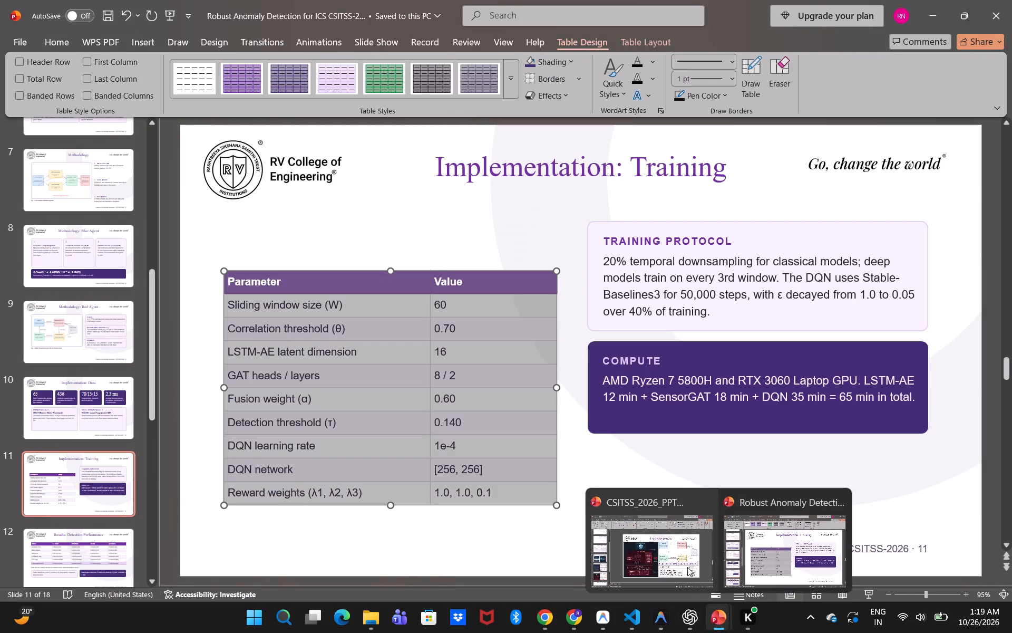
click(687, 565)
click(442, 401)
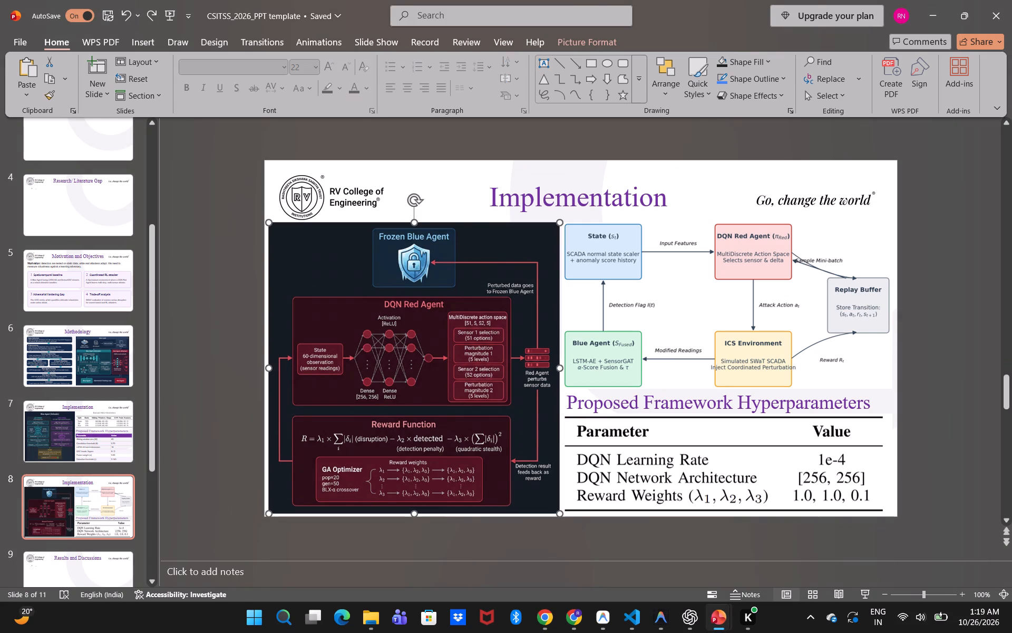
click(458, 206)
click(390, 213)
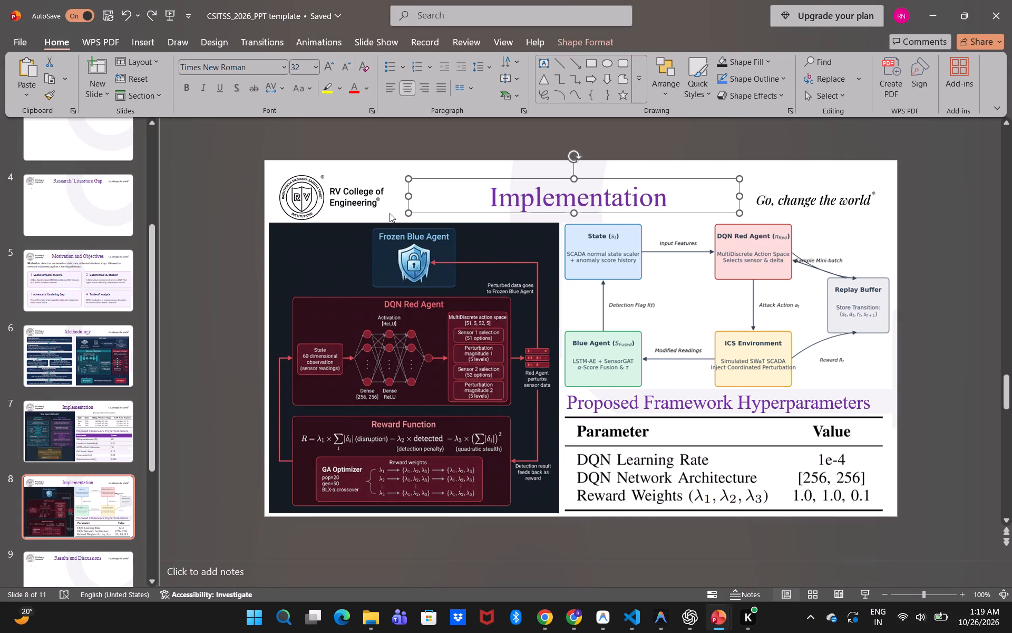
key(ctrl+v)
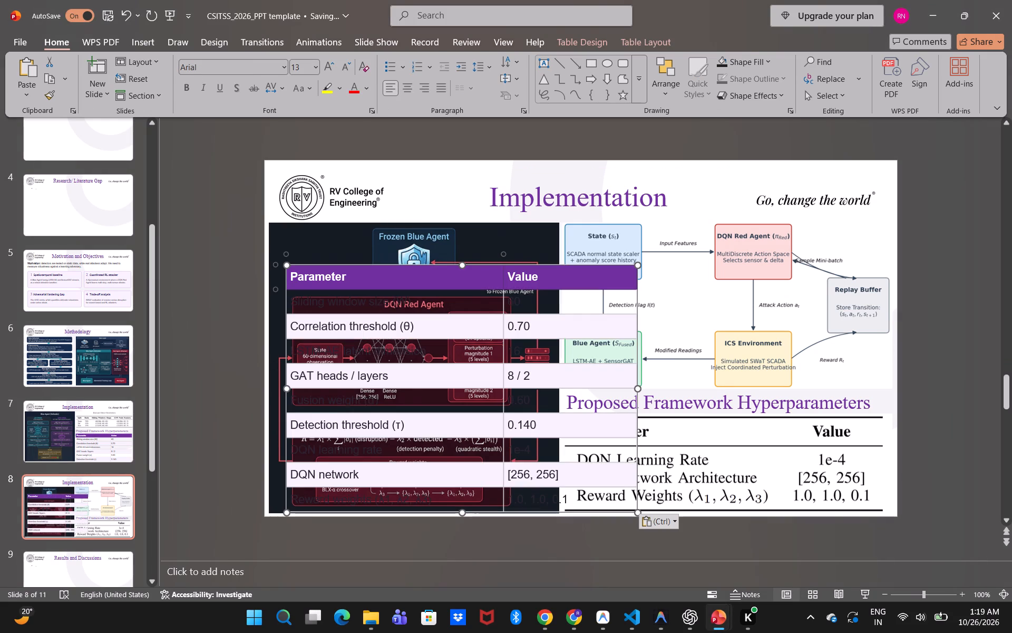
Delete the rows from Sliding window size (W) through Detection threshold (τ) in the pasted table.
click(308, 298)
drag(308, 298, 514, 428)
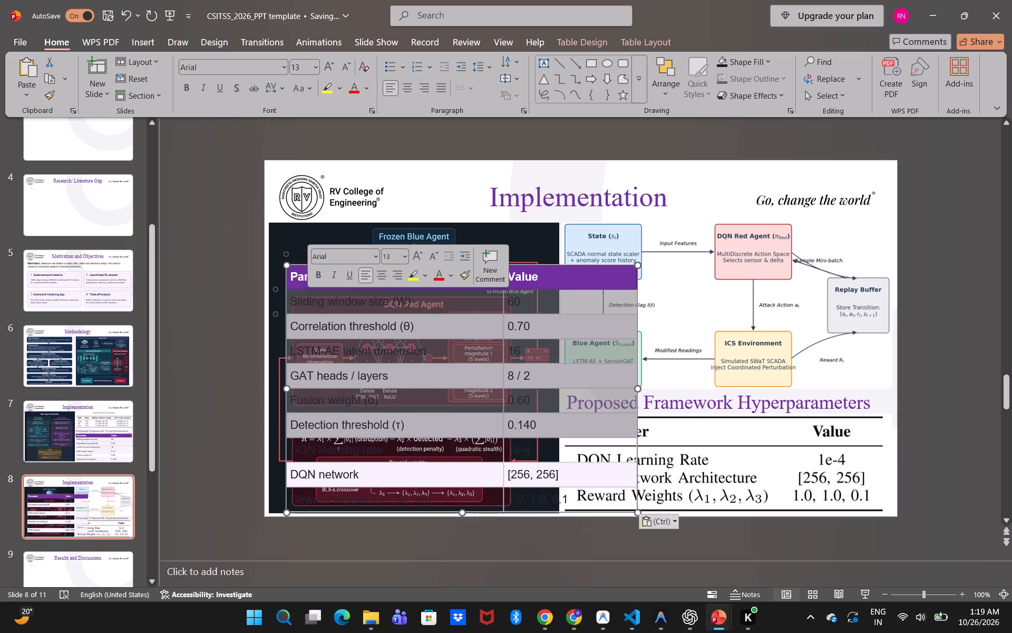
drag(514, 428, 514, 428)
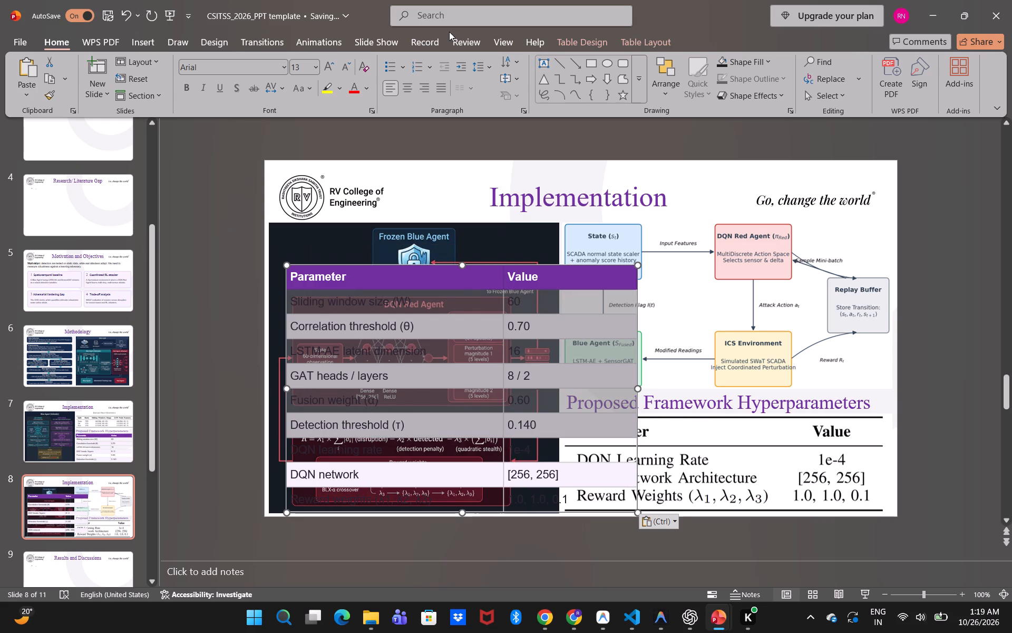
click(636, 47)
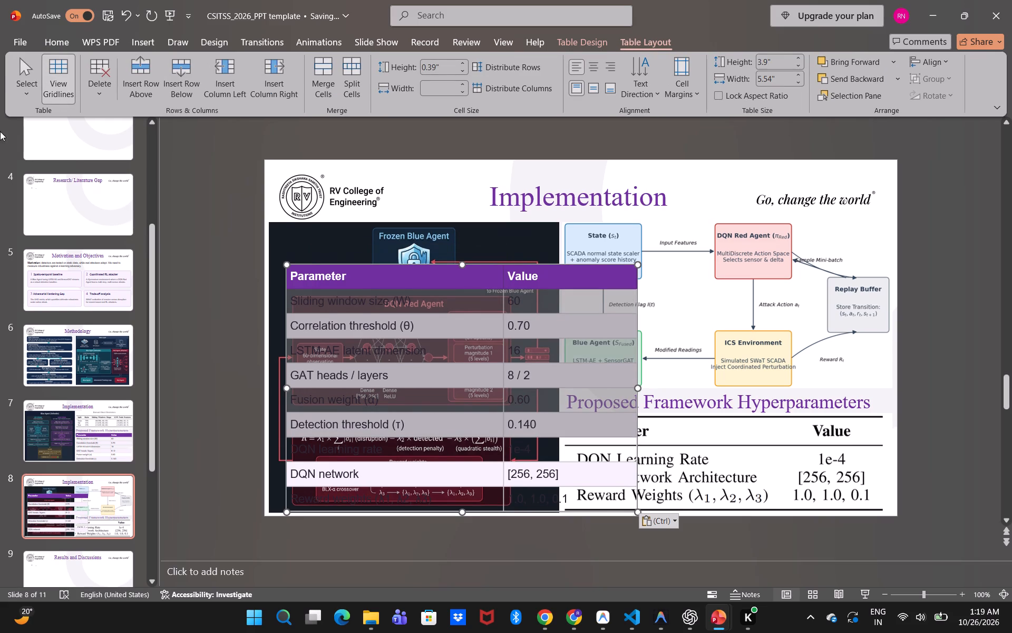
click(110, 71)
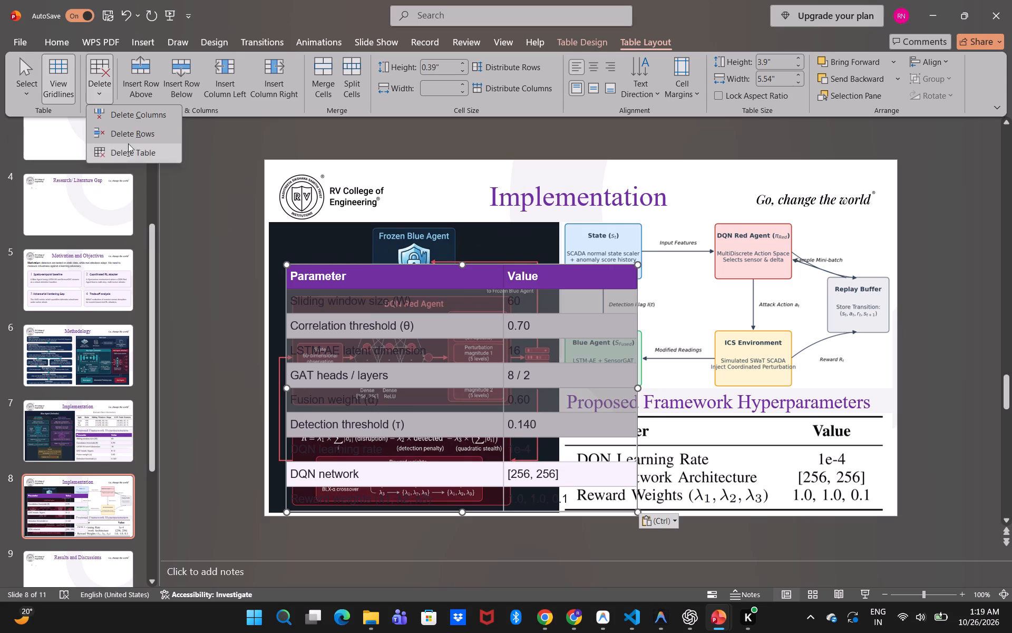
click(133, 135)
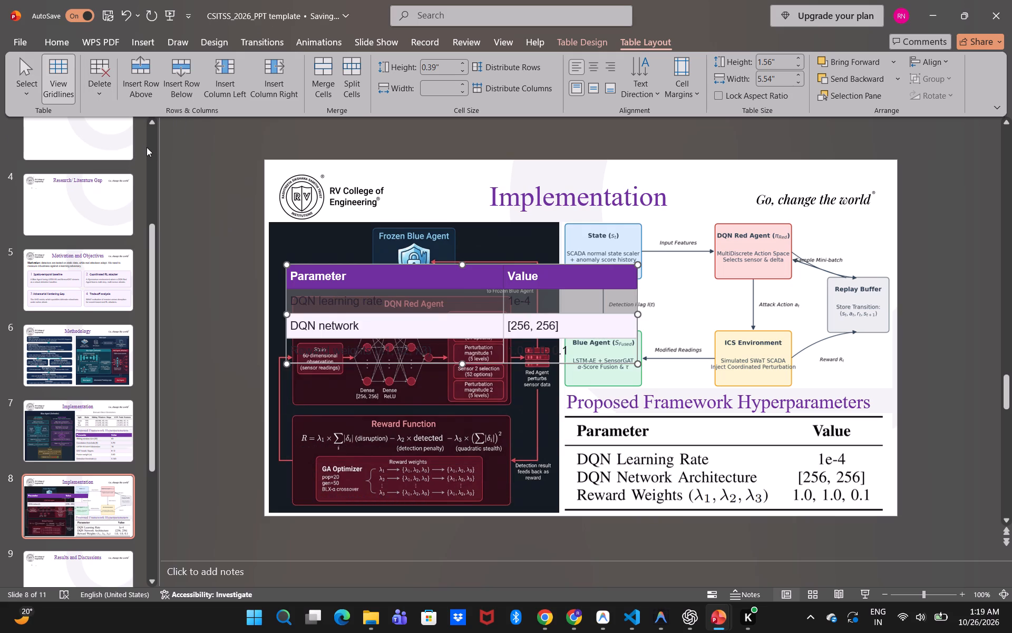
Delete the image of the DQN Parameter/Value table below the Proposed Framework Hyperparameters heading.
click(646, 449)
key(Delete)
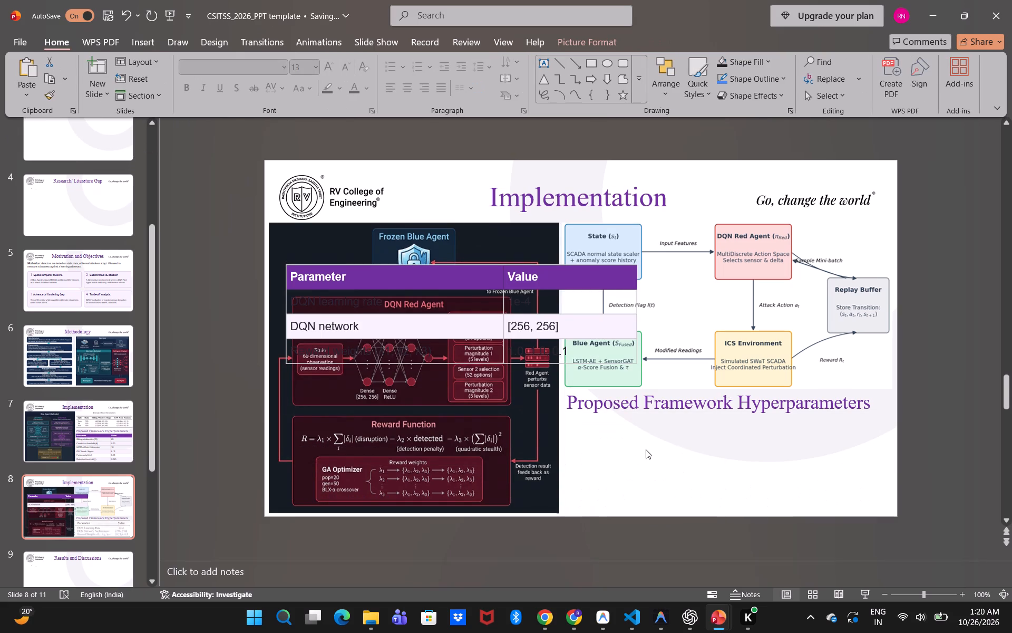
Move the Parameter/Value table on slide 8 directly beneath the Proposed Framework Hyperparameters heading, aligned with the flow diagram's left edge.
click(490, 269)
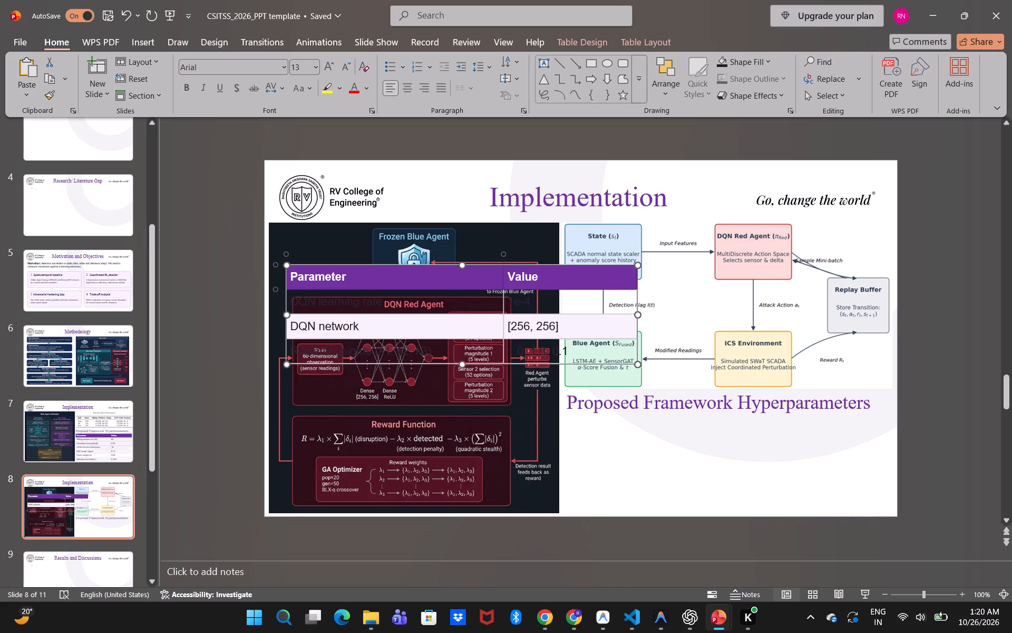
drag(491, 264, 693, 400)
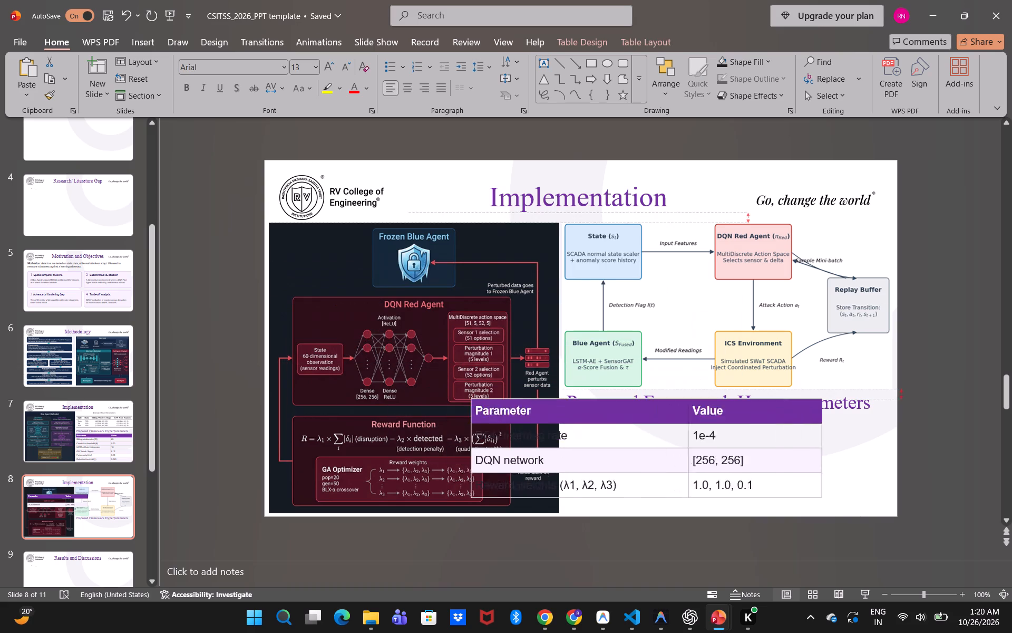
drag(693, 400, 771, 410)
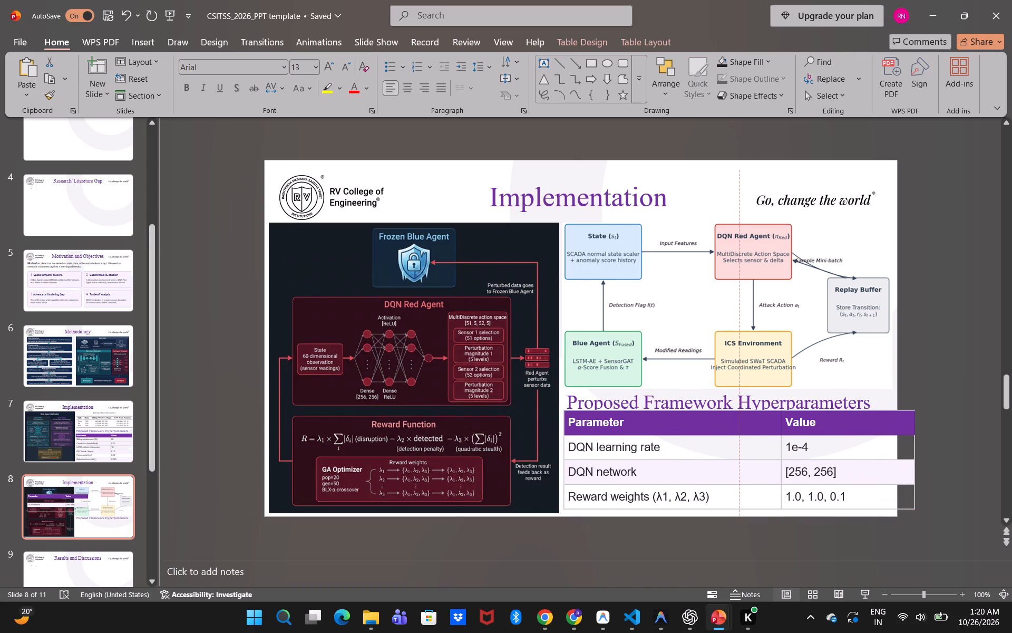
drag(771, 410, 772, 412)
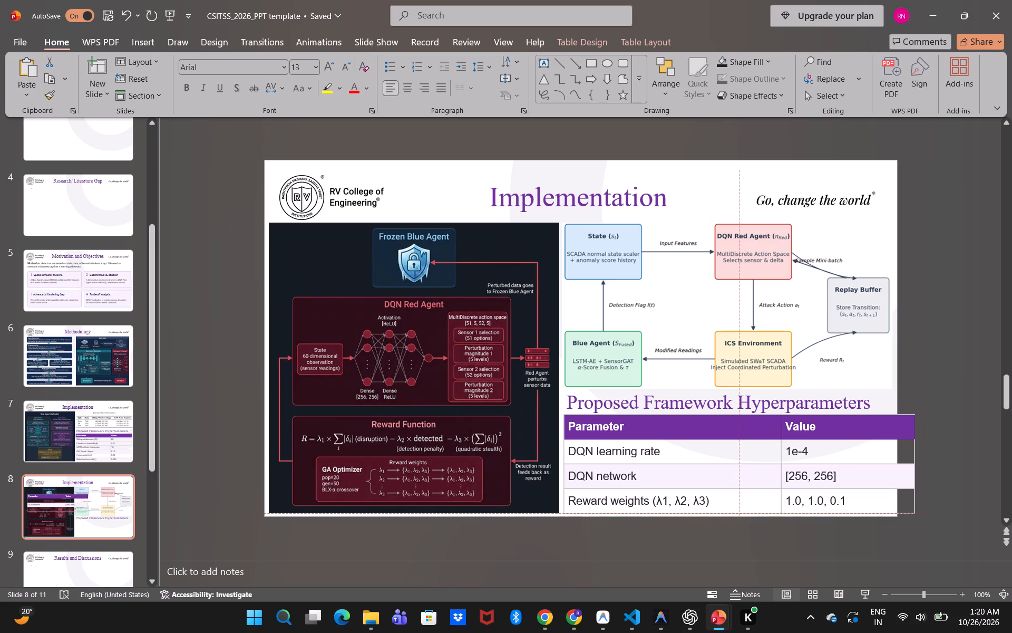
drag(772, 412, 771, 411)
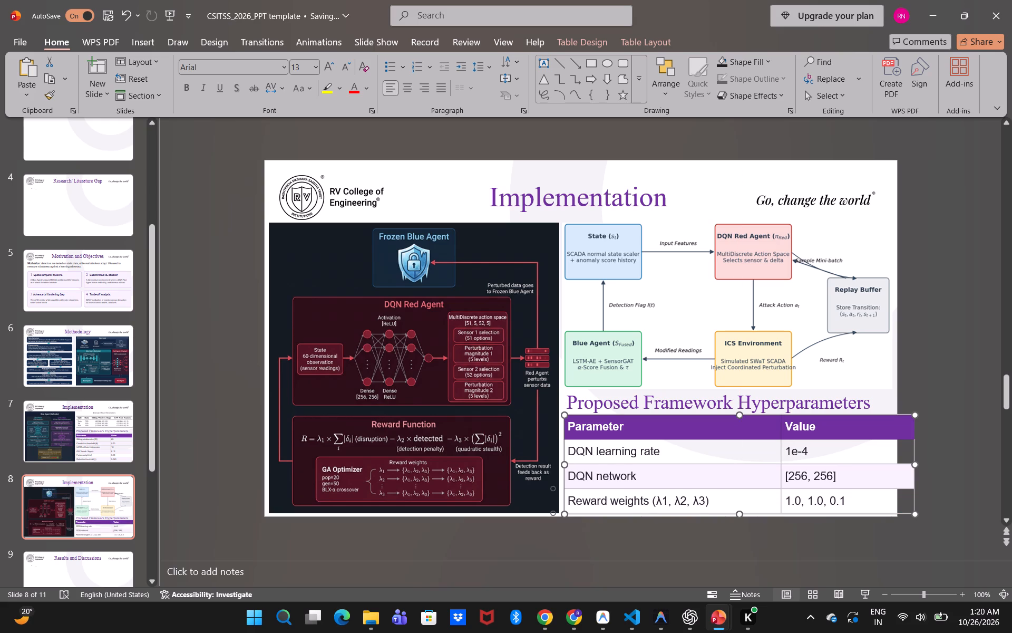
Shrink the Parameter/Value table in width and height so it fits inside the slide's right and bottom edges.
drag(916, 516, 890, 512)
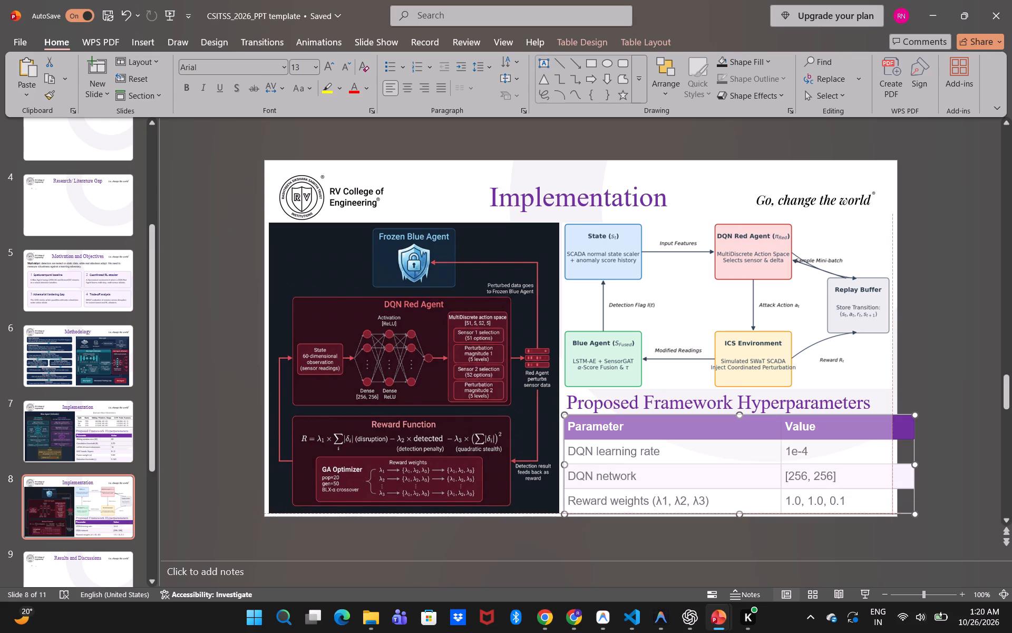
drag(890, 512, 894, 507)
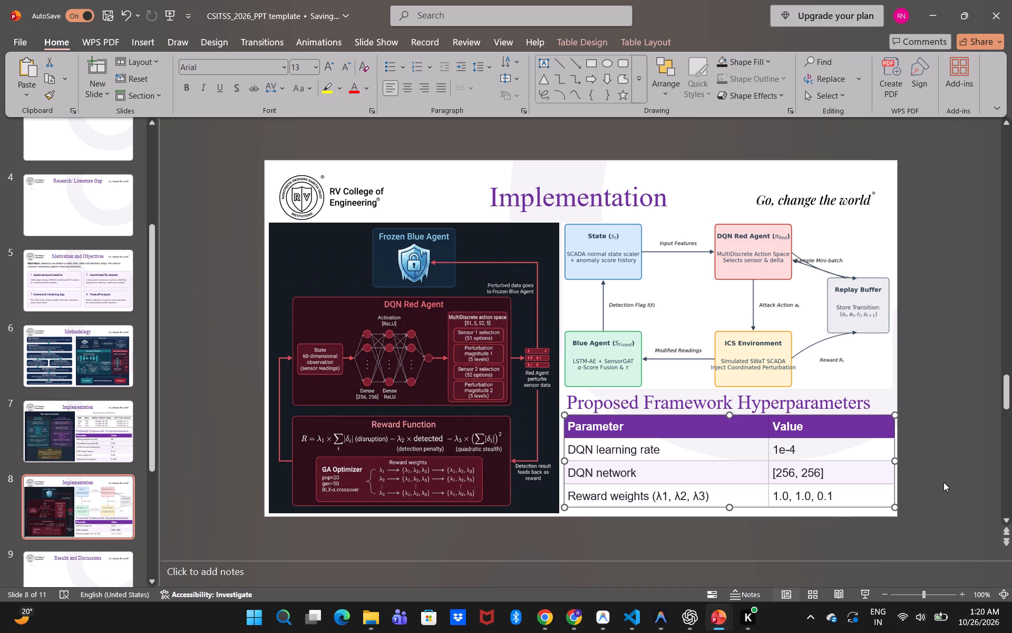
click(943, 482)
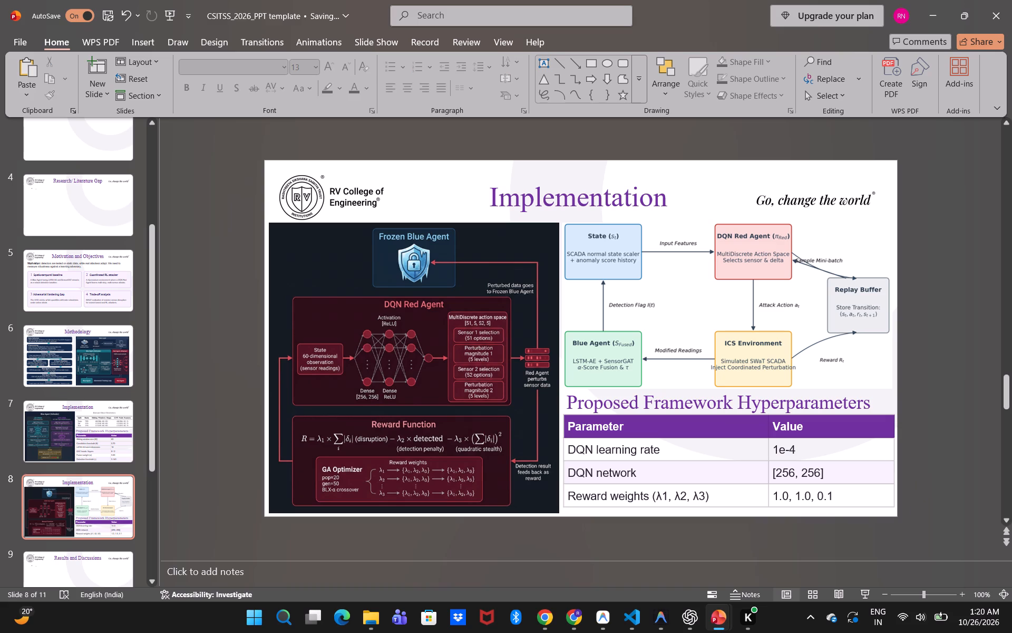
click(894, 456)
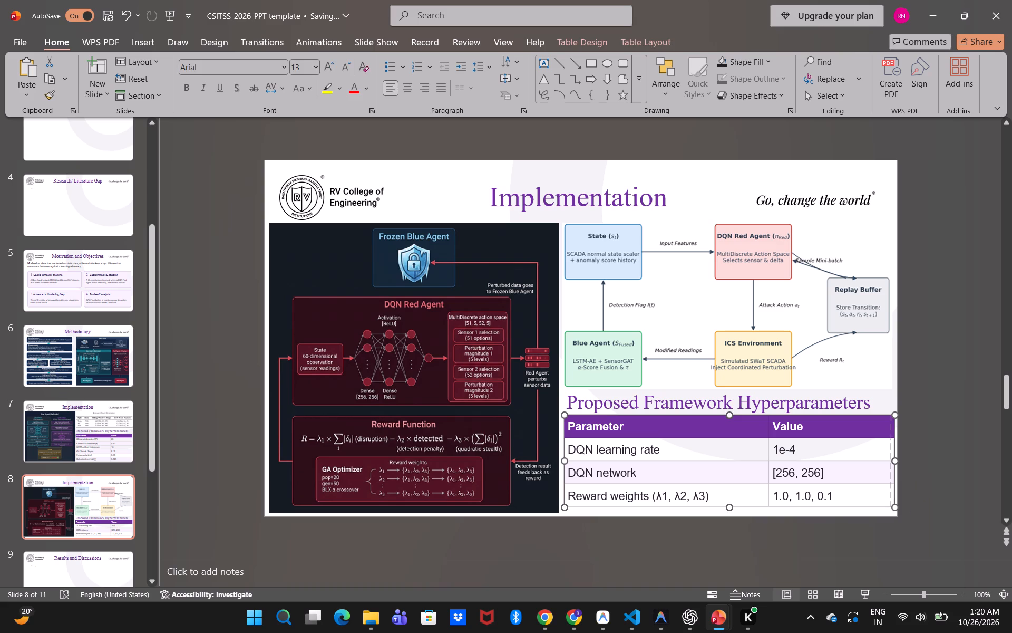
click(931, 456)
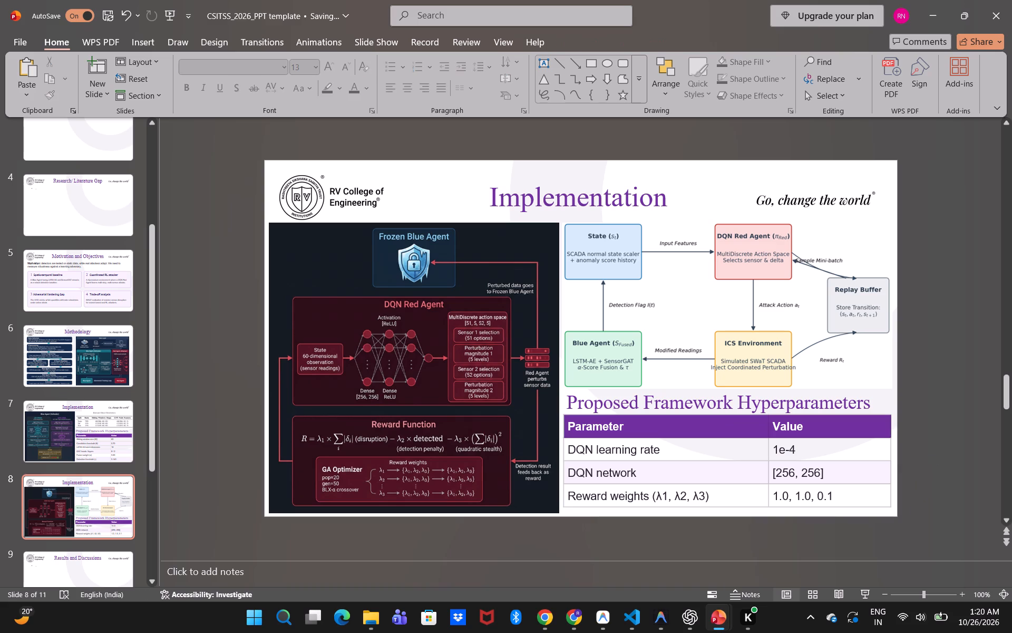
Nudge the Parameter/Value table slightly down to open a gap below the Proposed Framework Hyperparameters heading.
click(826, 419)
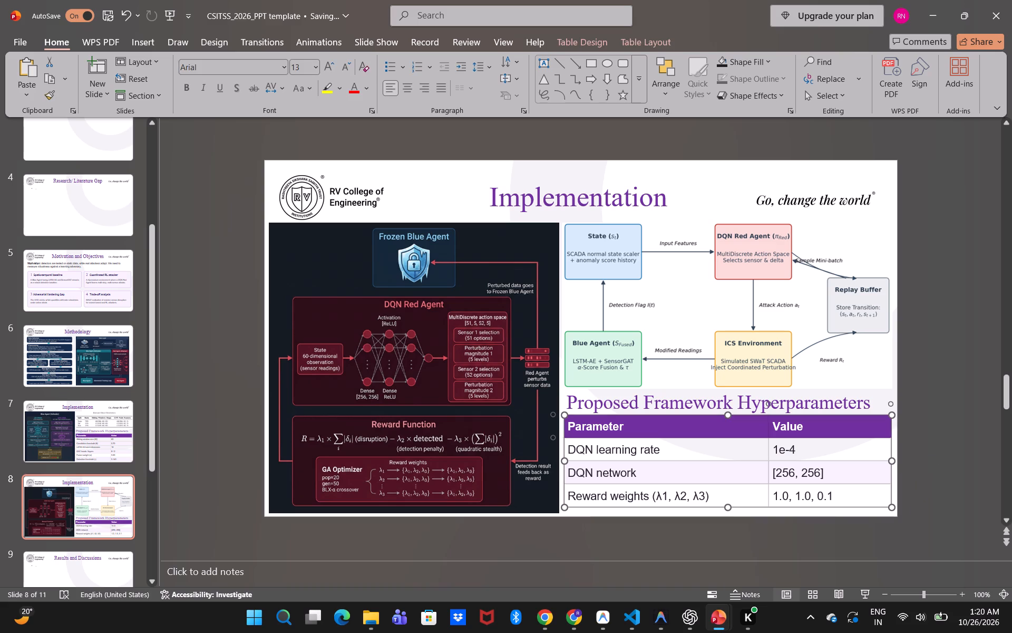
click(824, 427)
click(716, 416)
key(Down)
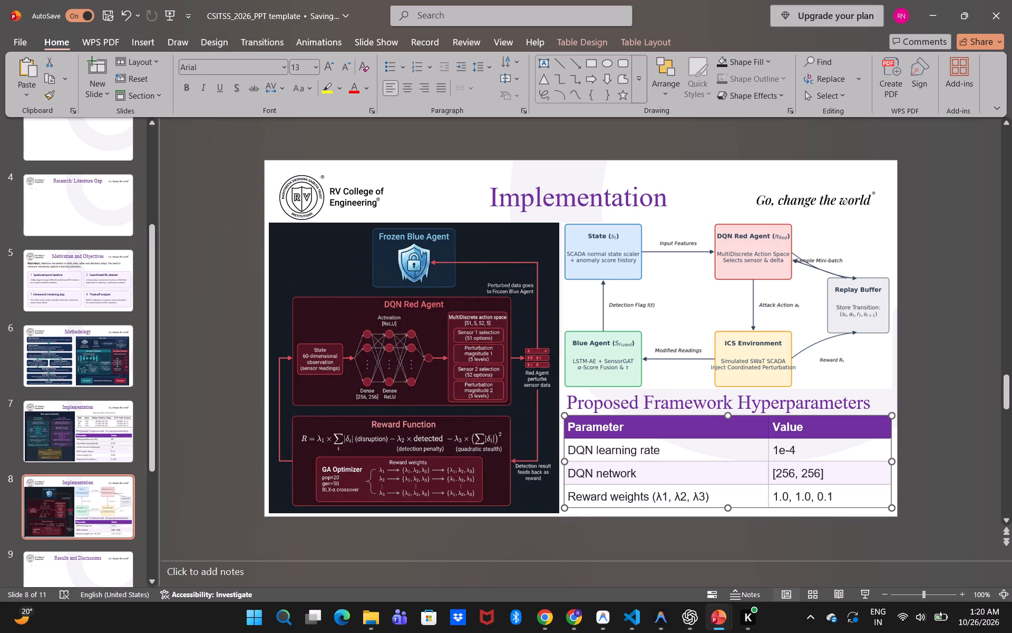
key(Down)
key(Down)
key(Down)
key(Down)
key(Down)
key(Down)
key(Down)
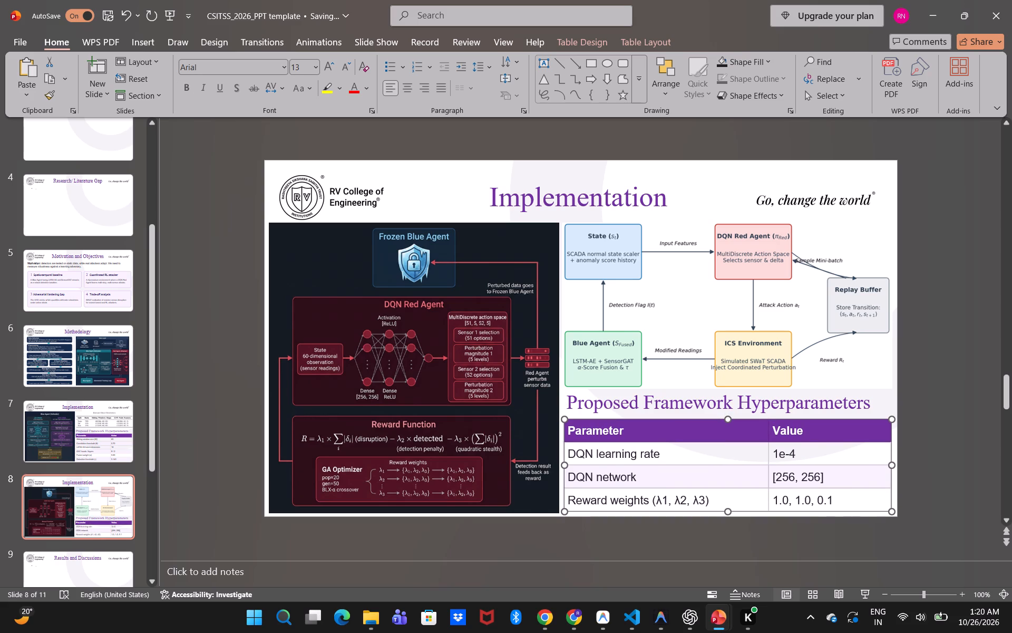
click(1011, 399)
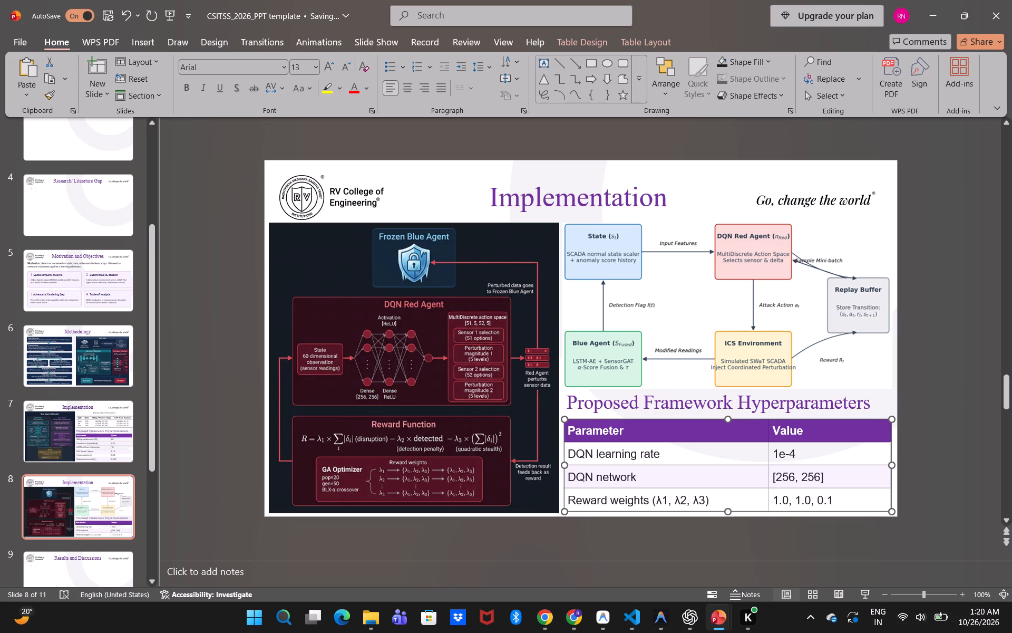
Nudge the Proposed Framework Hyperparameters heading down, away from the flow diagram and closer to the table.
click(800, 396)
click(776, 387)
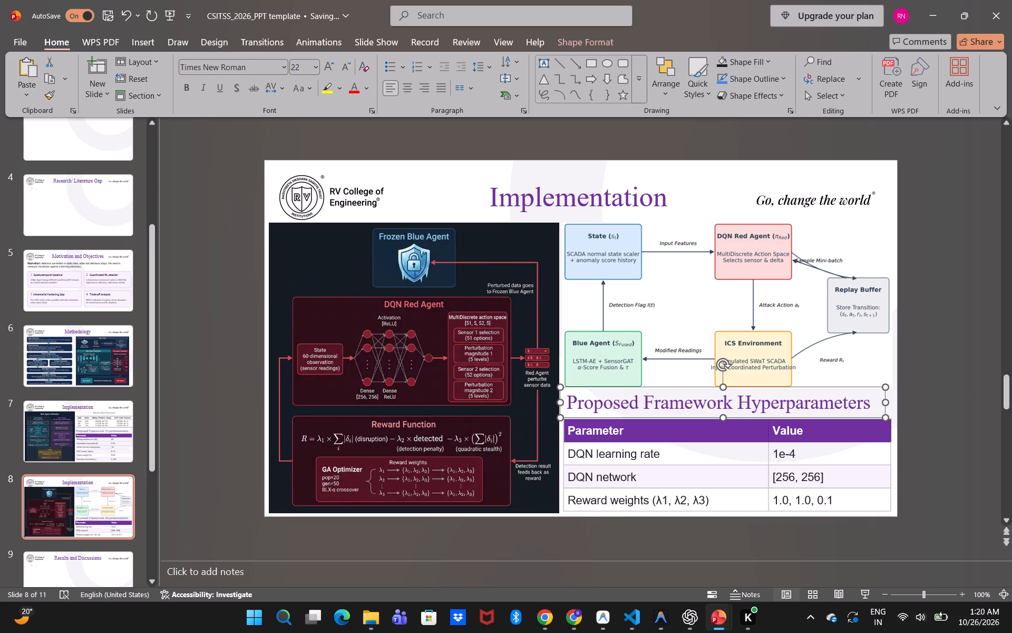
key(Down)
key(Down)
key(Down)
key(Down)
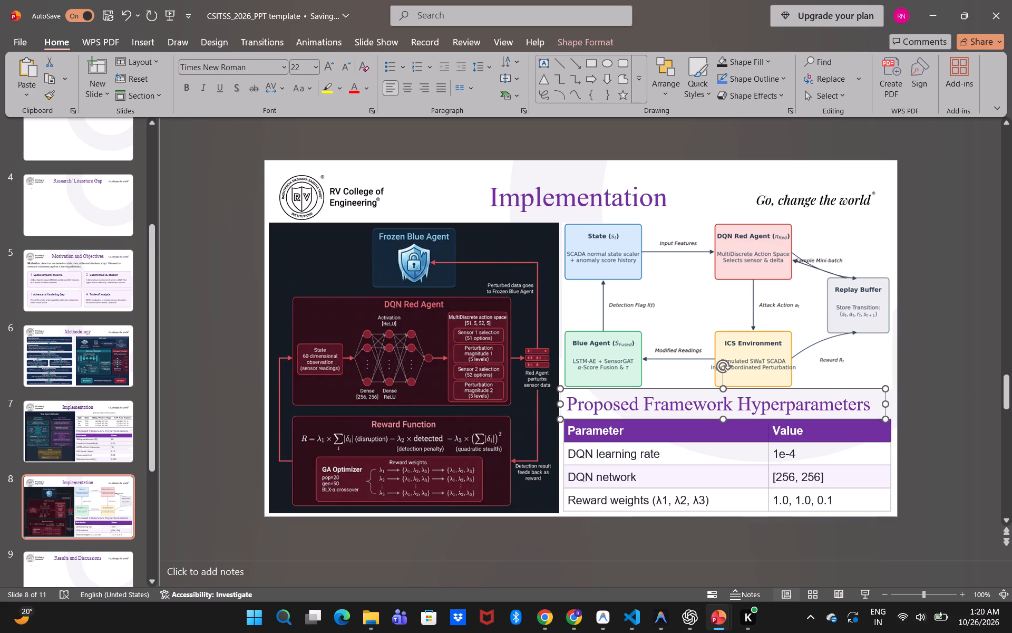
key(Down)
key(Down)
key(Down)
click(935, 419)
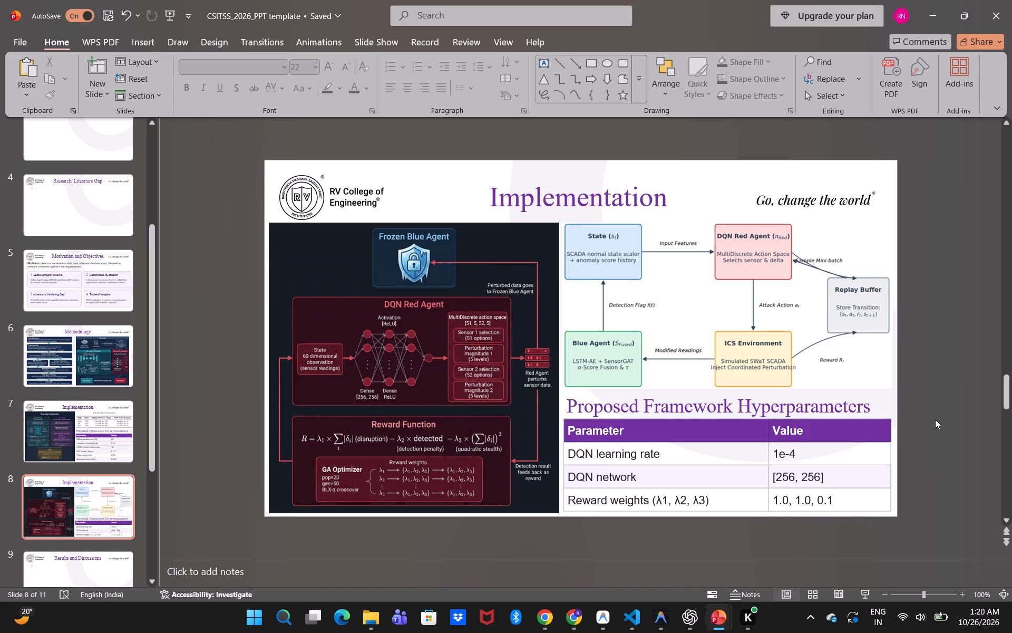
Reduce the Proposed Framework Hyperparameters heading to font size 20 and nudge it slightly down toward the table.
click(848, 407)
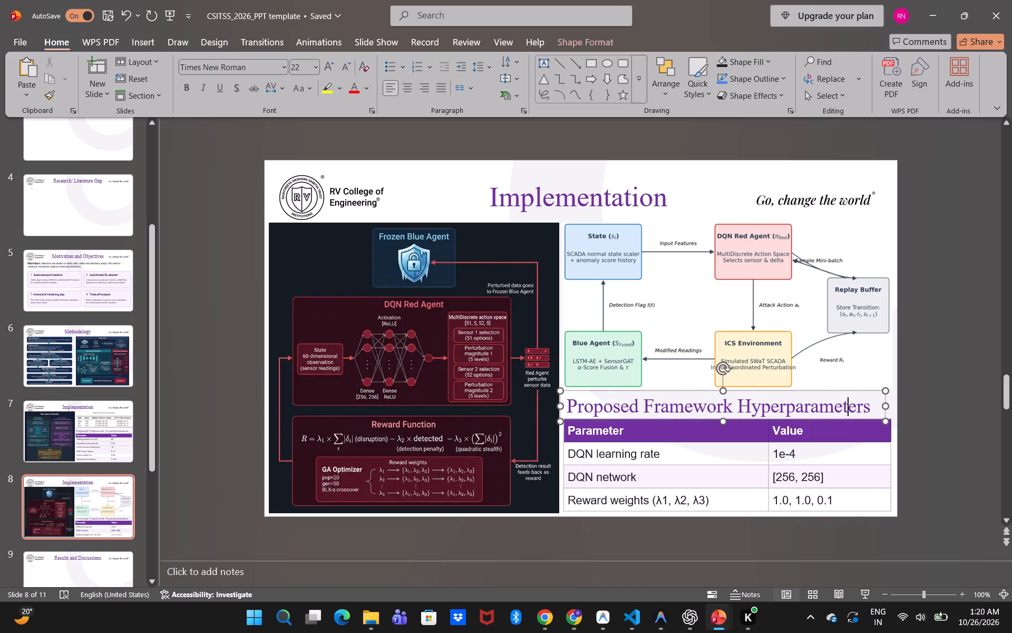
click(835, 394)
click(347, 68)
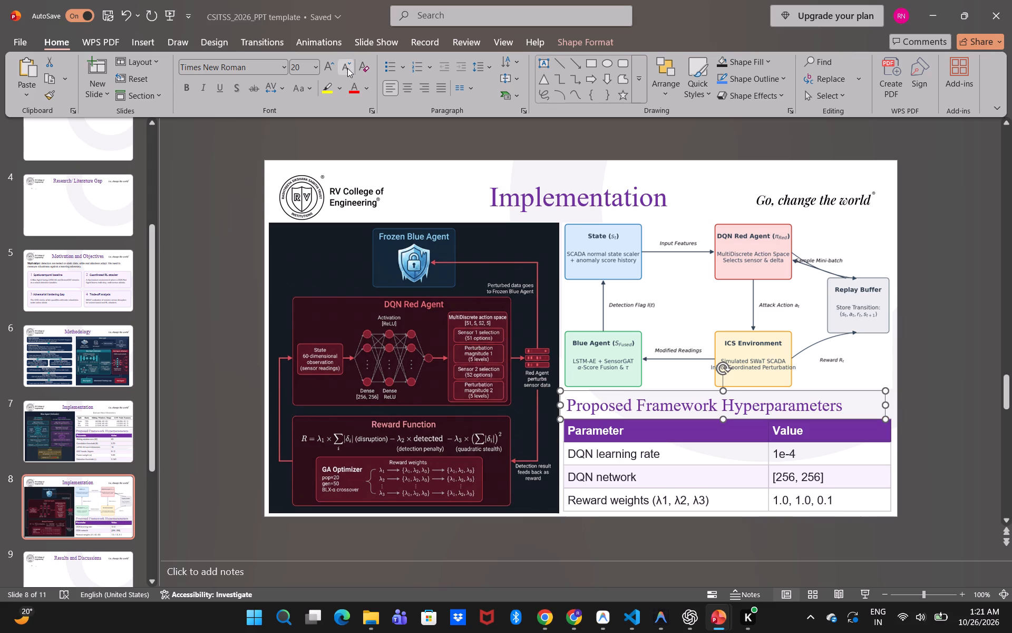
click(817, 391)
key(Down)
key(Down)
key(Down)
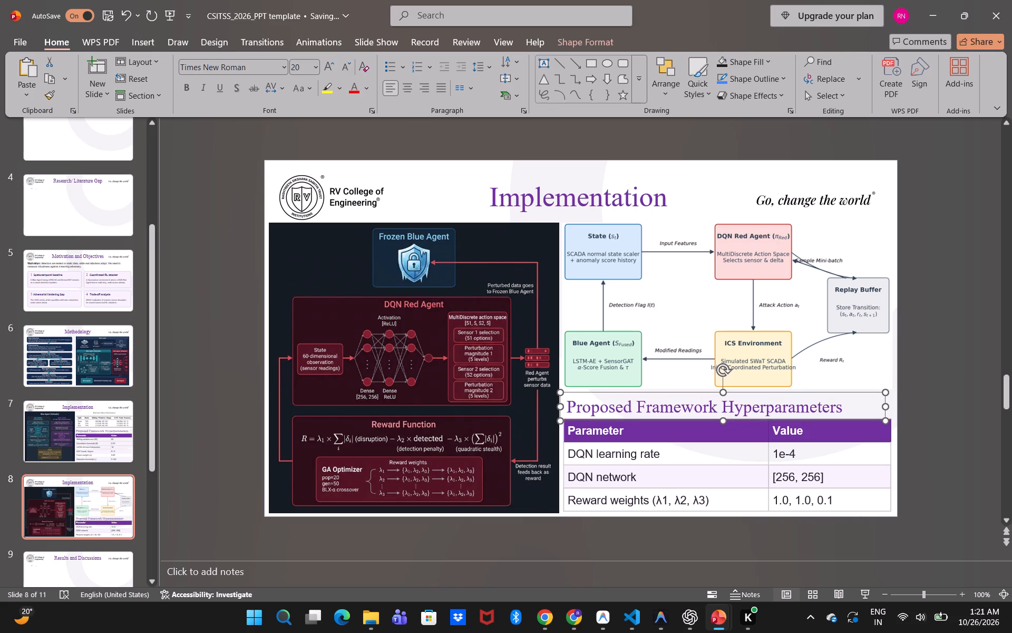
click(957, 398)
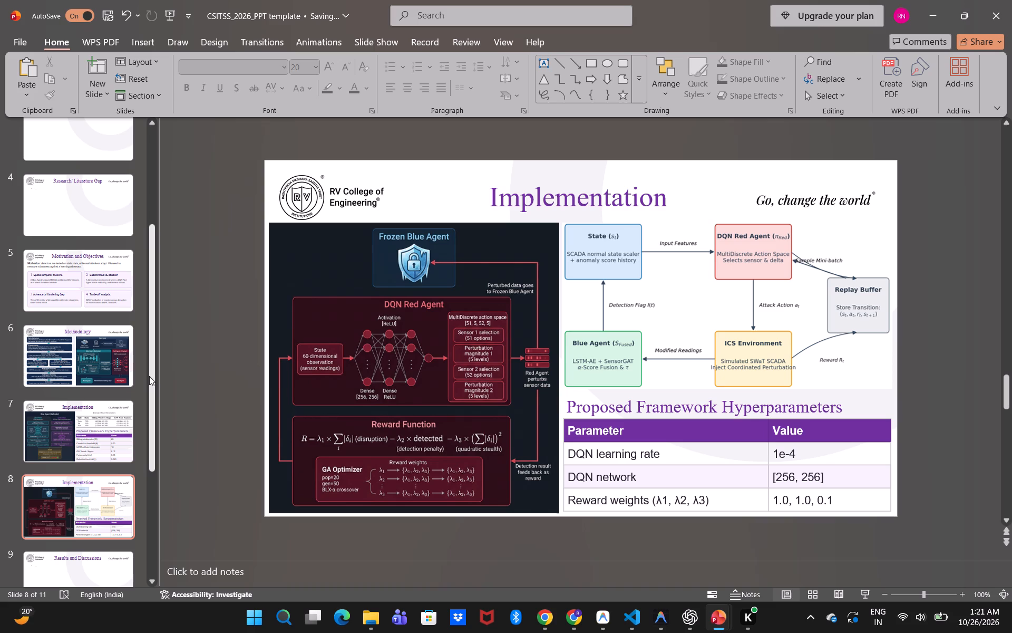
Review the template deck's slides, from the completed Motivation and Objectives slide through to the remaining sections up to References.
click(122, 280)
scroll(122, 280, up, 2)
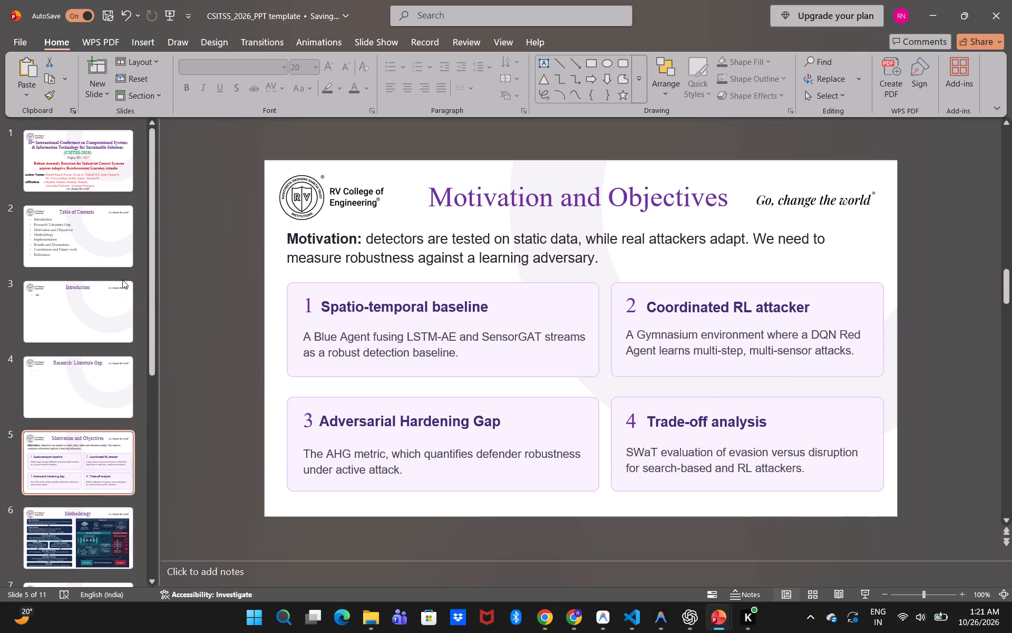
scroll(122, 280, down, 4)
scroll(122, 280, right, 1)
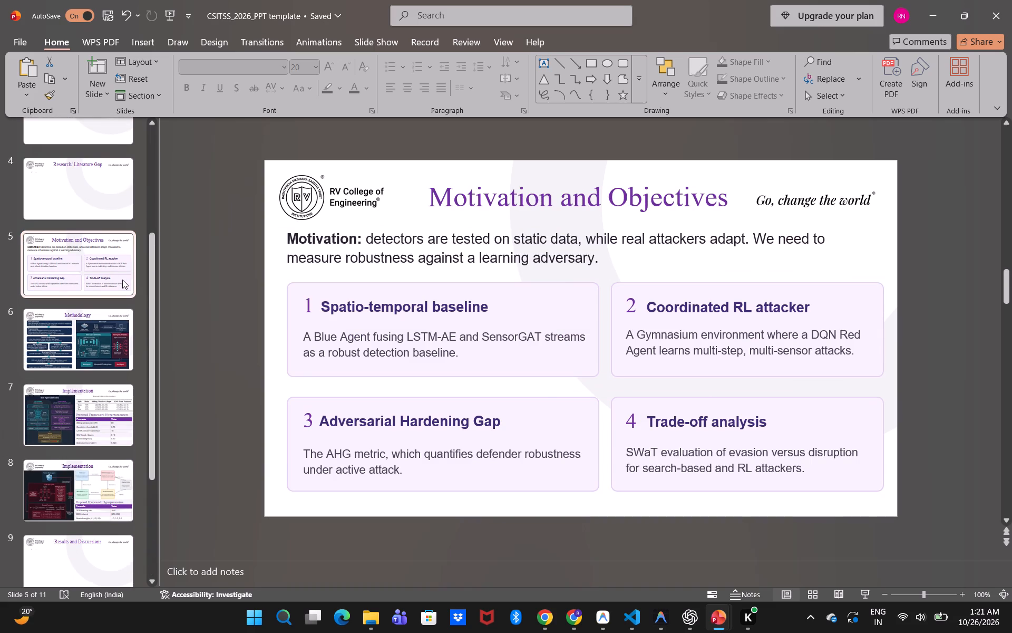
scroll(122, 280, right, 5)
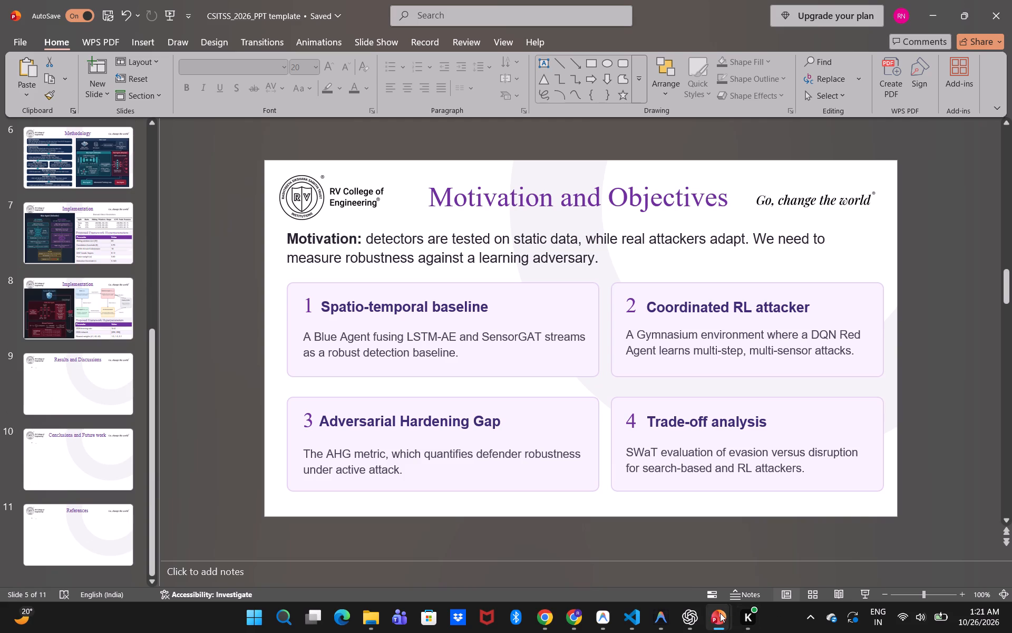
Switch to the Robust Anomaly Detection source deck and examine its Results slides on detection performance, hardening gap and ablation study.
click(768, 568)
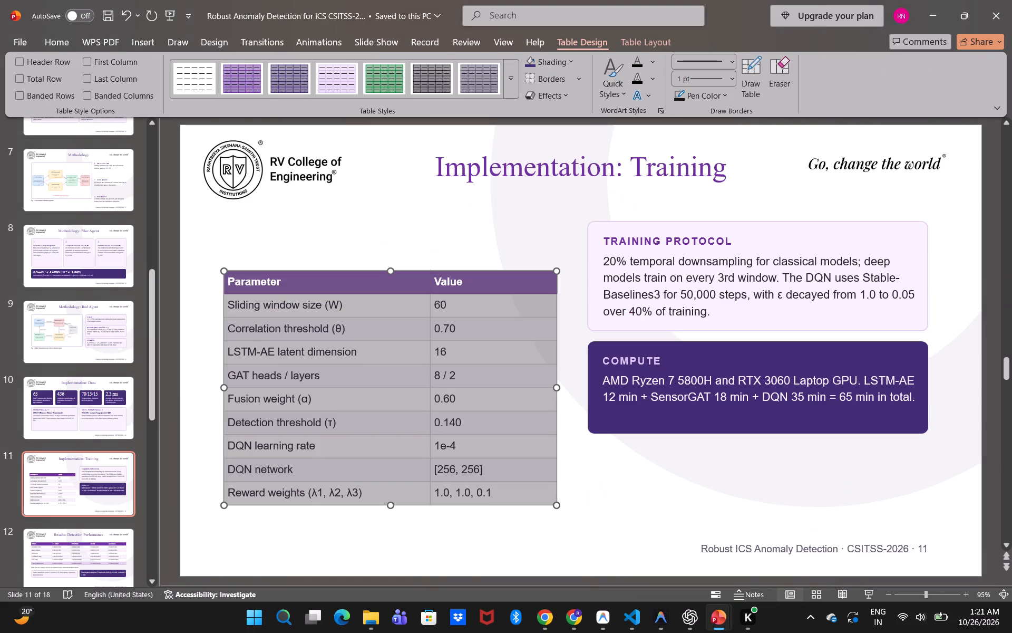
click(80, 559)
scroll(80, 559, down, 1)
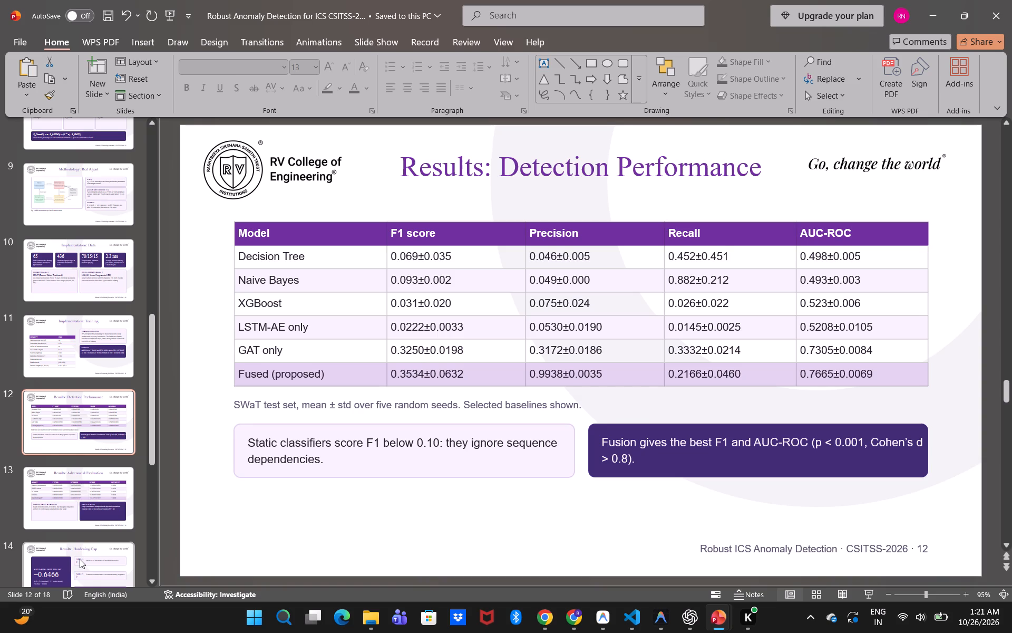
scroll(86, 510, down, 1)
click(86, 510)
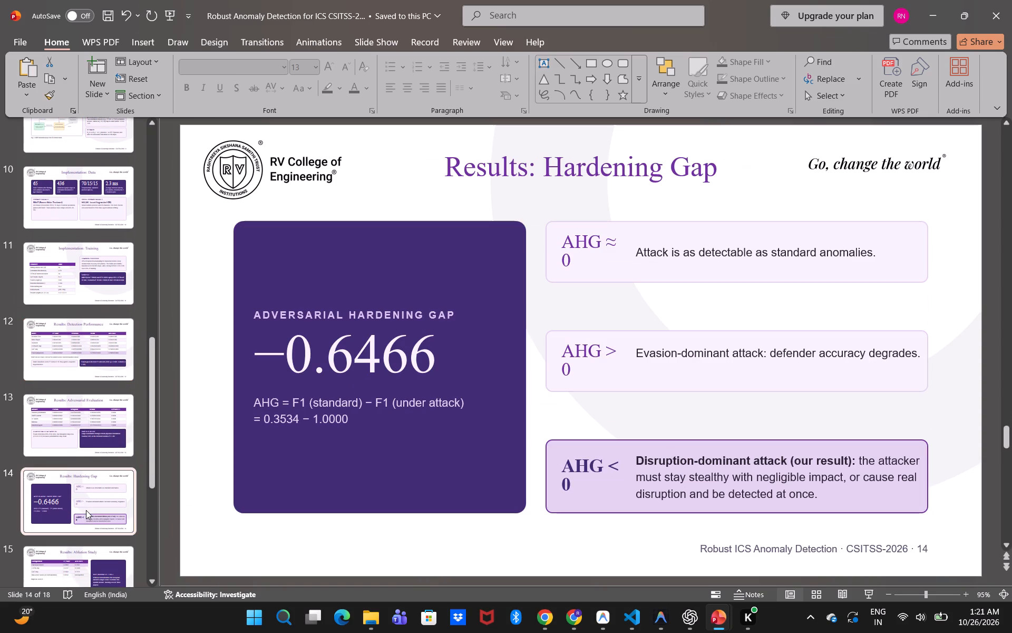
scroll(80, 521, down, 1)
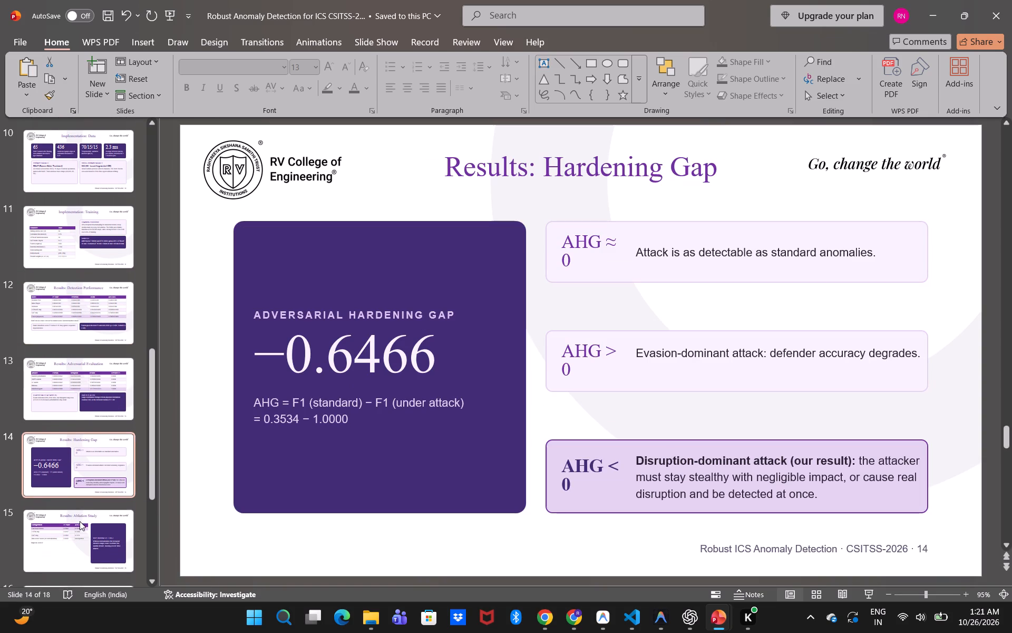
click(80, 521)
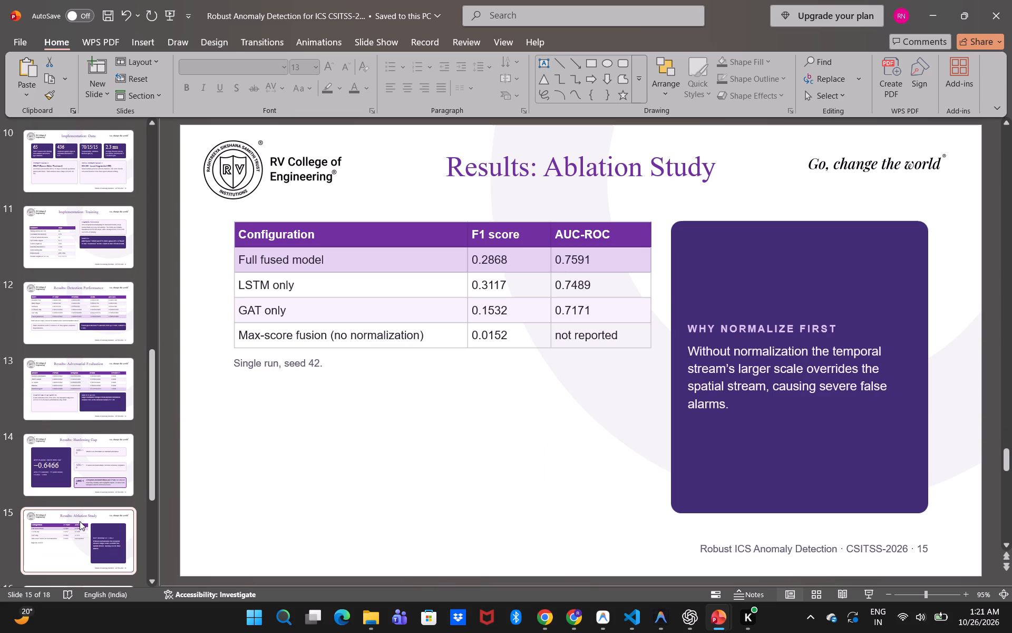
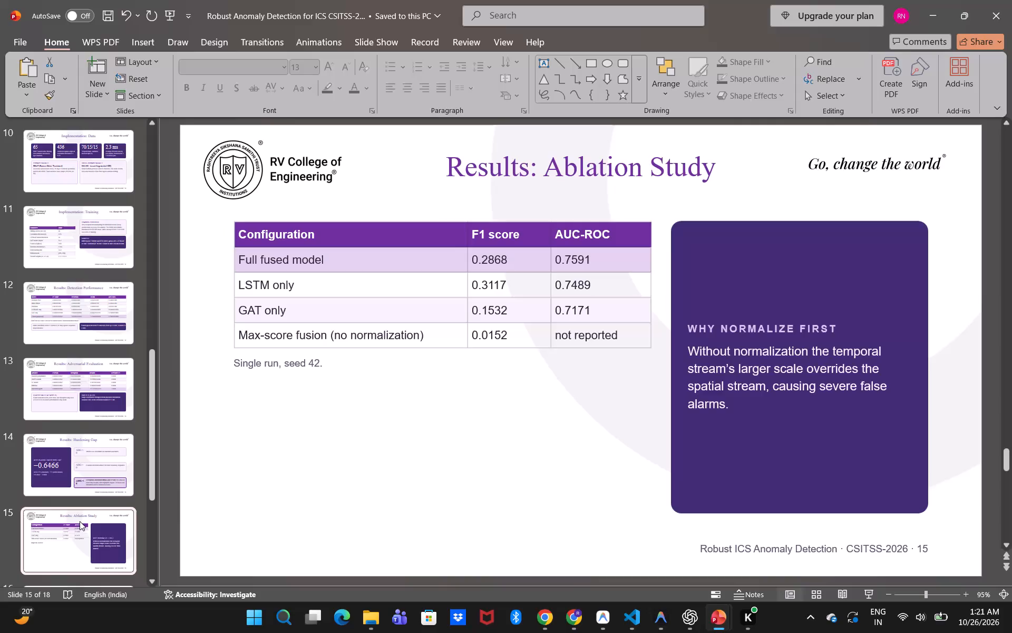
Examine the source deck's Conclusions and Future Work slide and its References slide.
scroll(80, 521, down, 1)
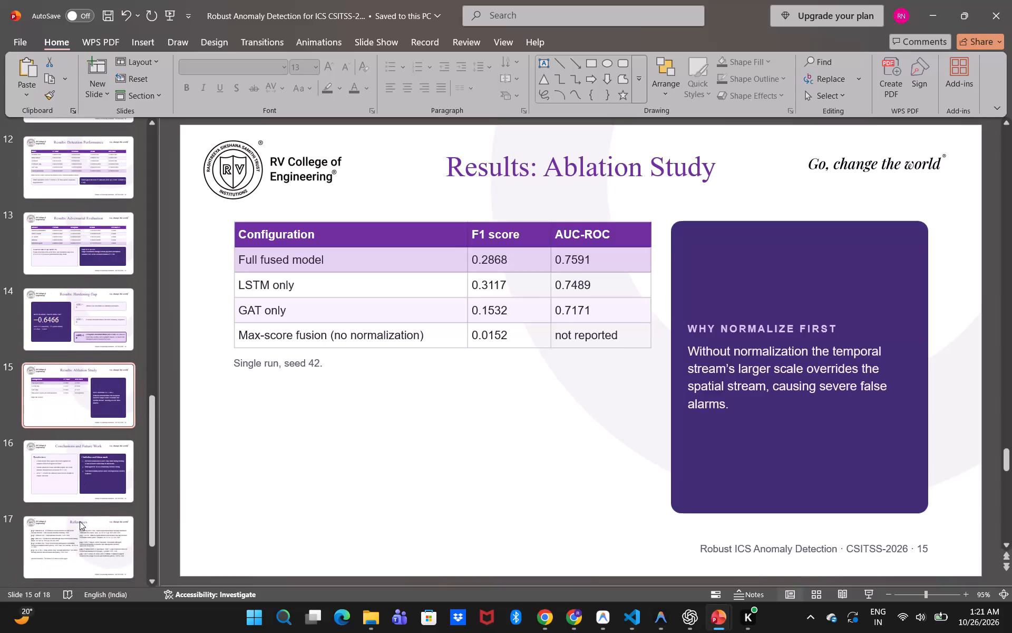
click(102, 476)
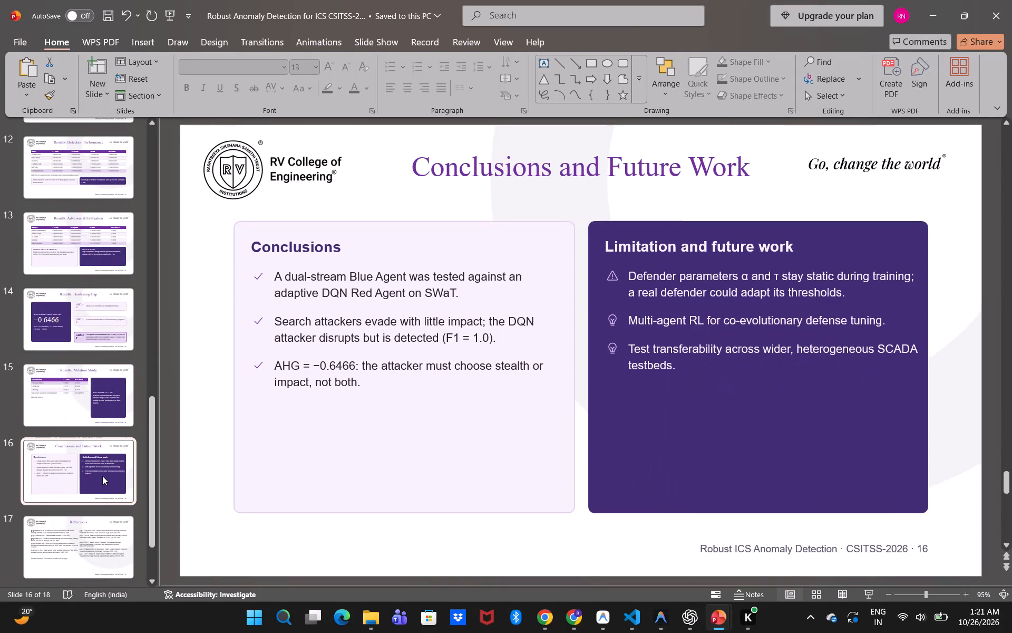
click(84, 541)
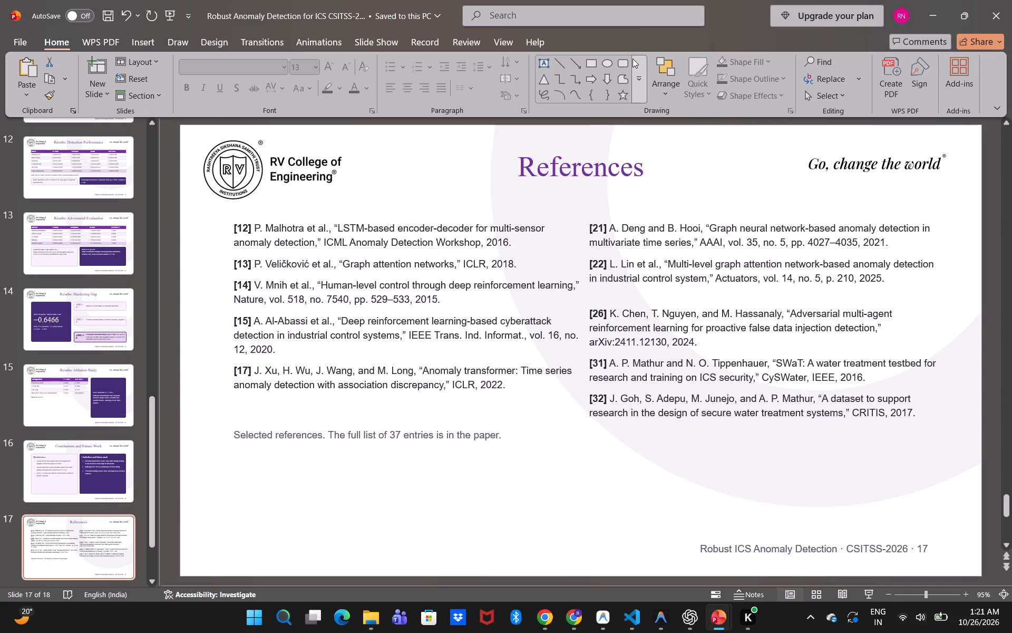
Close the Robust Anomaly Detection source deck without saving its changes.
click(1011, 0)
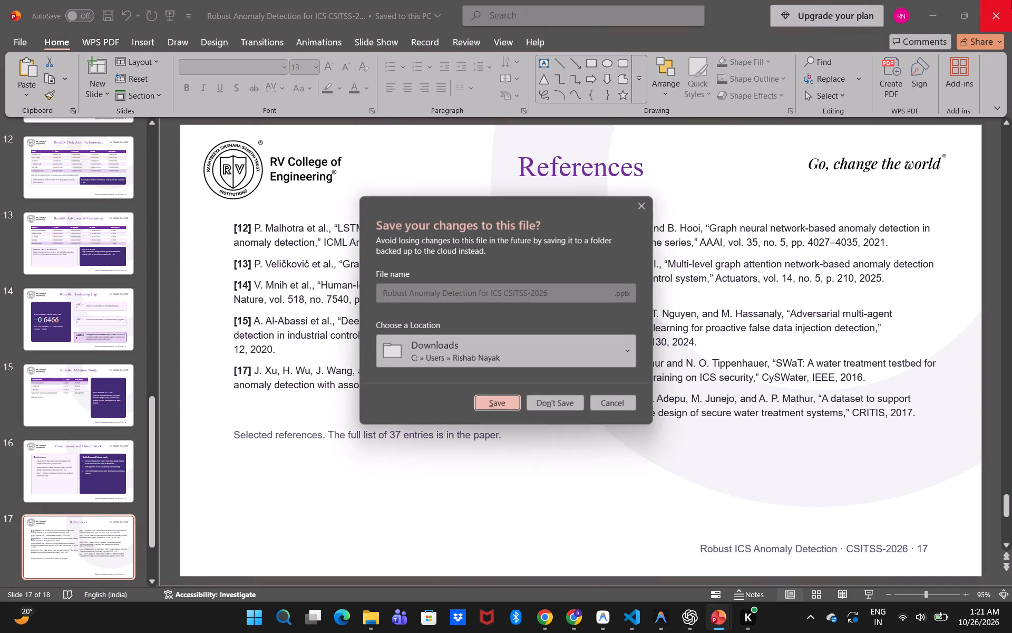
click(556, 411)
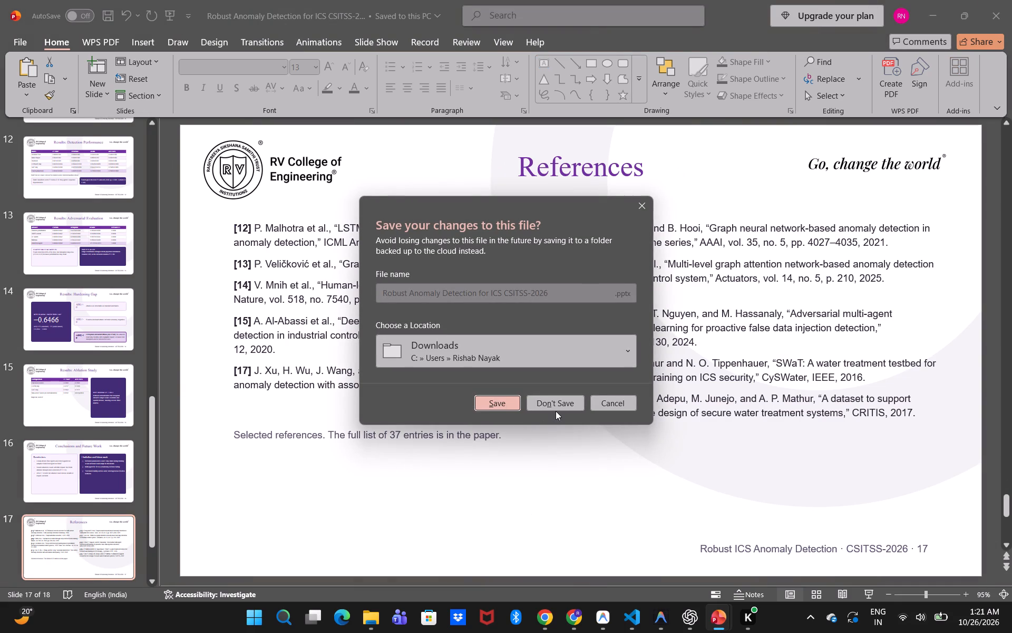
click(560, 404)
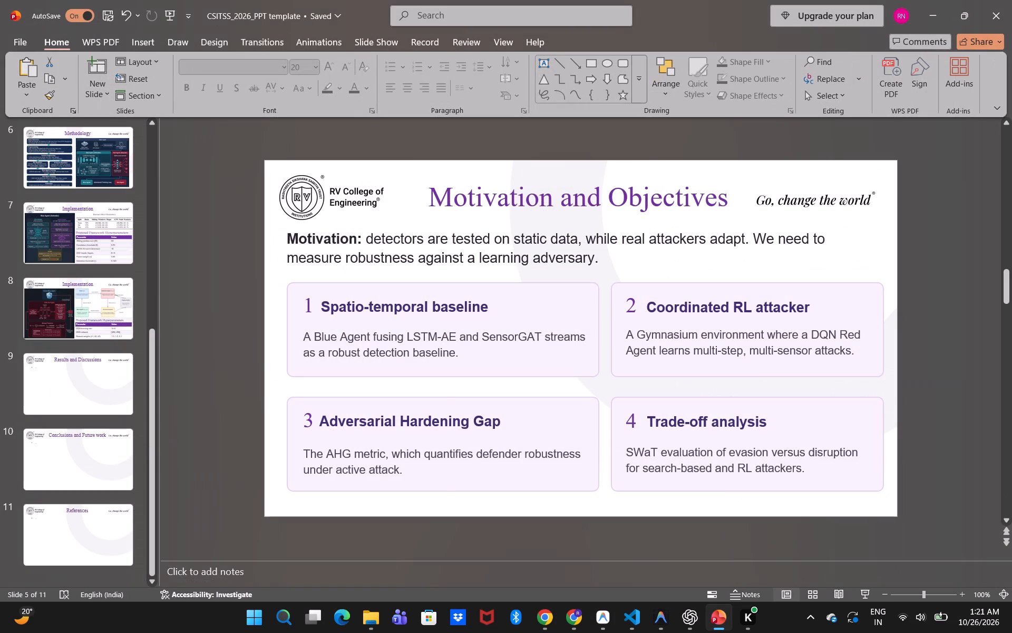
Save the CSITSS_2026_PPT template presentation.
click(536, 411)
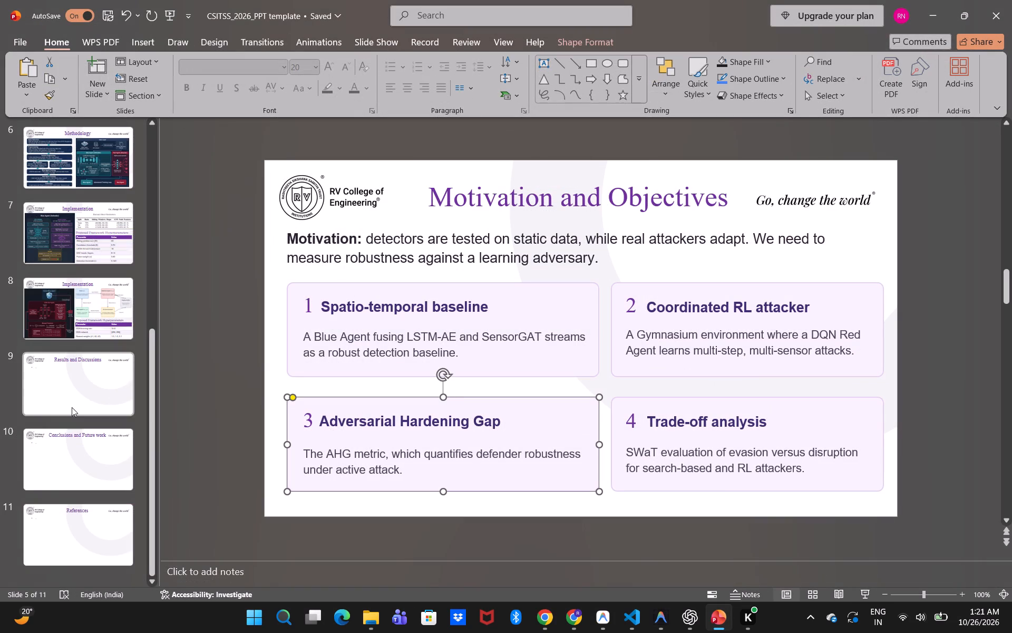
scroll(72, 407, up, 9)
click(82, 301)
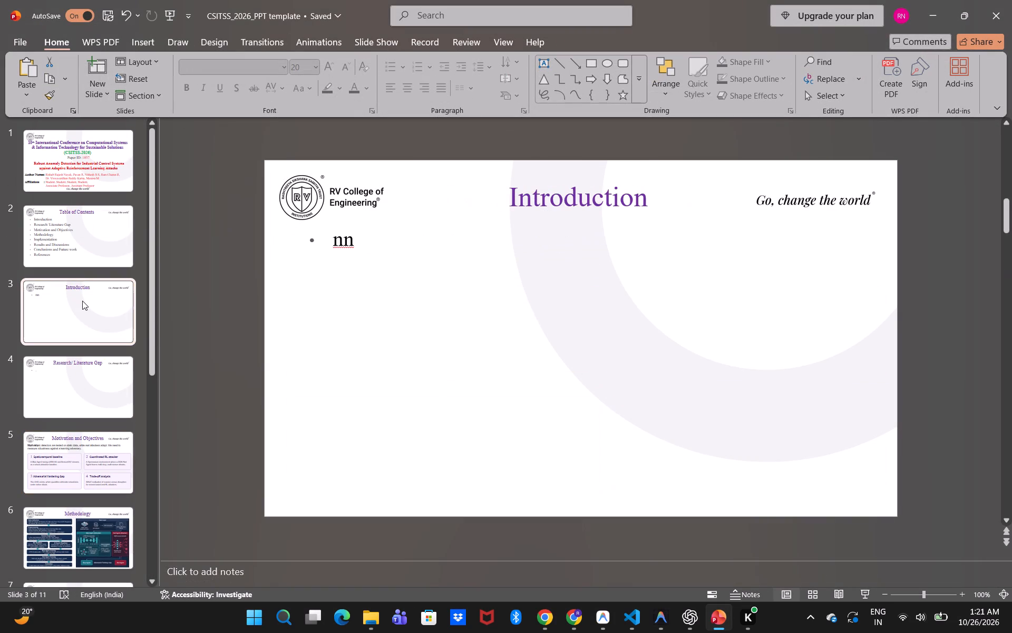
key(ctrl+s)
Review the template deck's title, Table of Contents, Introduction and Research/Literature Gap slides.
click(93, 147)
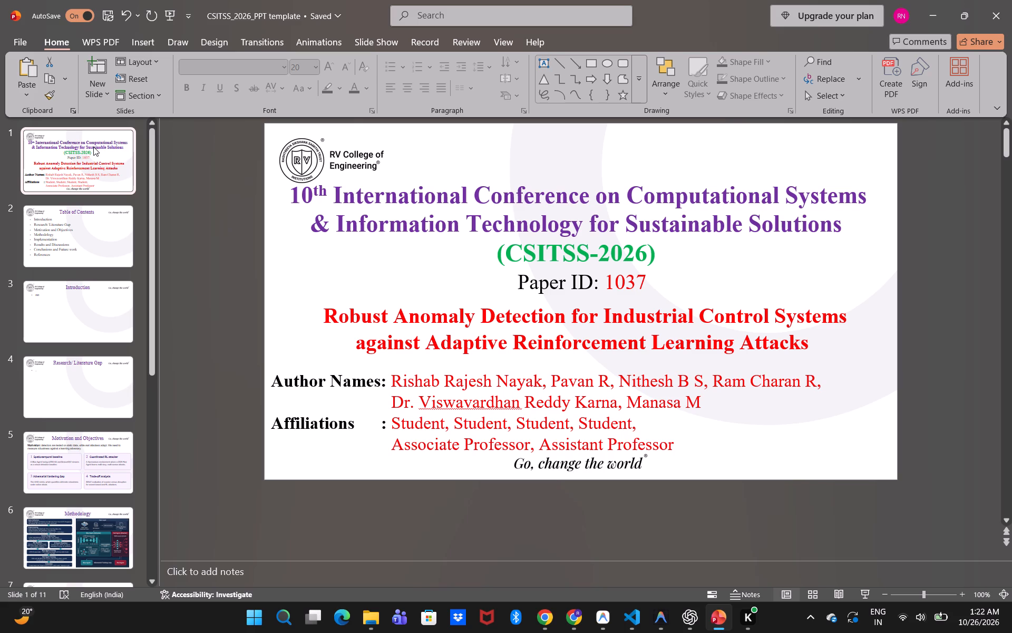
click(82, 257)
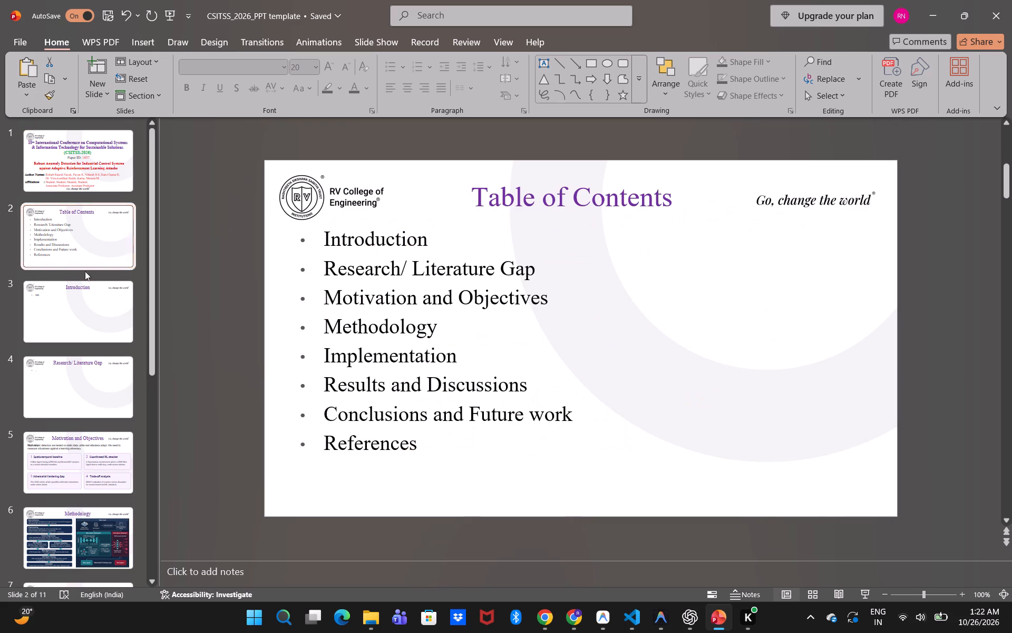
click(96, 305)
click(86, 392)
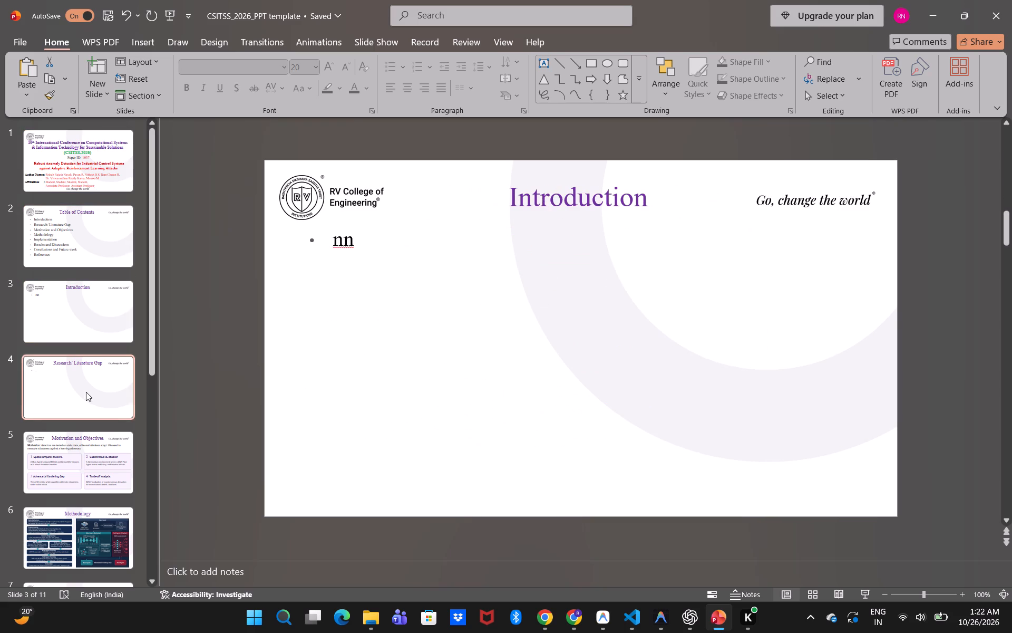
On the Motivation and Objectives slide, narrow the Spatio-temporal baseline card and its description text box from the right side.
click(84, 484)
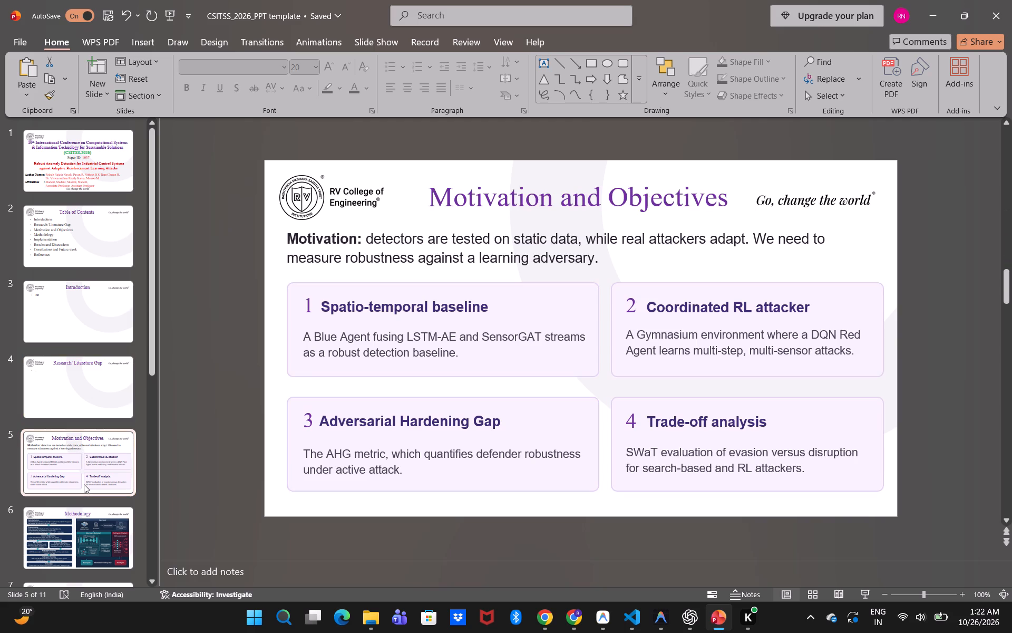
click(562, 321)
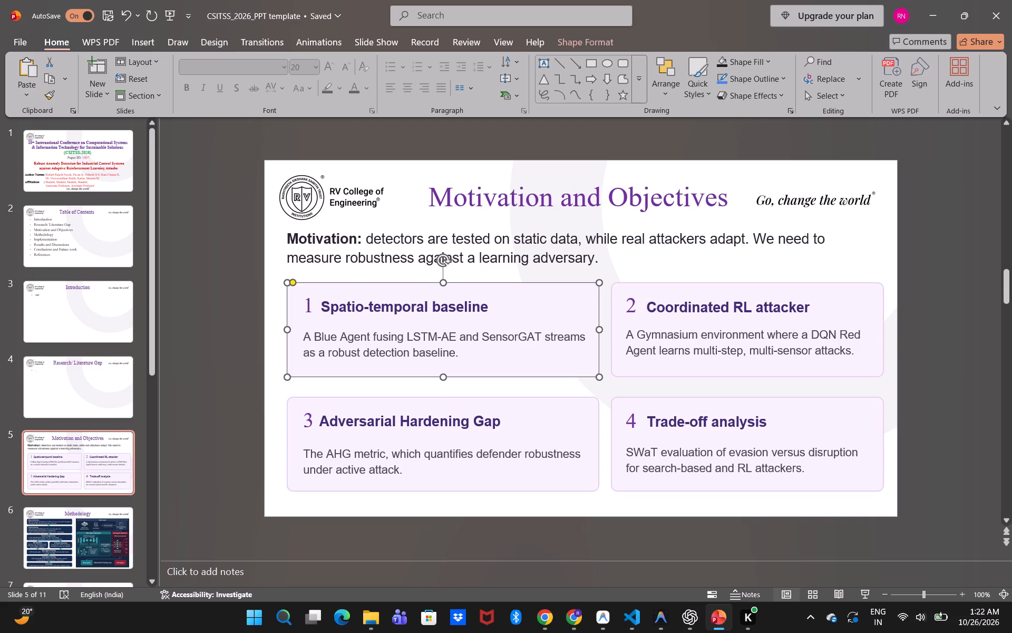
click(544, 352)
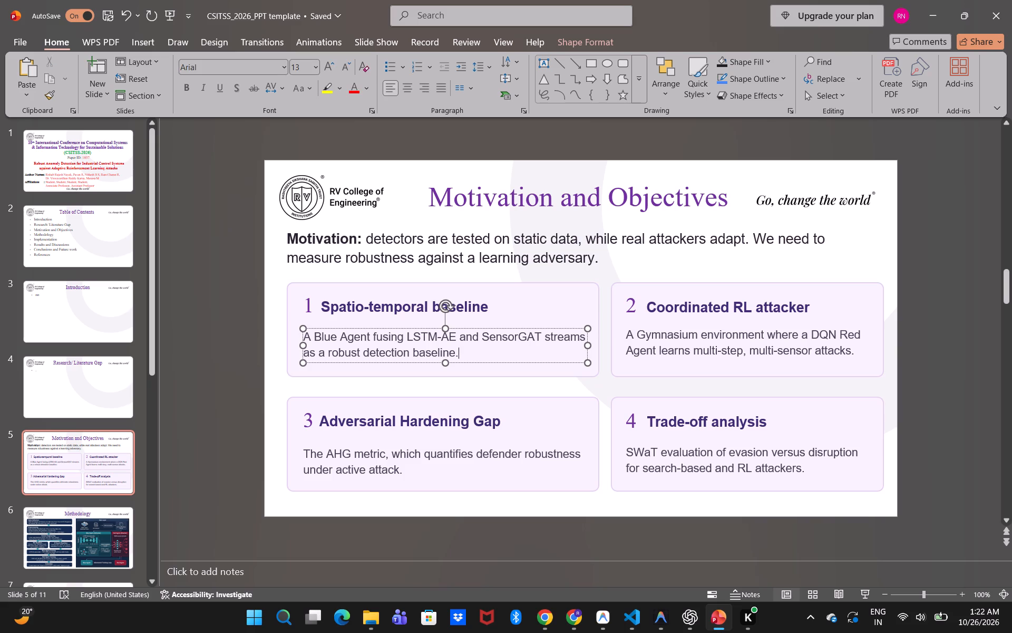
drag(588, 347, 568, 348)
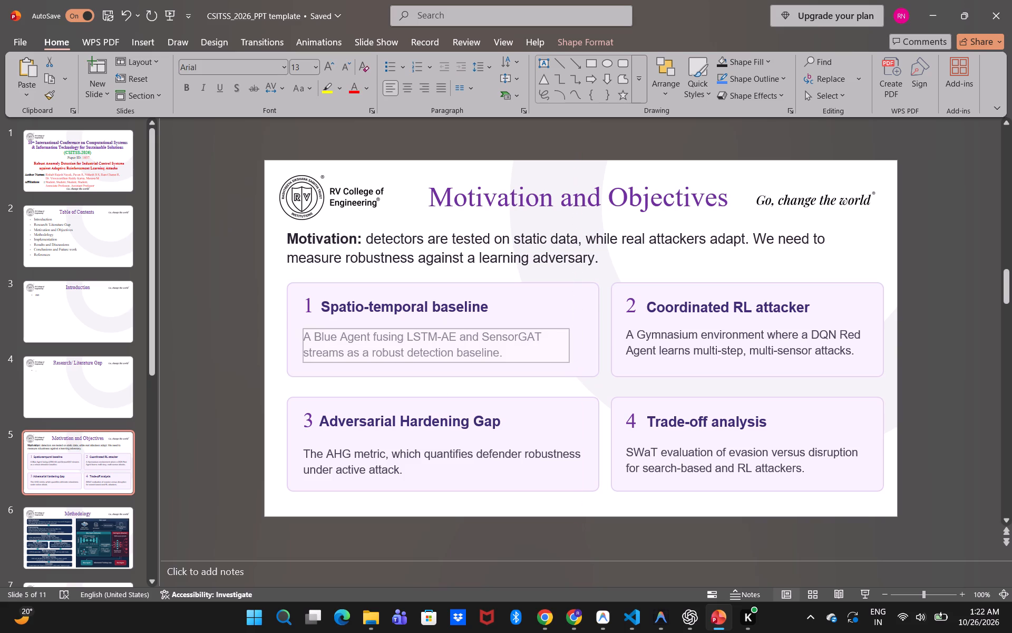
drag(568, 348, 560, 348)
click(586, 343)
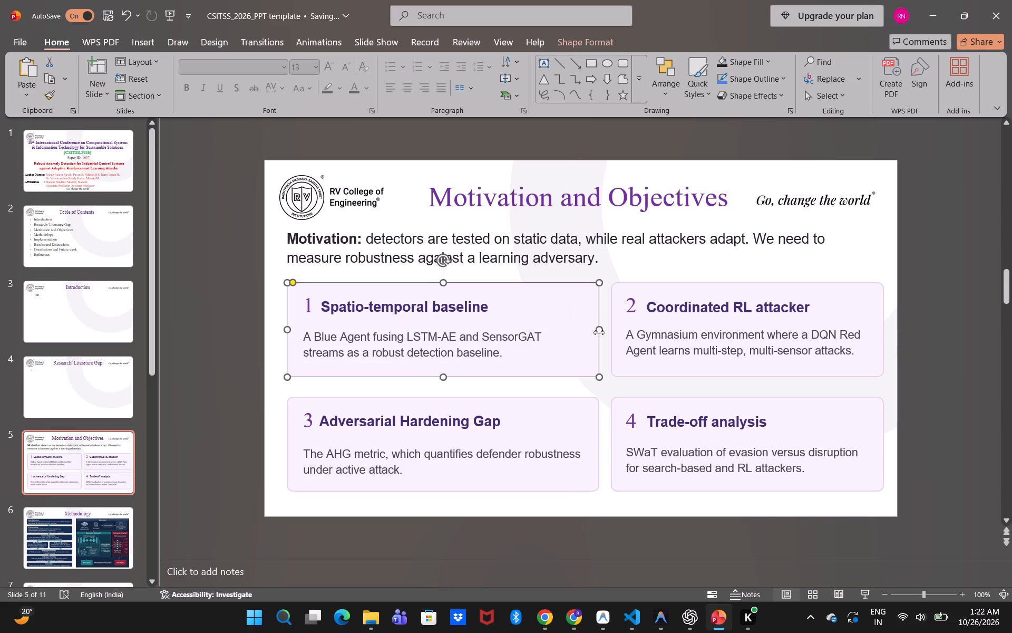
drag(601, 332, 567, 331)
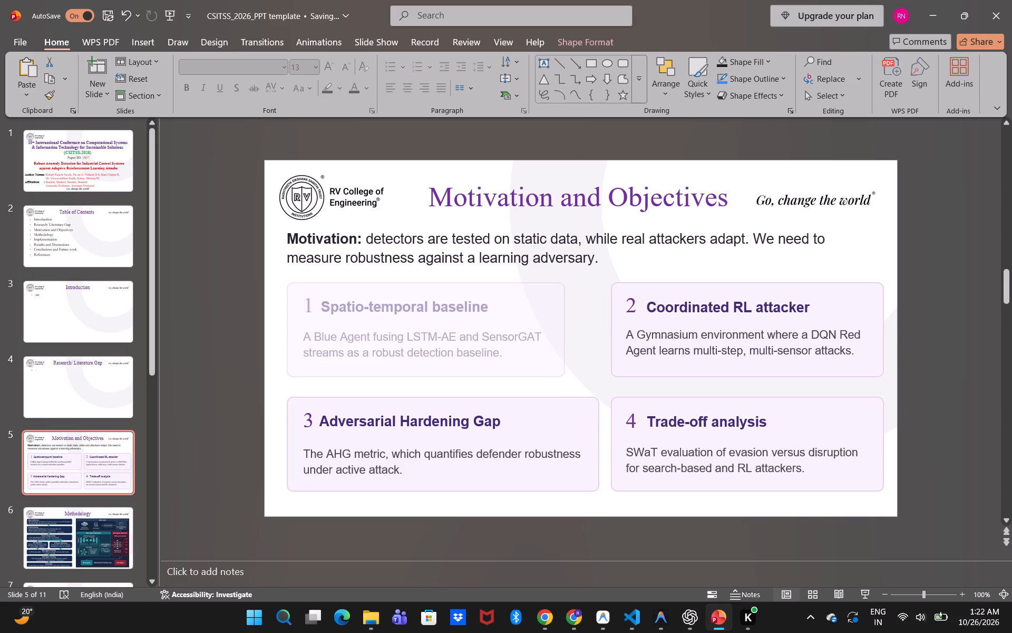
drag(567, 331, 569, 332)
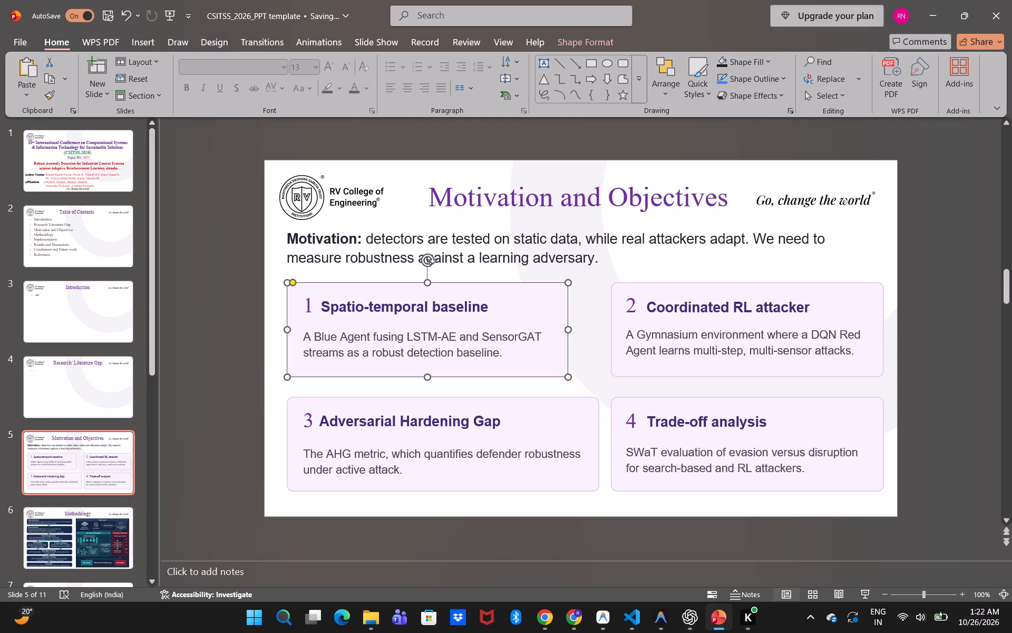
Delete the stray empty text box at the upper-left corner of the Coordinated RL attacker card.
click(624, 267)
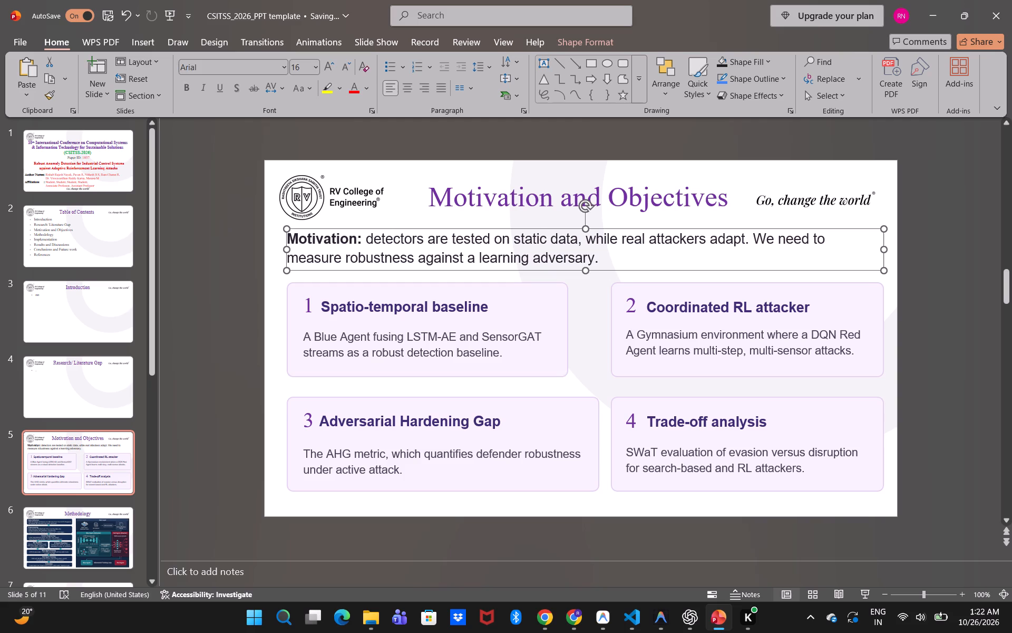
click(602, 282)
drag(602, 282, 775, 329)
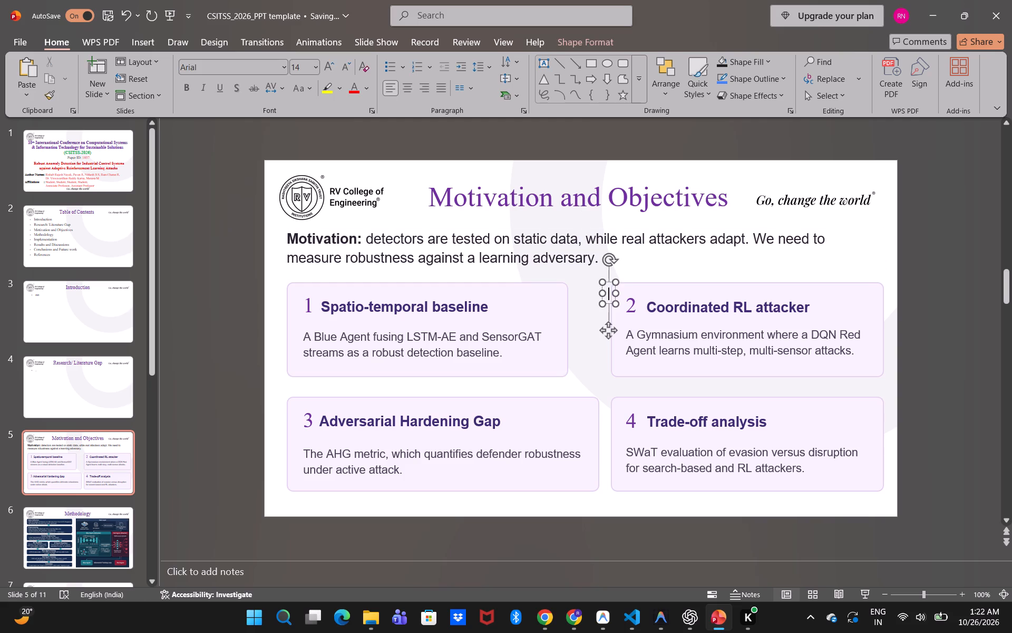
drag(775, 329, 772, 329)
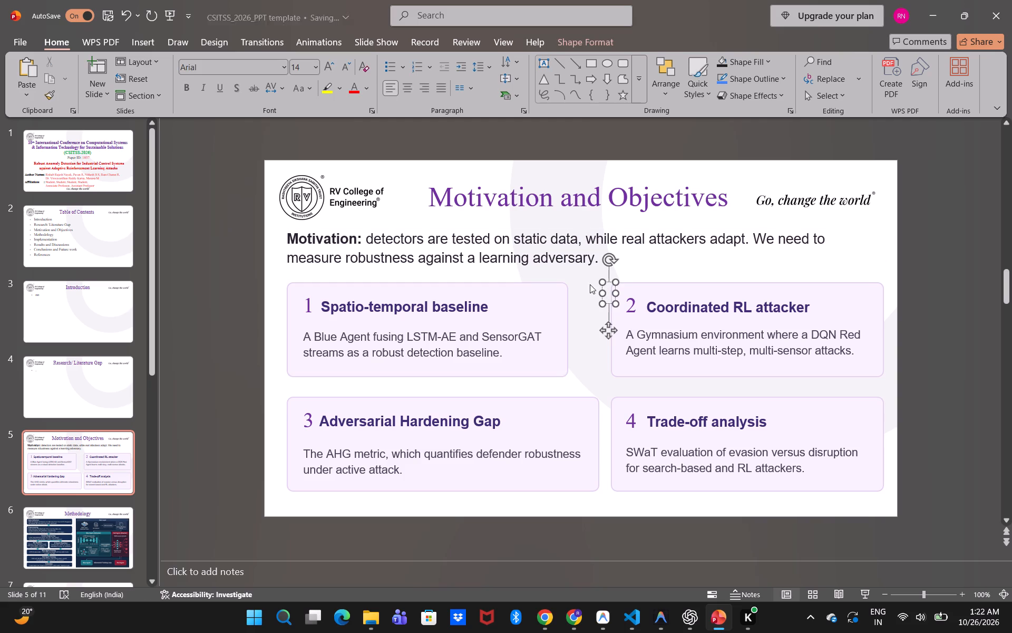
click(609, 282)
key(Delete)
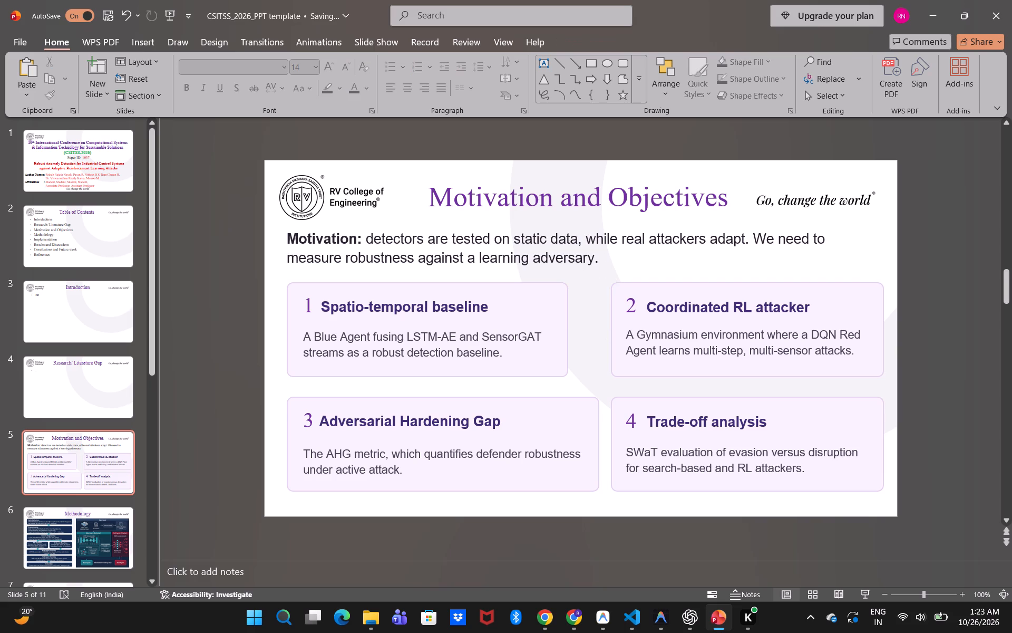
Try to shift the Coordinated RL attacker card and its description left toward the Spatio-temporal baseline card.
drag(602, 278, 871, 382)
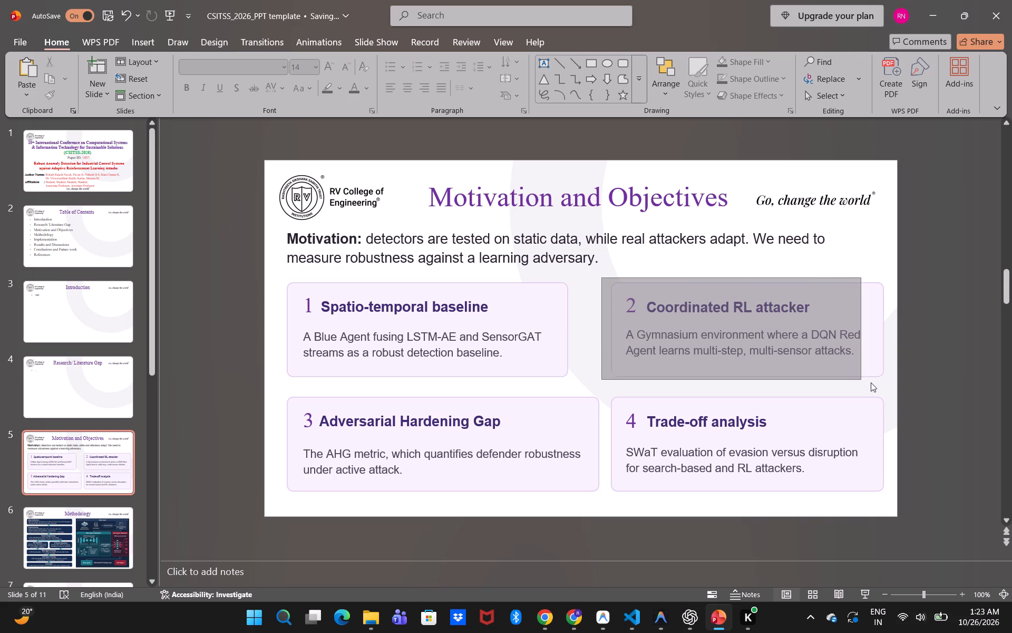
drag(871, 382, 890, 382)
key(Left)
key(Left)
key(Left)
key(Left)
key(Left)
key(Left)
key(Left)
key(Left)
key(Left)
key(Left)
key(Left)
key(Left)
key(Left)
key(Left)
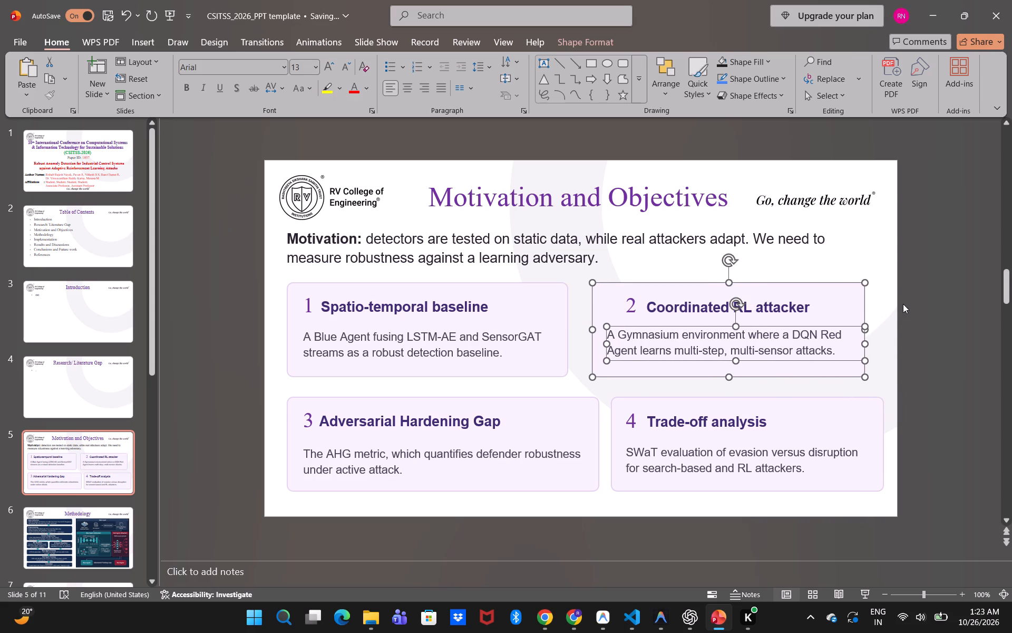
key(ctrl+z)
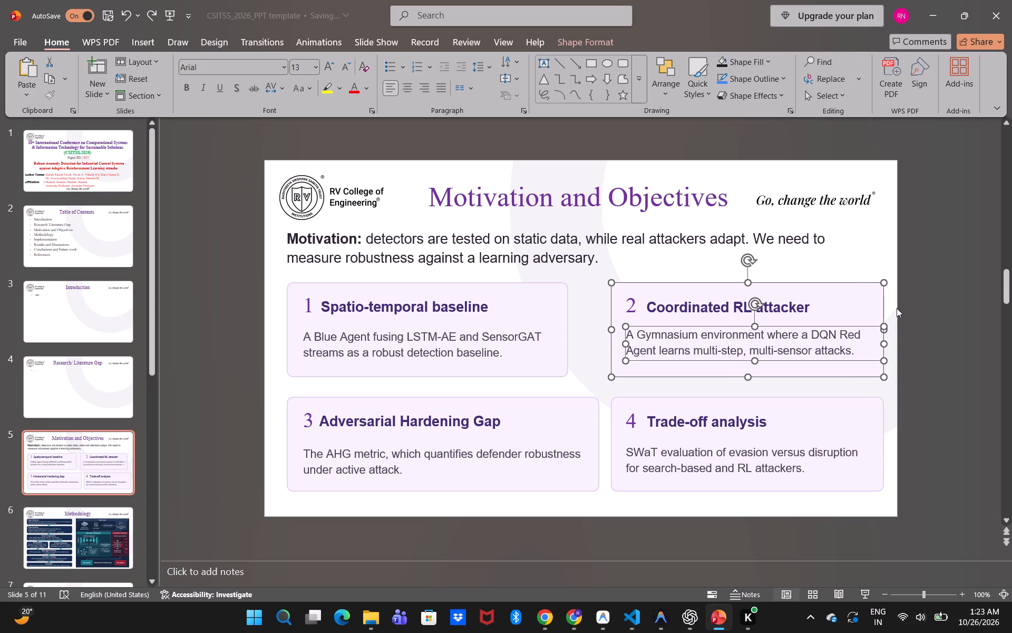
Shorten the Coordinated RL attacker heading's text box and the number 2's text box to fit within their card.
click(950, 257)
drag(947, 271, 709, 337)
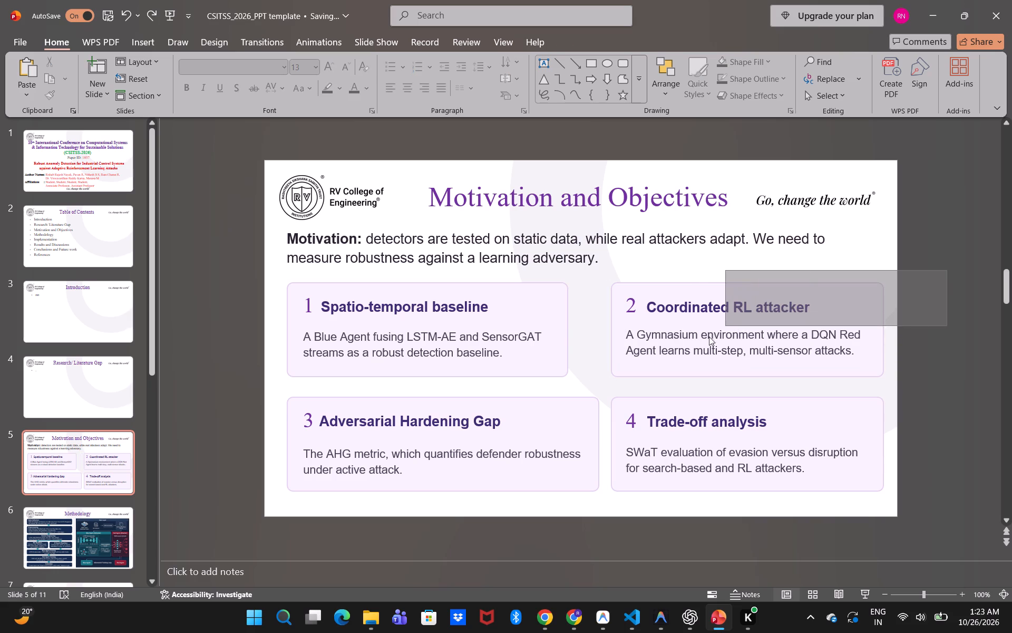
drag(709, 337, 608, 385)
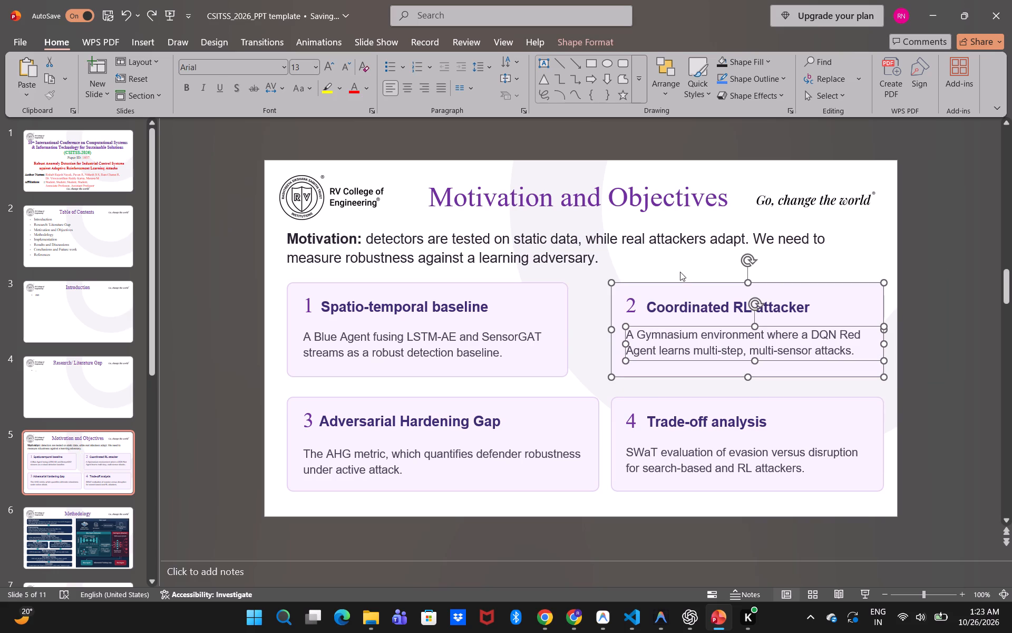
click(689, 306)
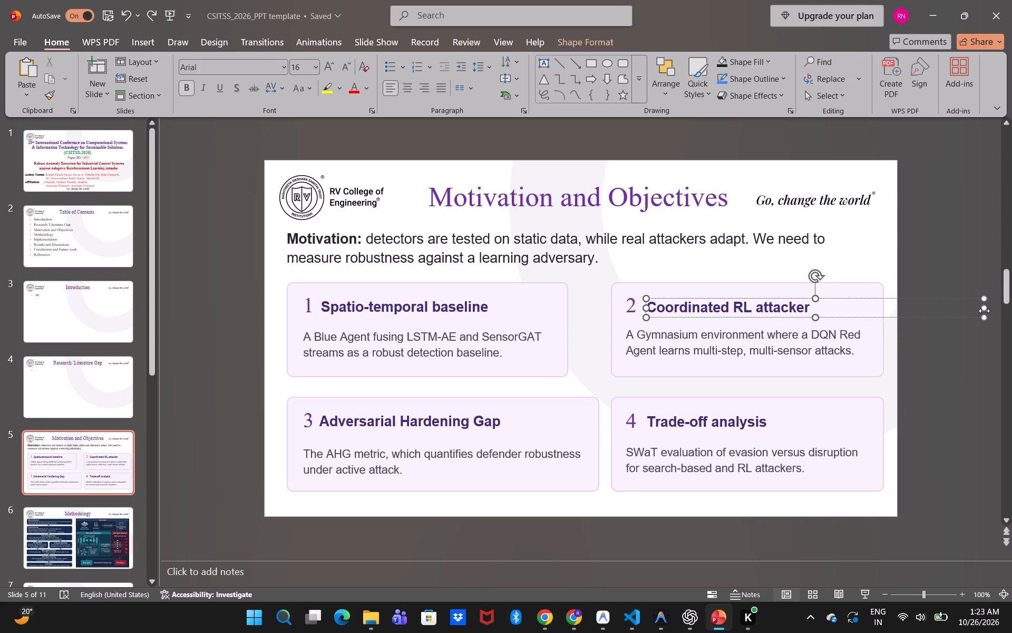
drag(984, 311, 875, 308)
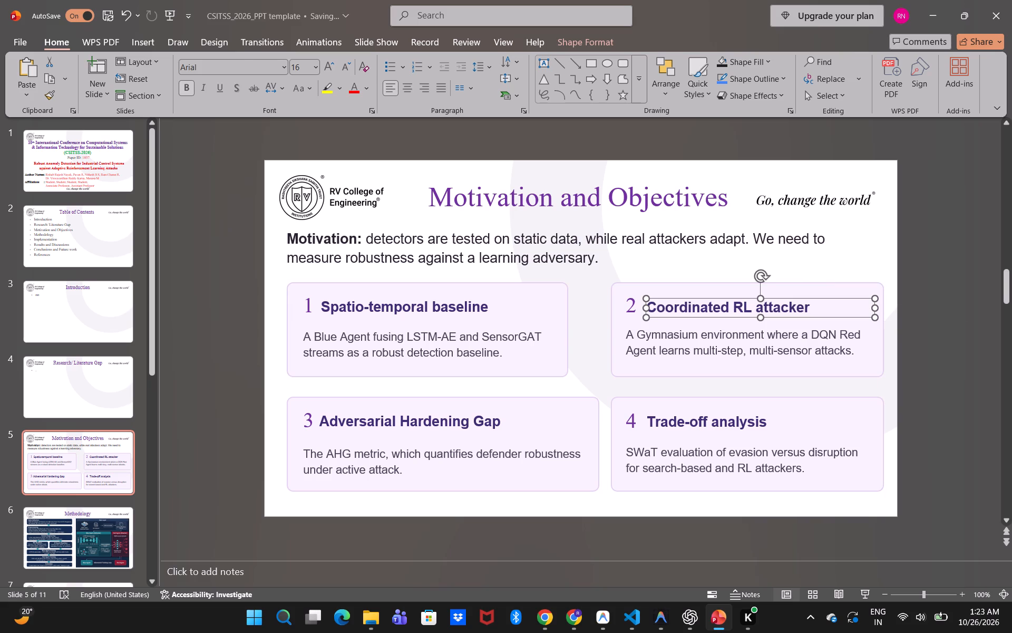
click(629, 304)
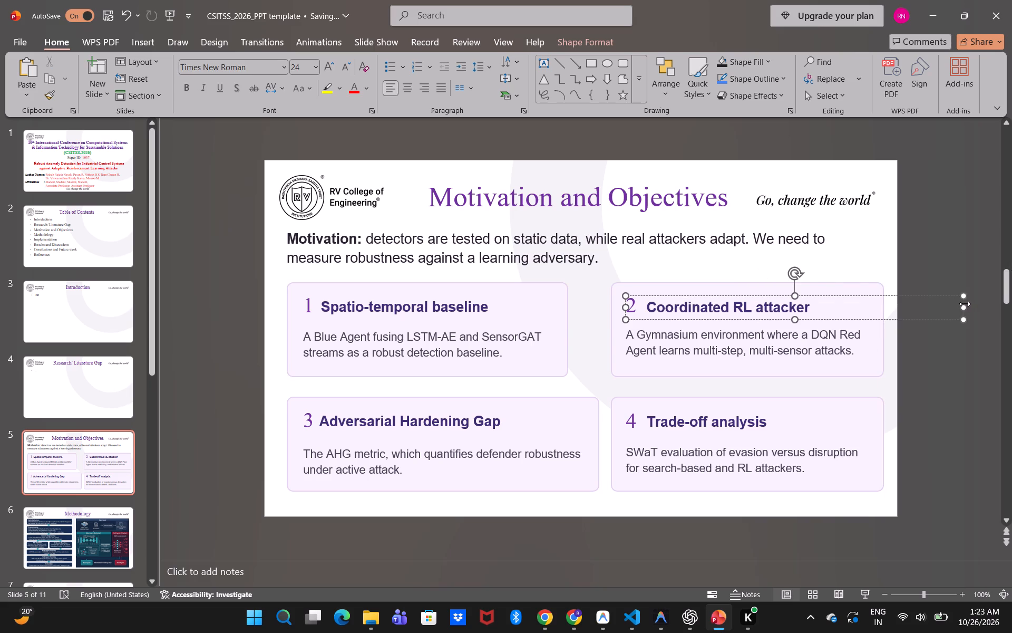
drag(964, 304, 865, 314)
drag(912, 305, 870, 265)
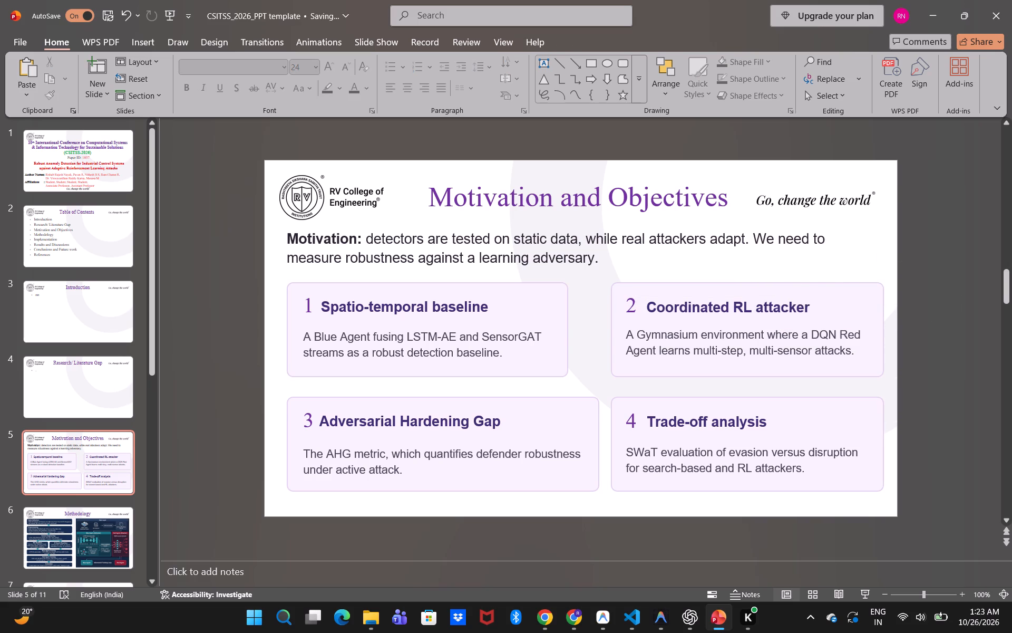
Shift the complete Coordinated RL attacker card, including its number, heading and description, left toward the Spatio-temporal baseline card and fine-tune its position.
drag(907, 274, 591, 387)
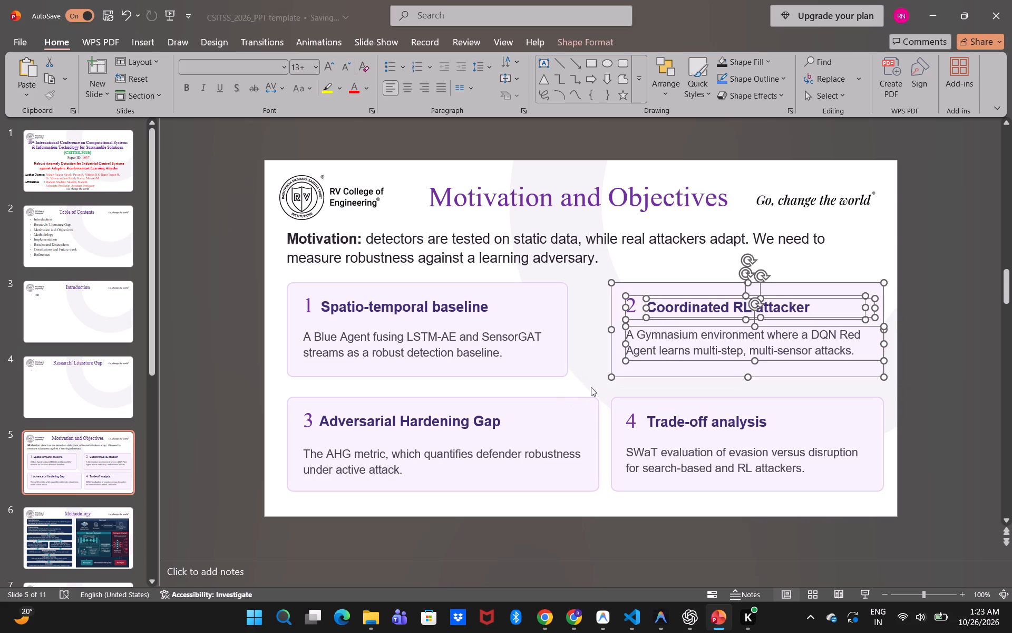
key(Left)
key(Left)
key(Left)
key(Left)
key(Left)
key(Left)
key(Left)
key(Left)
key(Left)
key(Left)
key(Left)
key(Left)
key(Left)
key(Left)
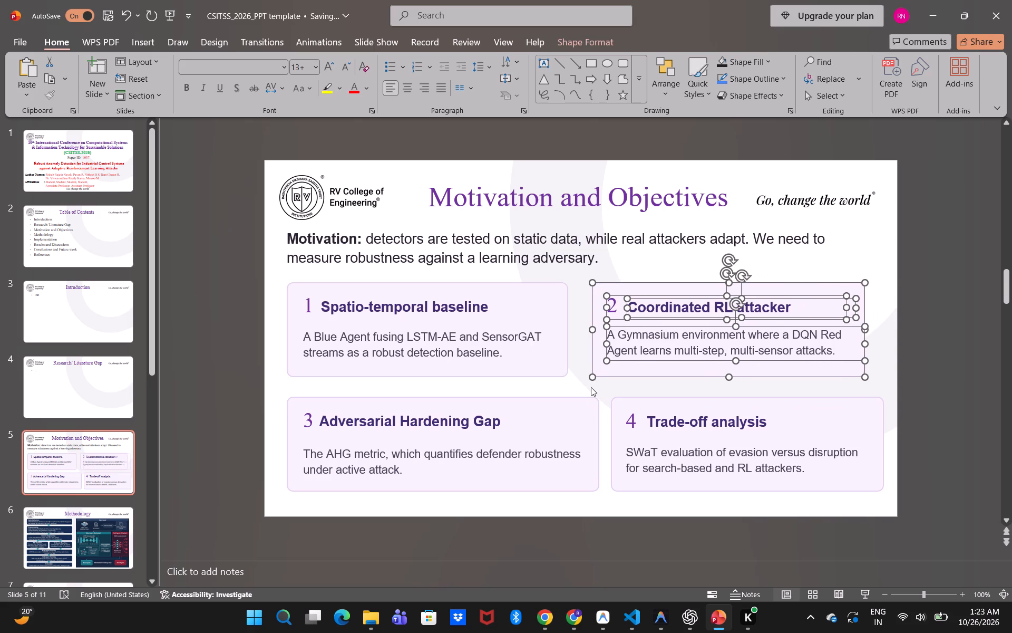
key(Right)
key(Right)
key(Right)
key(Right)
key(Right)
key(Right)
key(Right)
key(Right)
key(Right)
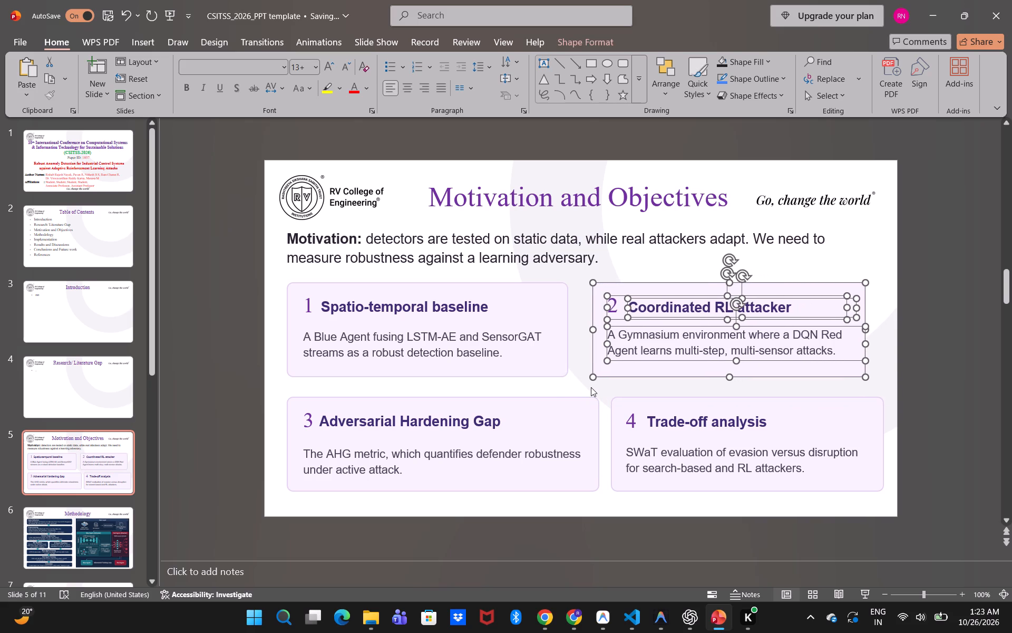
Widen the Coordinated RL attacker card toward the slide's edge and extend its description box so "Agent" fits on the first line.
click(655, 390)
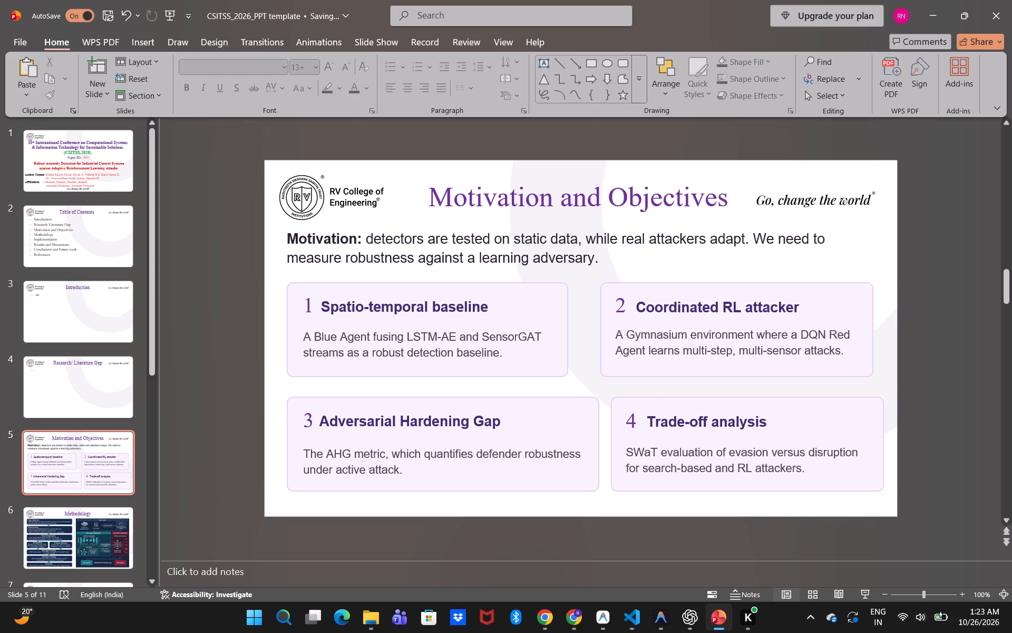
click(873, 323)
drag(873, 331, 891, 332)
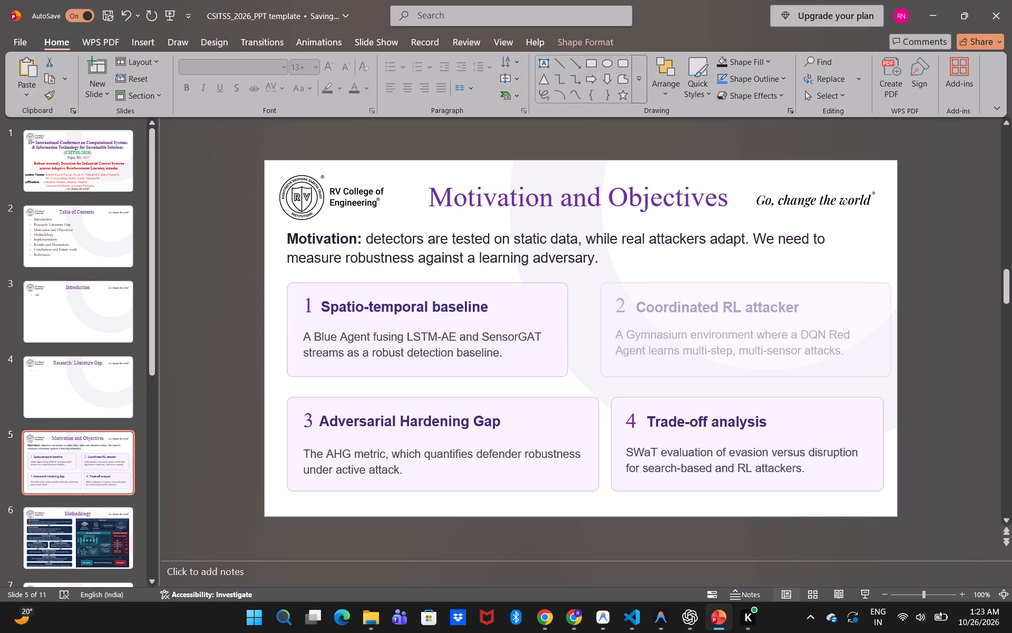
drag(891, 332, 891, 332)
click(841, 338)
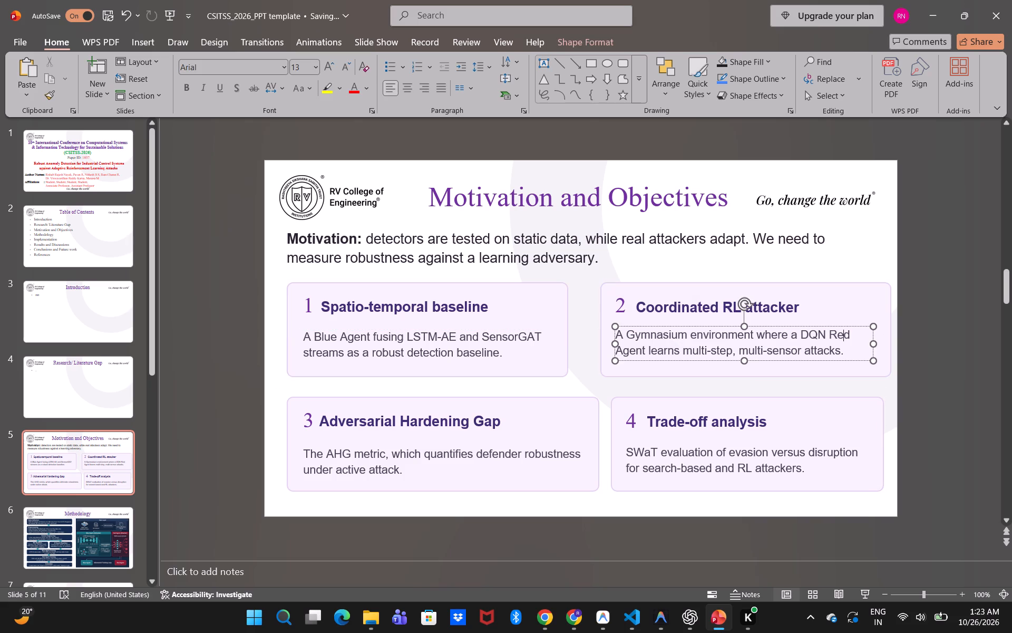
drag(872, 343, 883, 344)
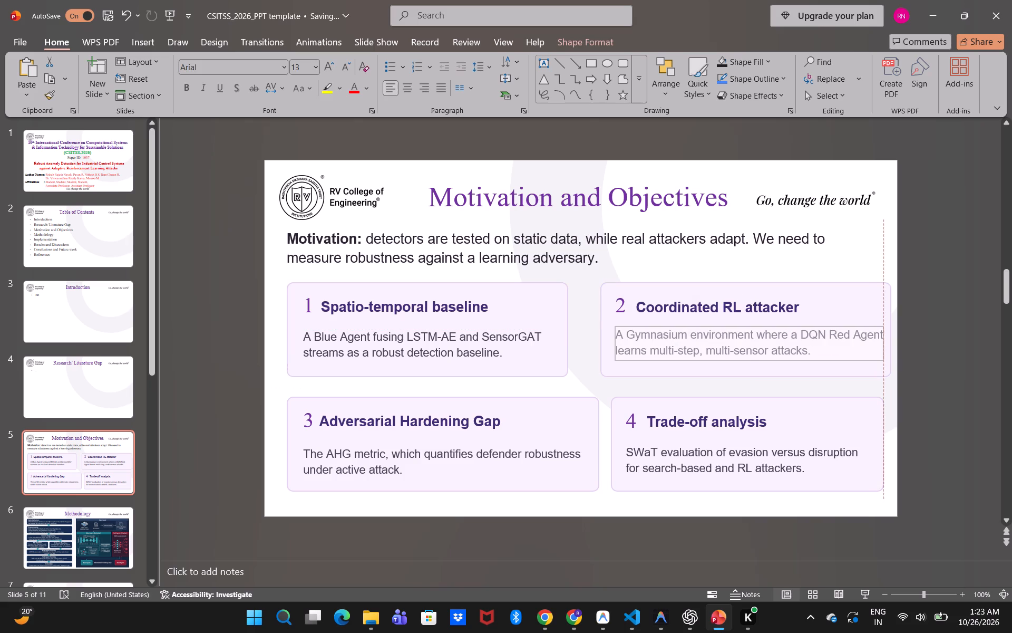
drag(883, 344, 883, 344)
click(917, 353)
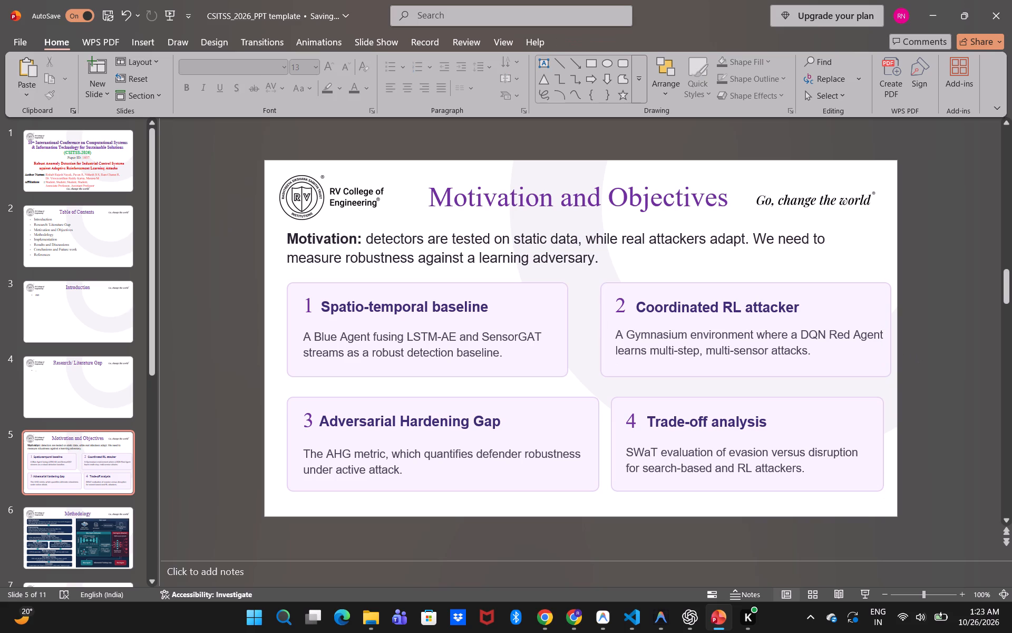
Narrow the Adversarial Hardening Gap card to the Spatio-temporal baseline card's width and shrink its description box to fit inside.
click(581, 439)
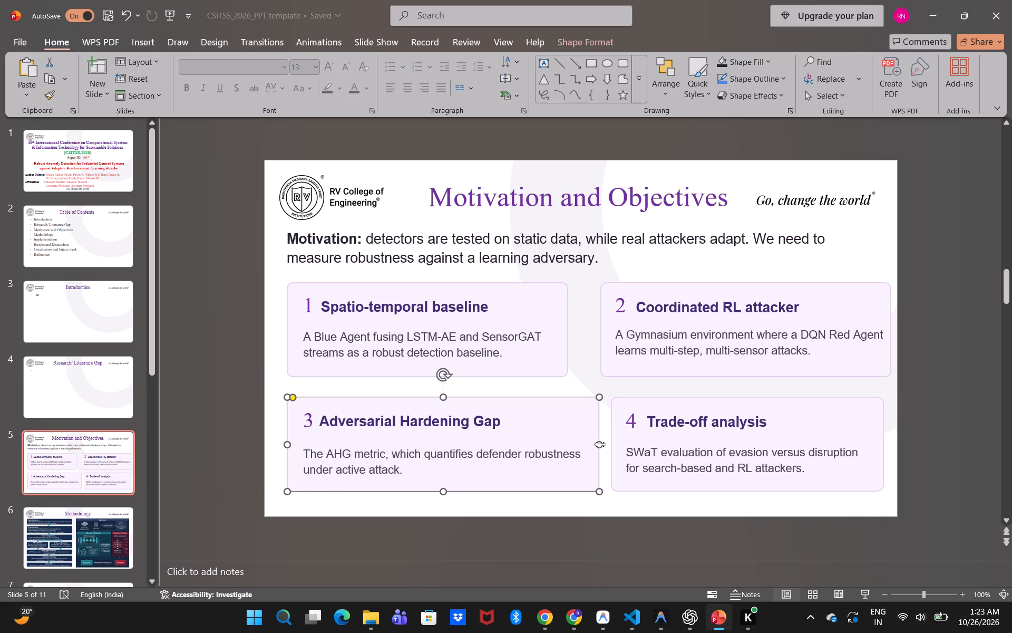
drag(600, 444, 569, 443)
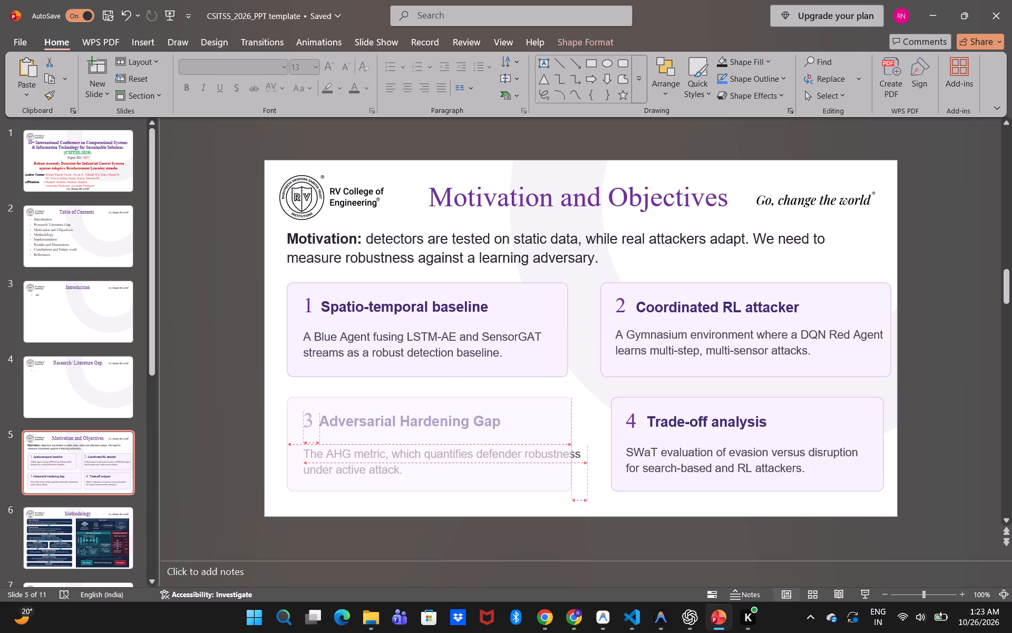
drag(569, 443, 565, 442)
click(536, 459)
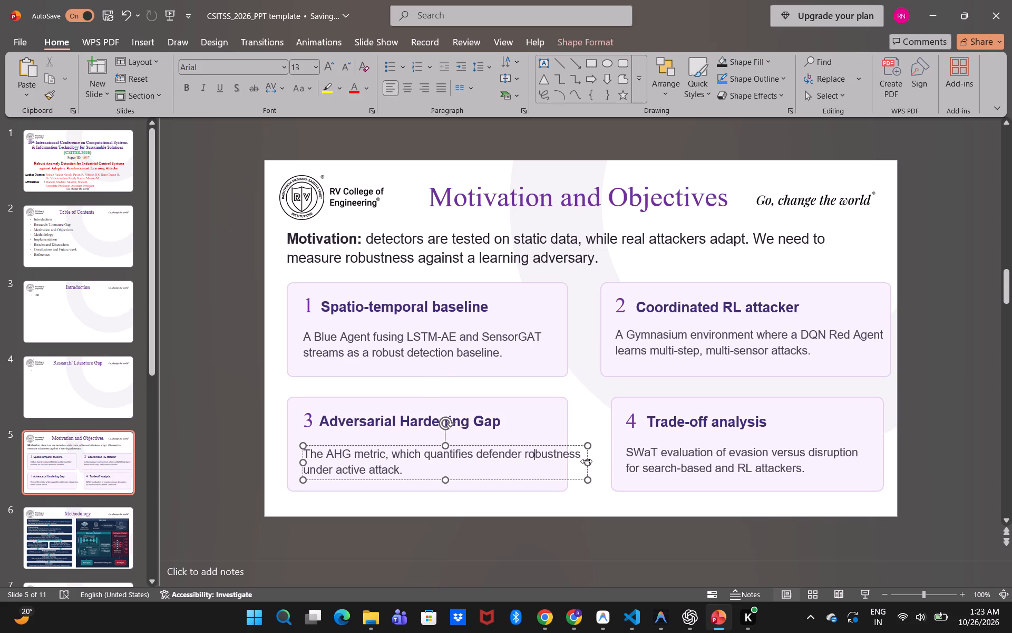
drag(587, 462, 568, 459)
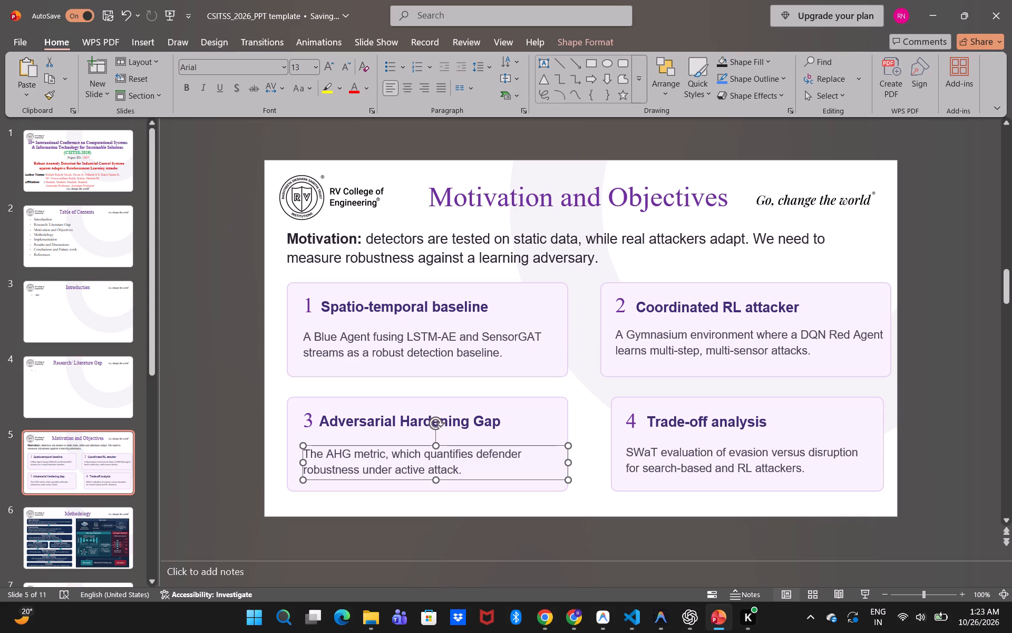
click(620, 447)
click(588, 389)
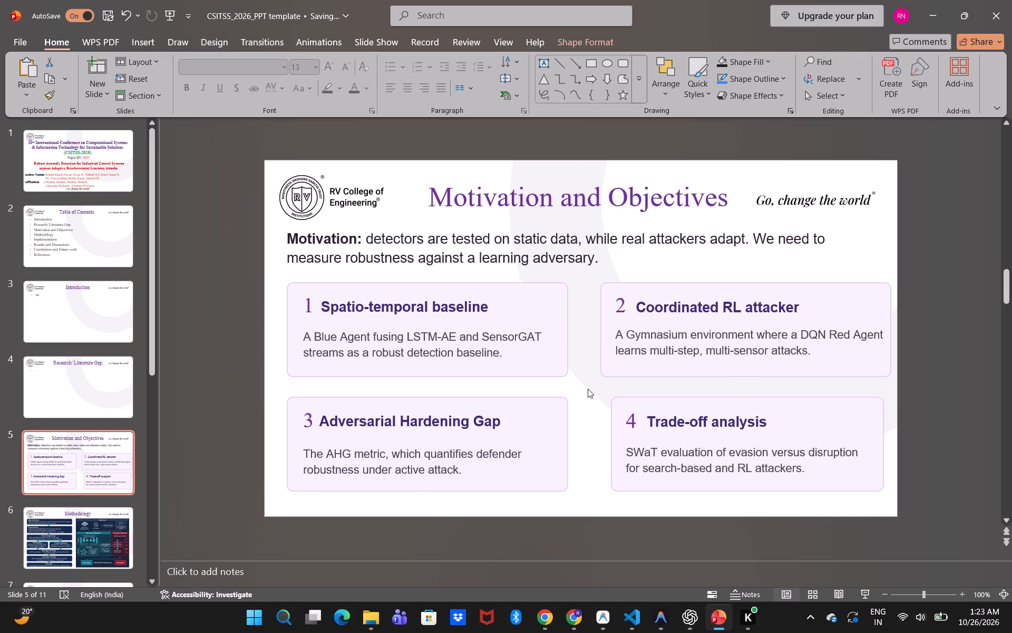
Shorten the Trade-off analysis heading's text box and the number 4's text box, which extend beyond the slide.
click(671, 423)
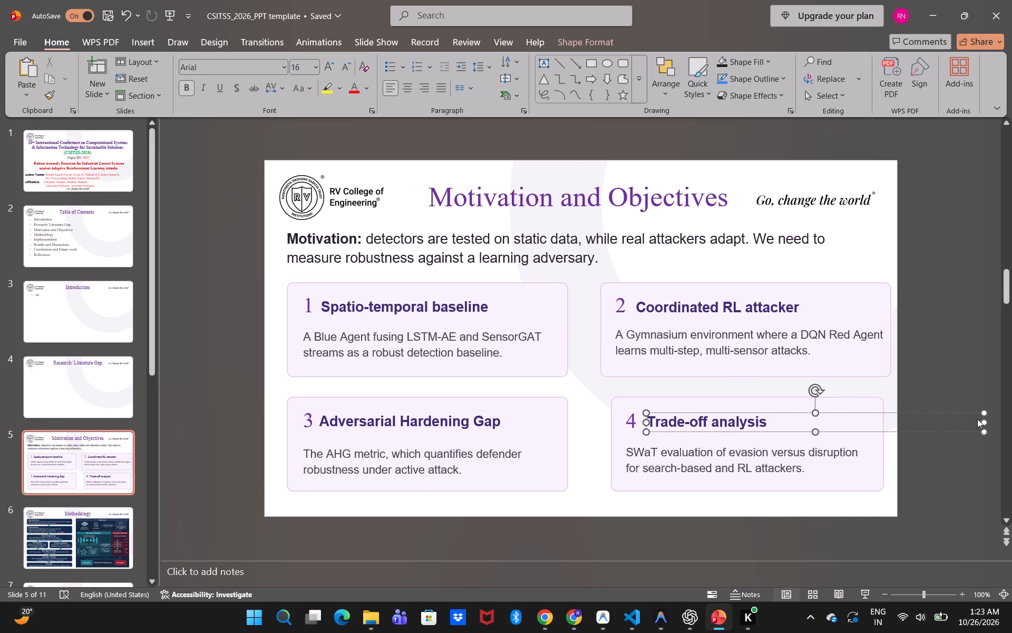
drag(979, 420, 856, 423)
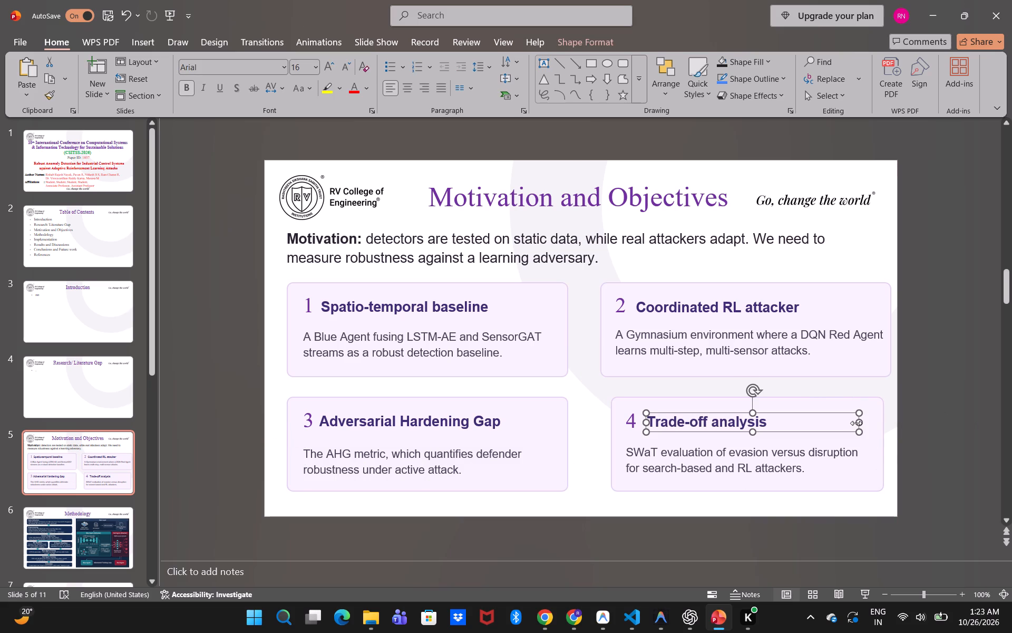
click(632, 429)
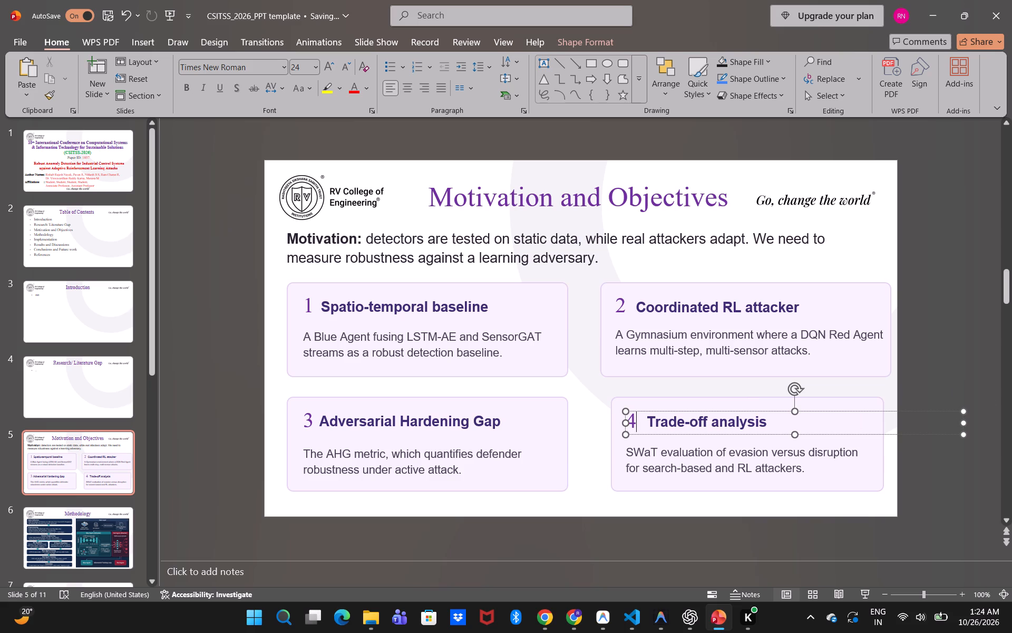
drag(964, 423, 947, 424)
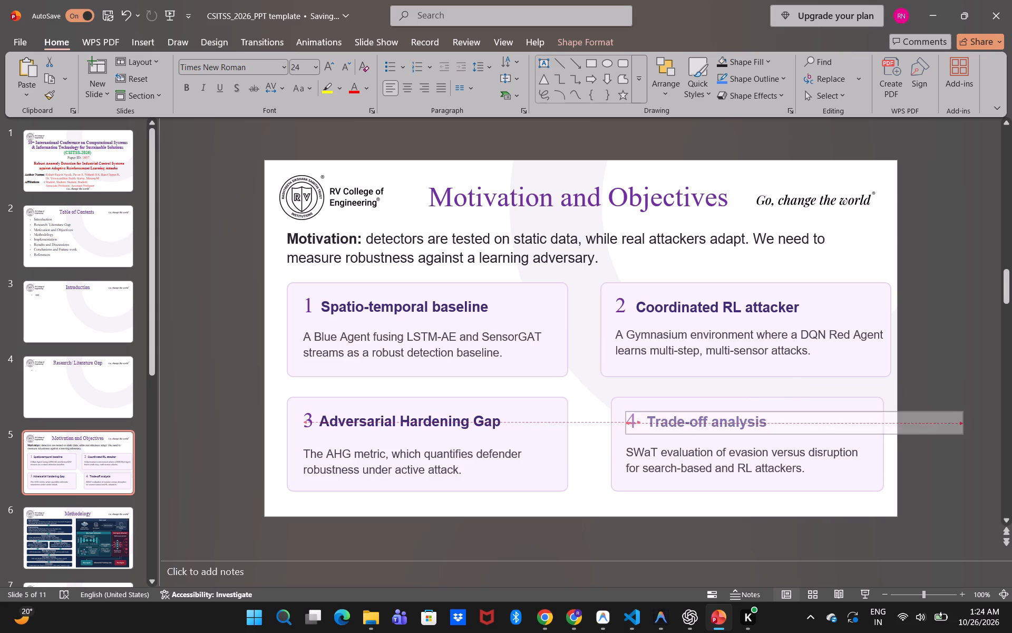
drag(947, 424, 891, 420)
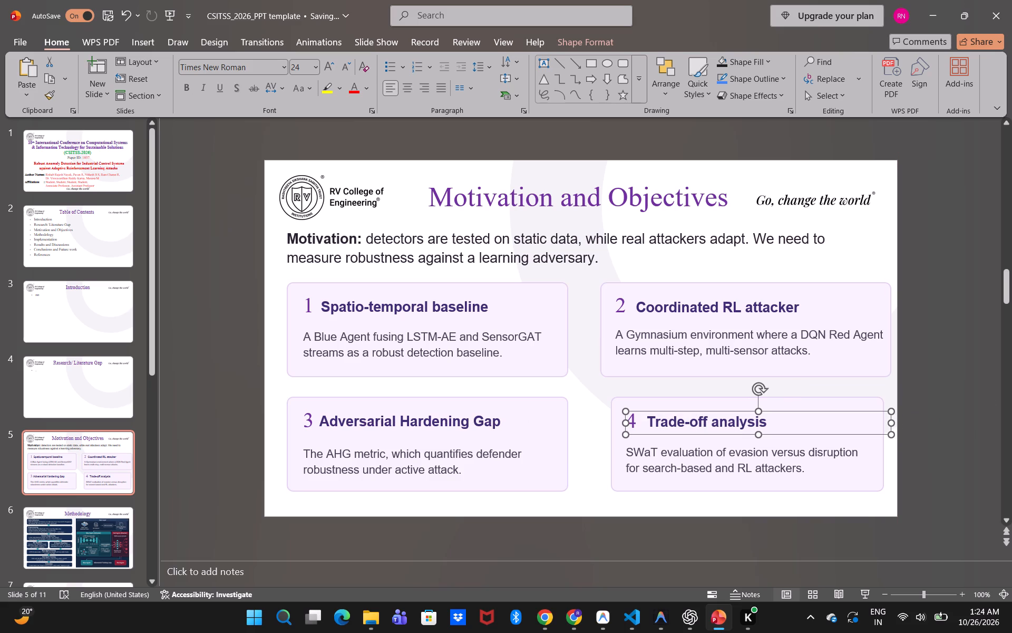
Shift the complete Coordinated RL attacker card with its number, heading and description left, closer to the Spatio-temporal baseline card.
click(595, 384)
drag(594, 384, 885, 275)
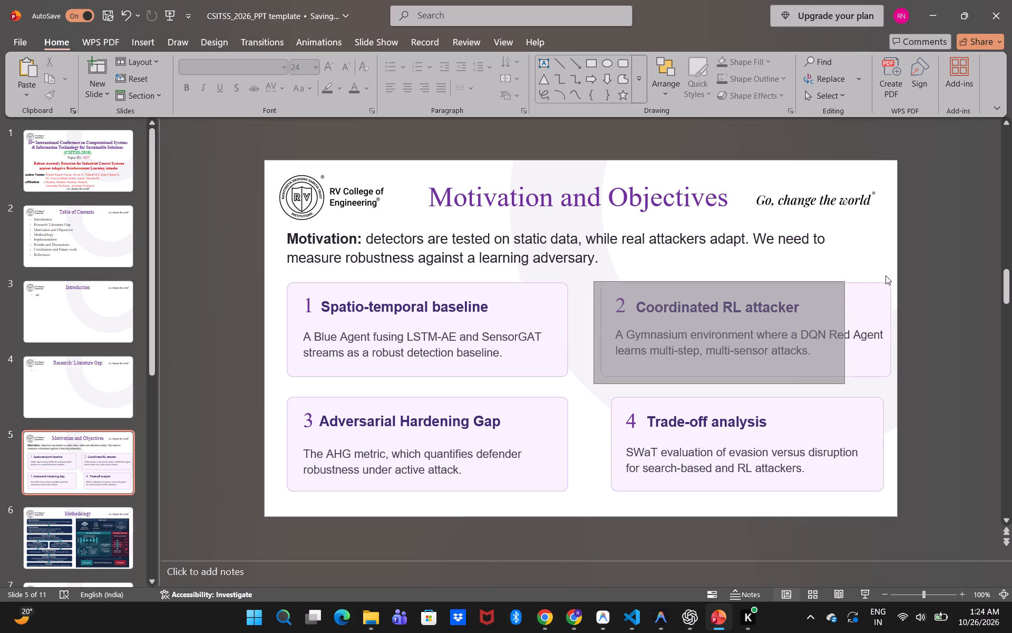
drag(885, 275, 929, 272)
key(Left)
key(Left)
key(Left)
key(Left)
key(Left)
key(Left)
key(Left)
key(Left)
key(Left)
key(Left)
key(Left)
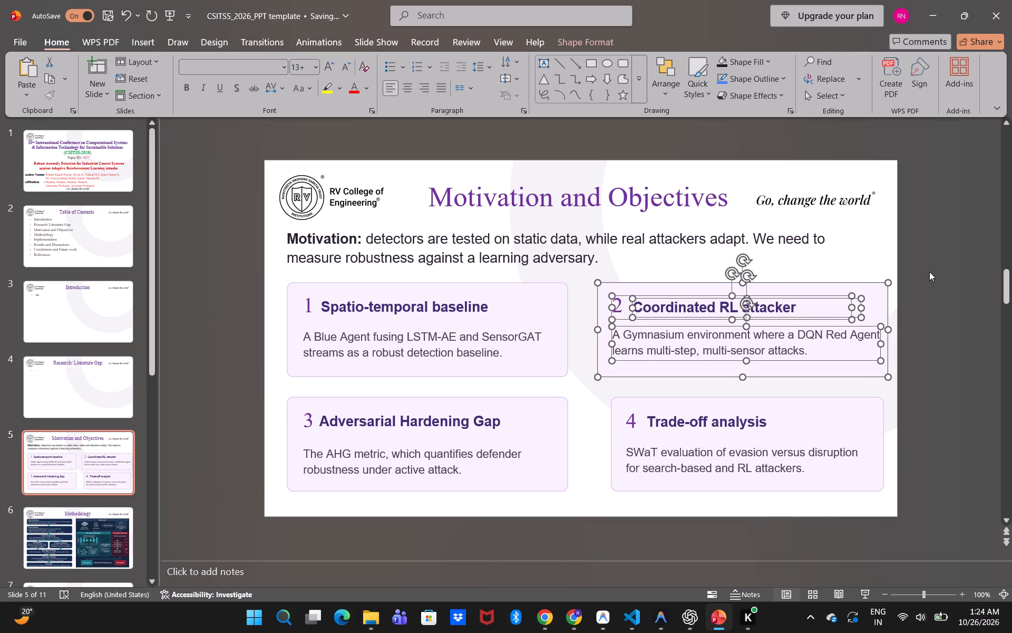
key(Left)
key(Left)
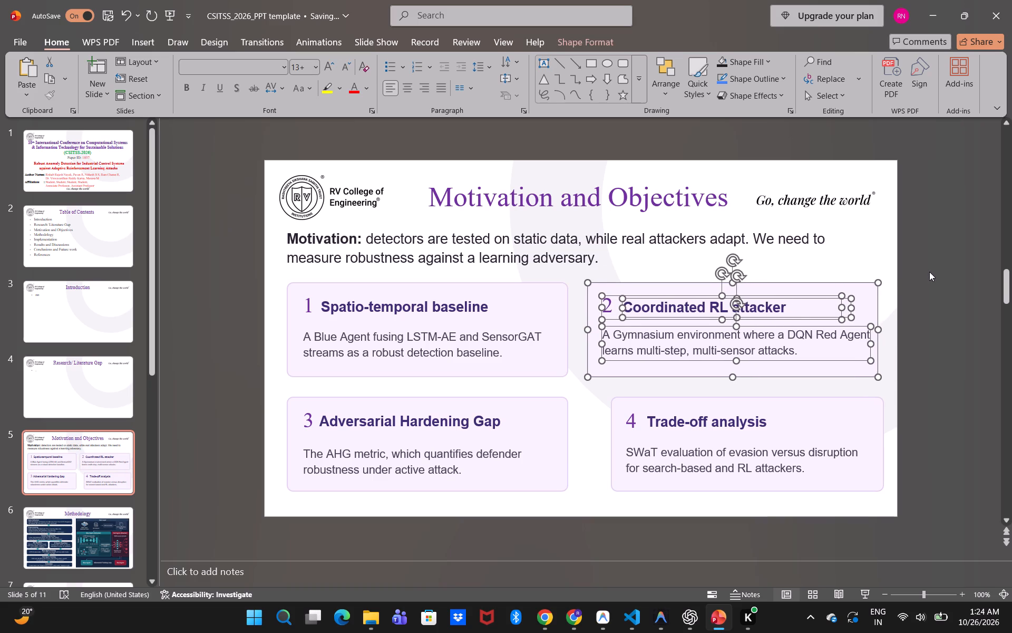
Shift the complete Trade-off analysis card with its number, heading and description left, aligning it beneath the Coordinated RL attacker card.
click(604, 400)
drag(590, 393, 953, 505)
key(Left)
key(Left)
key(Left)
key(Left)
key(Left)
key(Left)
key(Left)
key(Left)
key(Left)
key(Left)
key(Left)
key(Left)
key(Left)
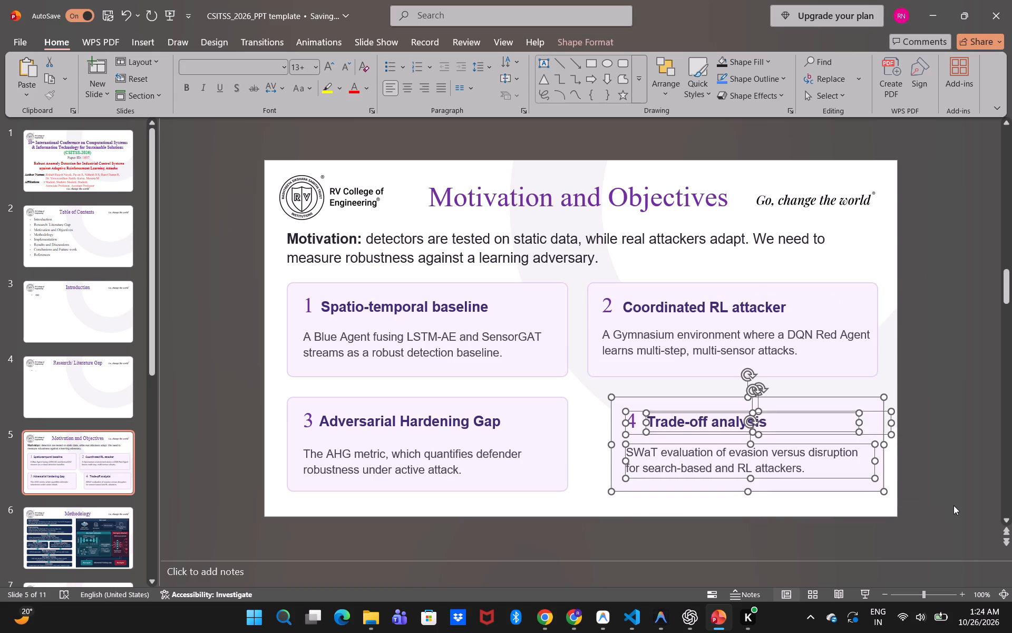
key(Left)
key(Left)
key(Left)
key(Left)
key(Left)
key(Left)
key(Left)
key(Left)
key(Left)
key(Left)
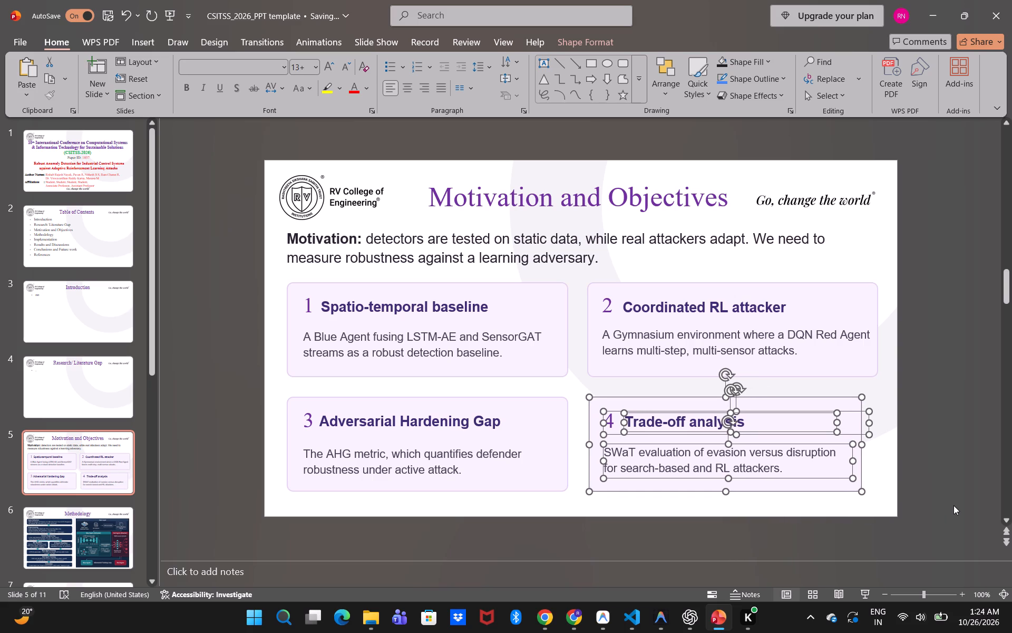
key(Right)
key(Right)
key(Right)
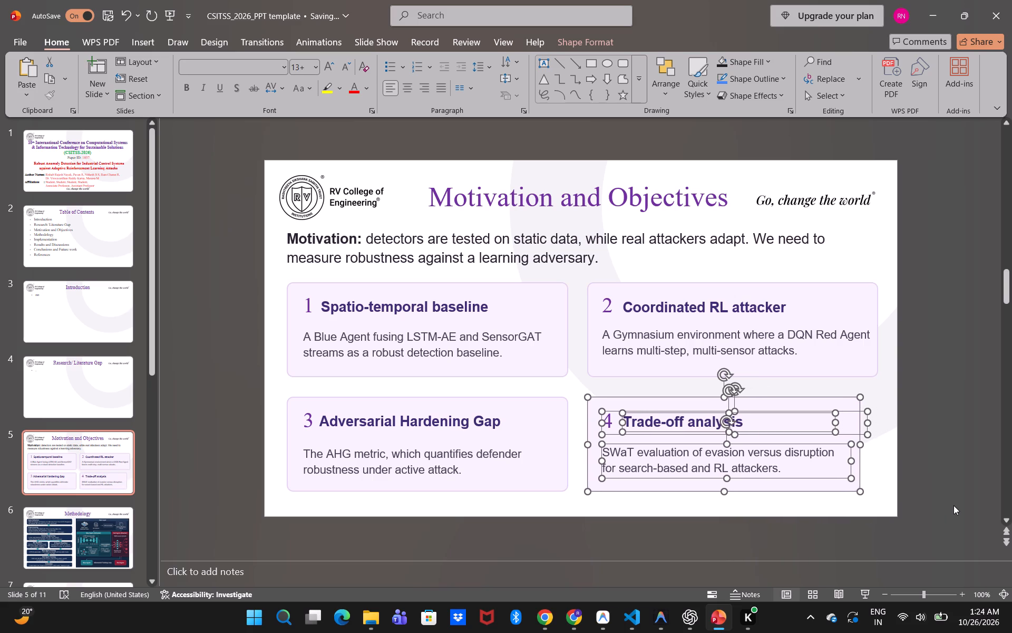
key(Right)
key(Right)
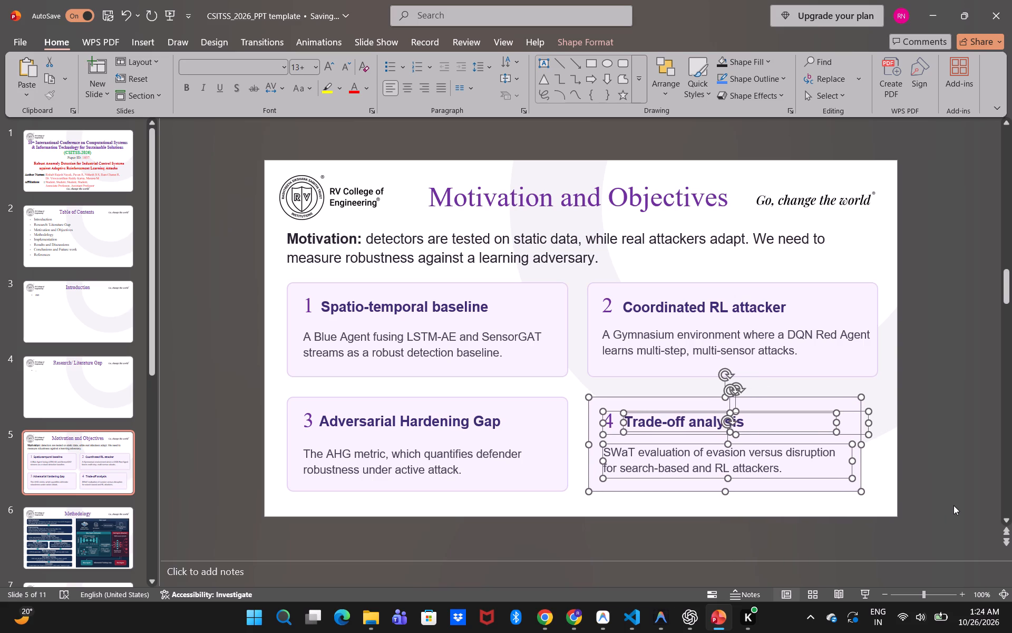
click(953, 487)
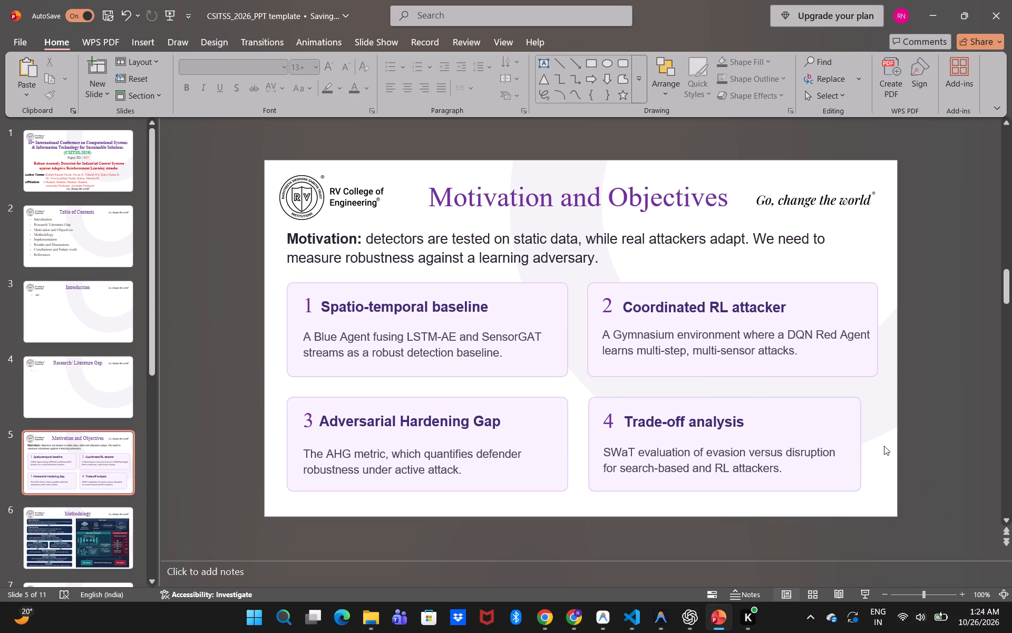
Widen the Trade-off analysis card and its description box to line up with the right edges of the Coordinated RL attacker card's elements.
click(851, 452)
drag(862, 446, 878, 445)
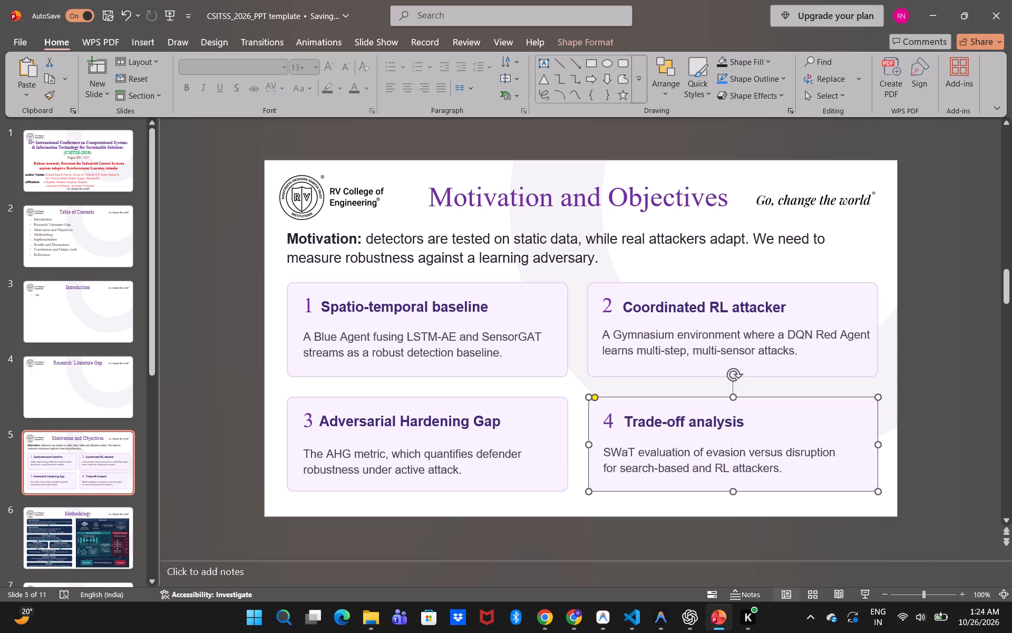
click(803, 468)
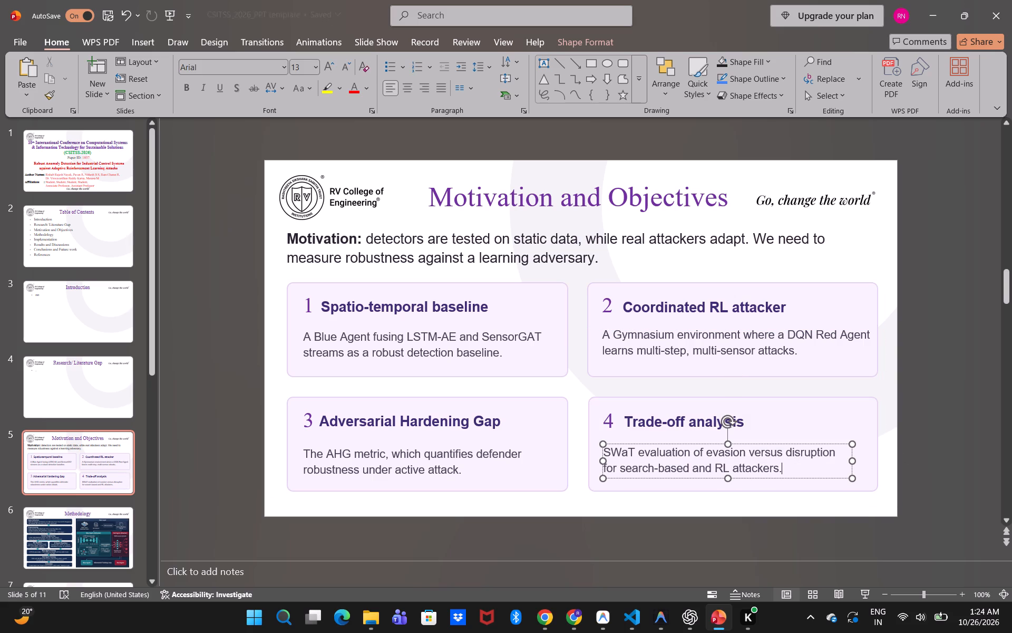
drag(854, 463, 871, 465)
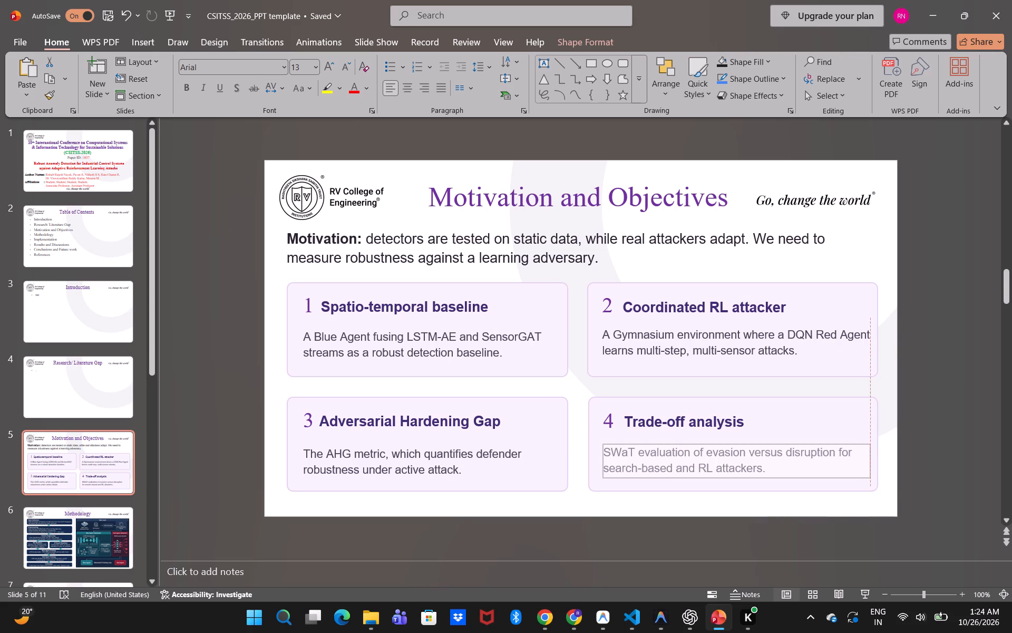
drag(871, 465, 872, 465)
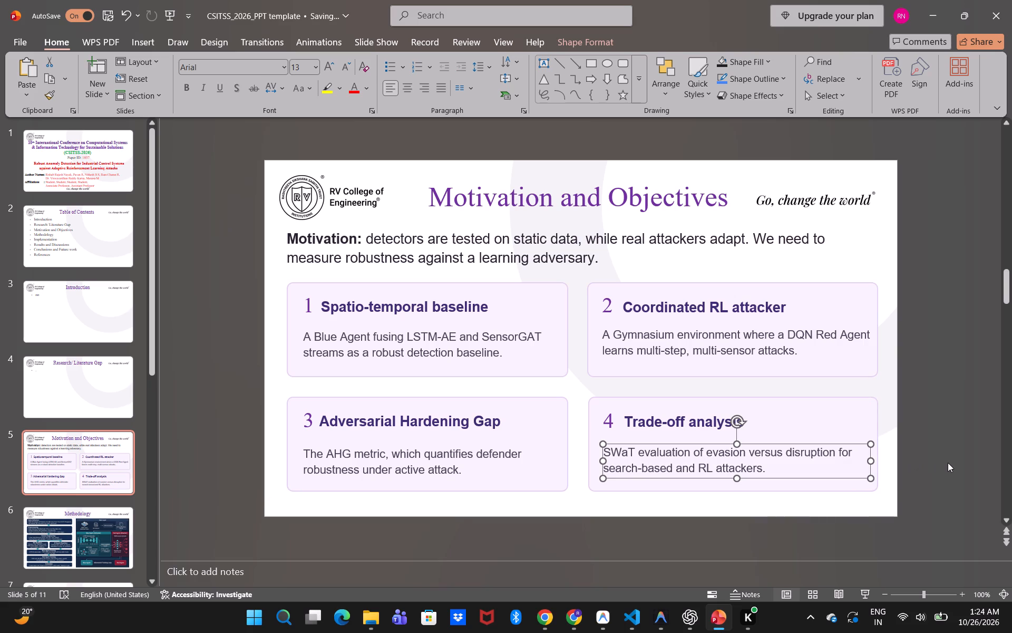
click(948, 463)
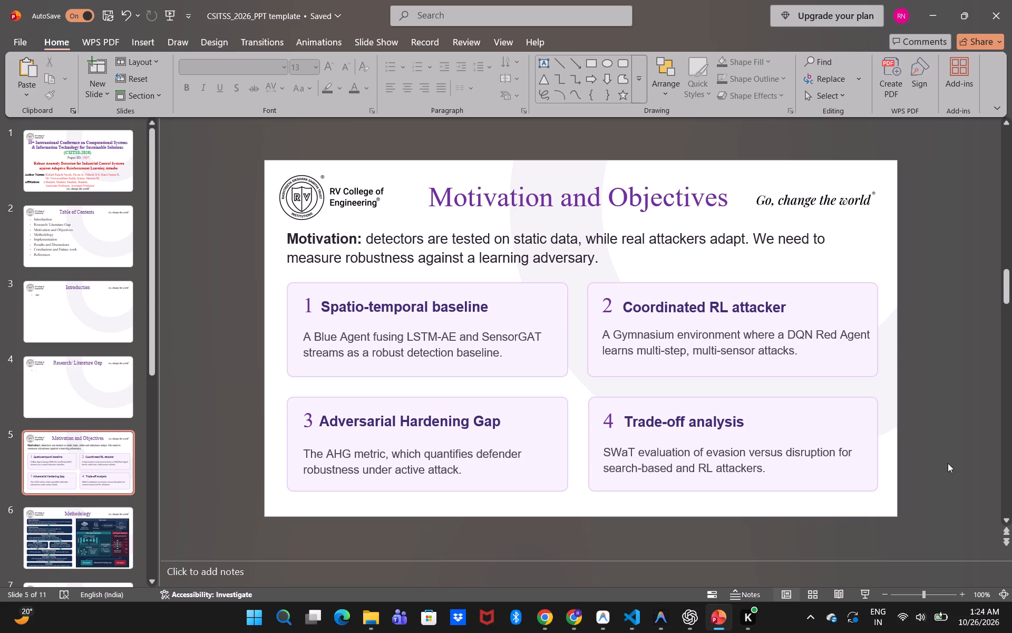
Save the presentation.
key(ctrl+s)
Switch to Chrome and close the RobustAnamolyDetectionForICS2.pdf tab.
click(542, 621)
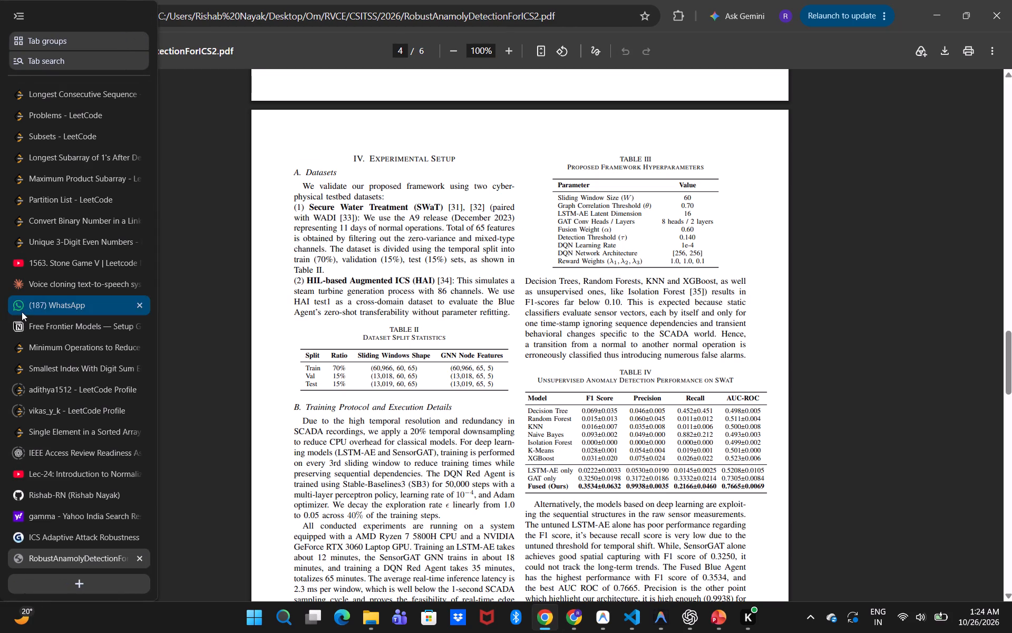
click(139, 558)
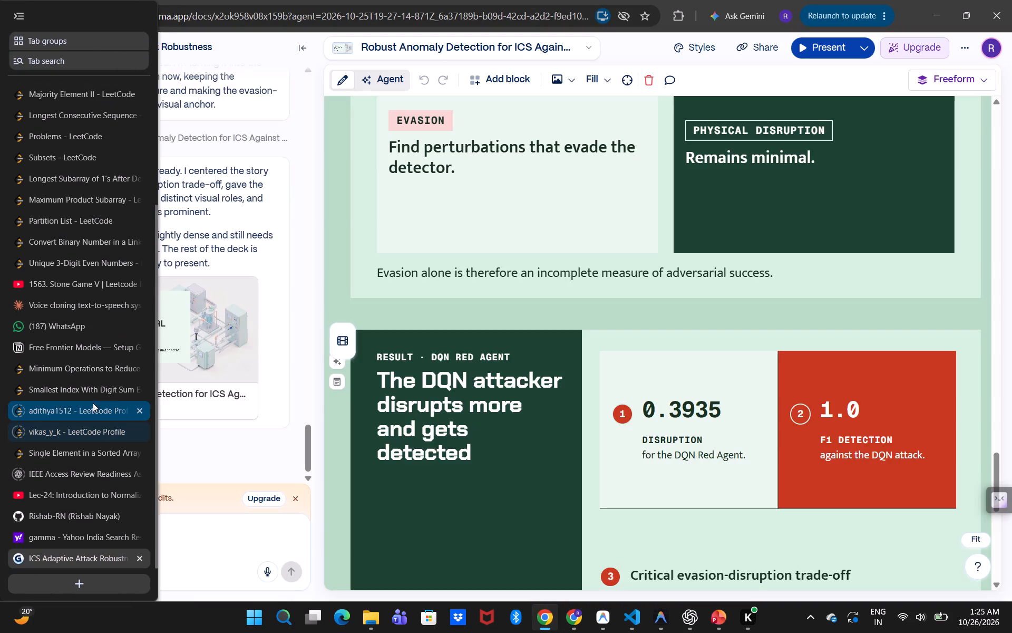